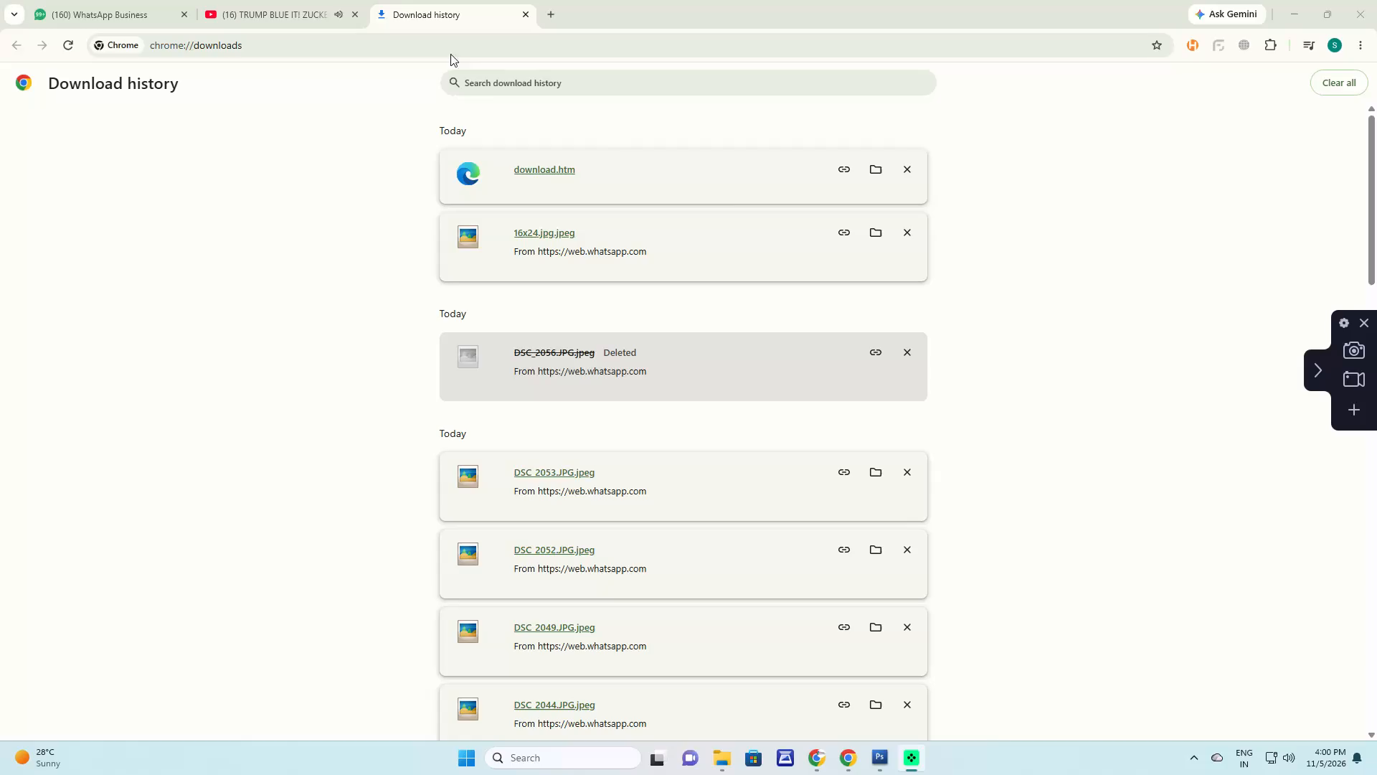
Switch to the album spread 01 (1).psd in Photoshop and change its screen mode to full screen with the menu bar.
{"action": "left_click", "coordinate": [1290, 7]}
{"action": "key", "text": "alt+Tab"}
{"action": "key", "text": "alt+Tab"}
{"action": "key", "text": "alt+Tab"}
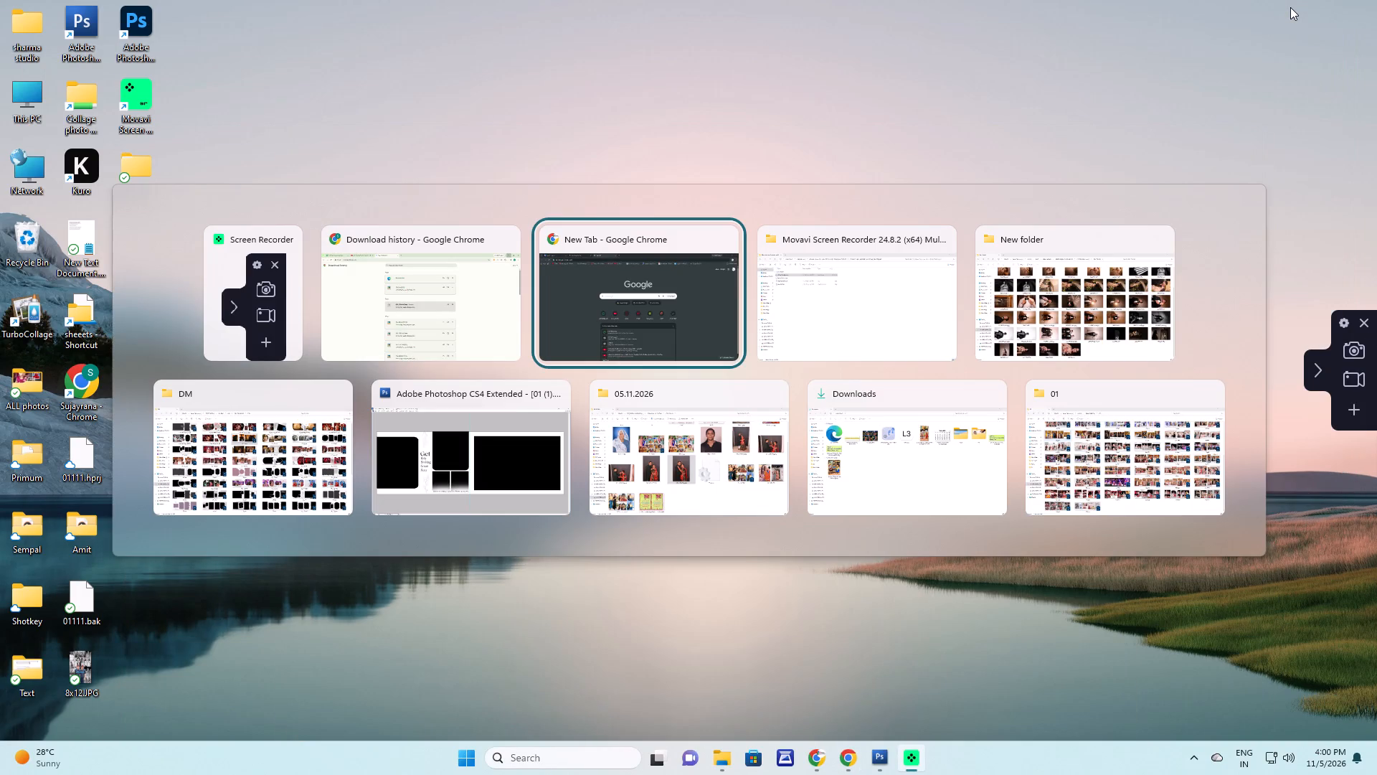
{"action": "key", "text": "alt+Tab"}
{"action": "key", "text": "alt+Tab"}
{"action": "key", "text": "alt+Tab"}
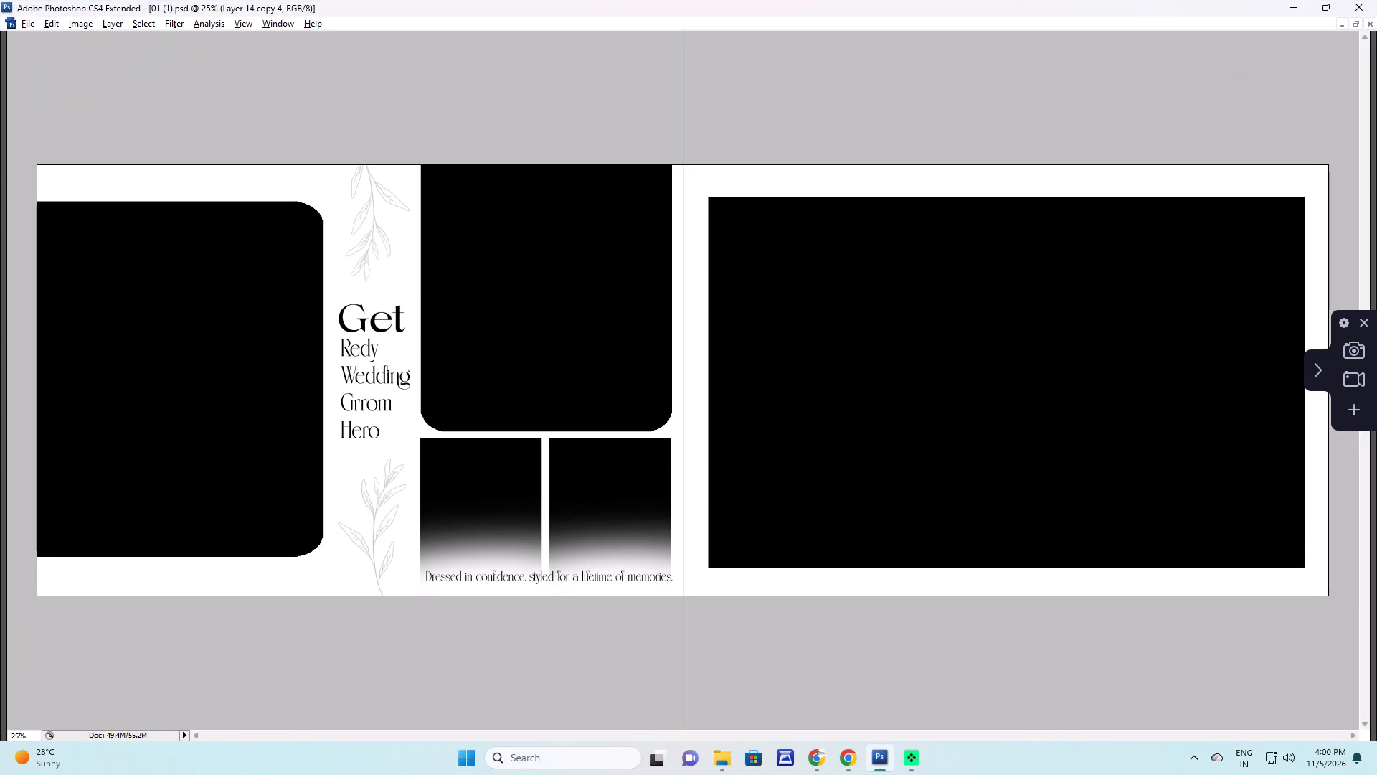
{"action": "key", "text": "f"}
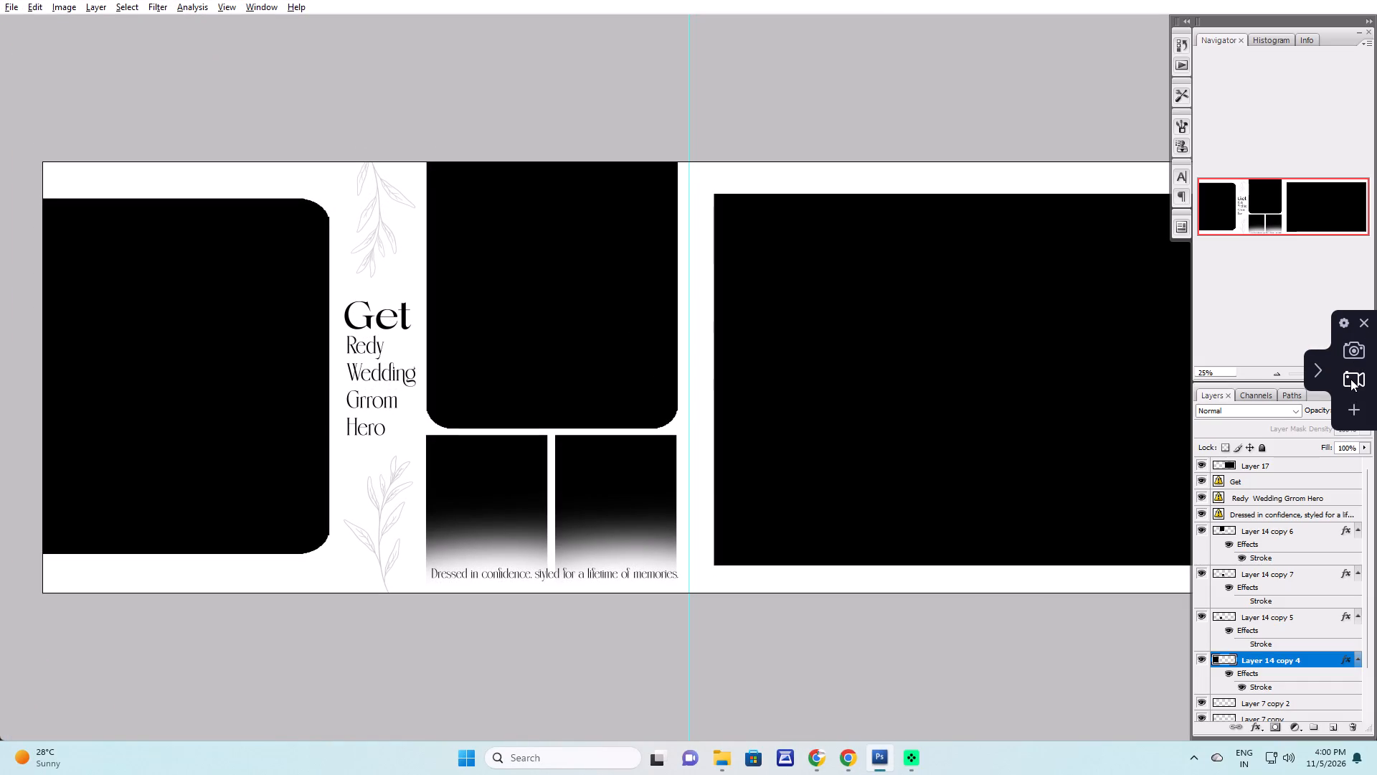
Start a full-screen 1920 x 1080 recording with Movavi Screen Recorder.
{"action": "left_click", "coordinate": [1350, 379]}
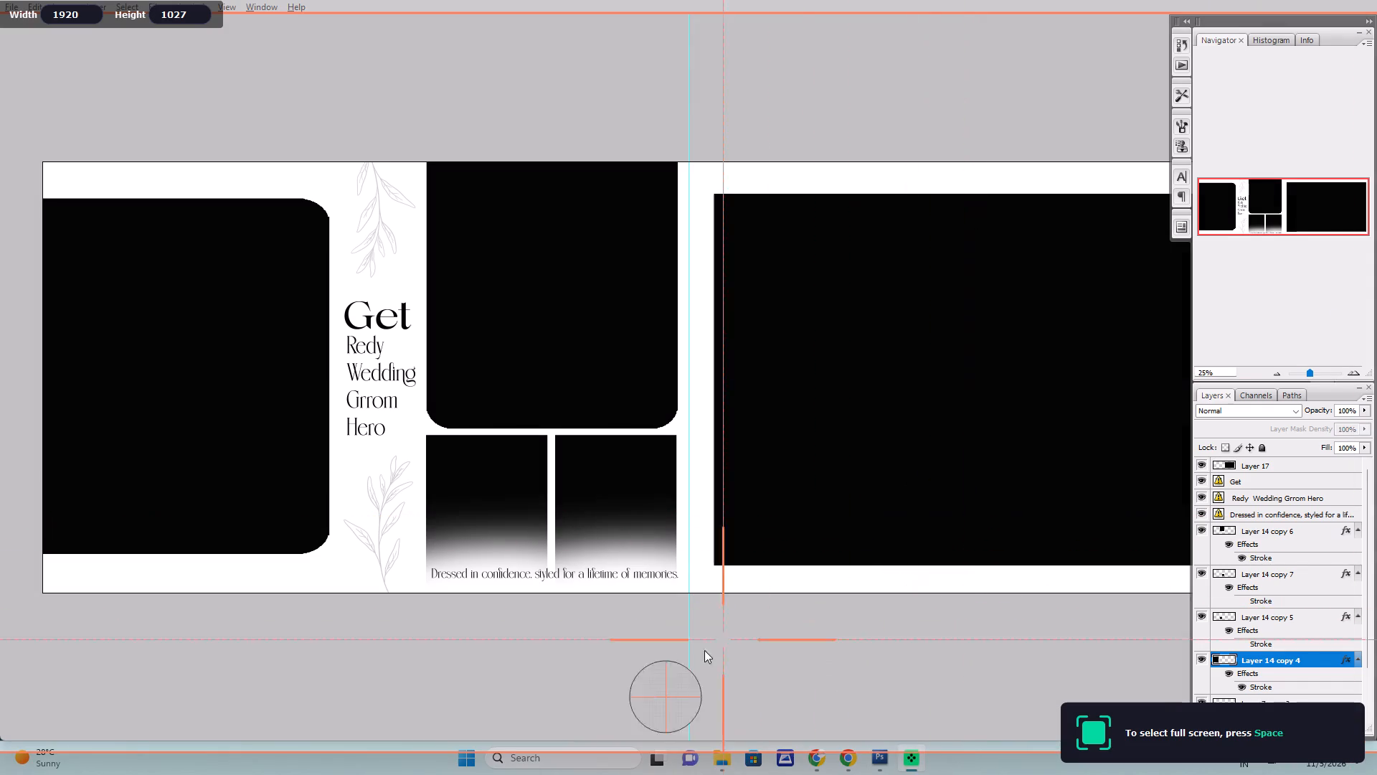
{"action": "left_click_drag", "start_coordinate": [0, 0], "coordinate": [1376, 774]}
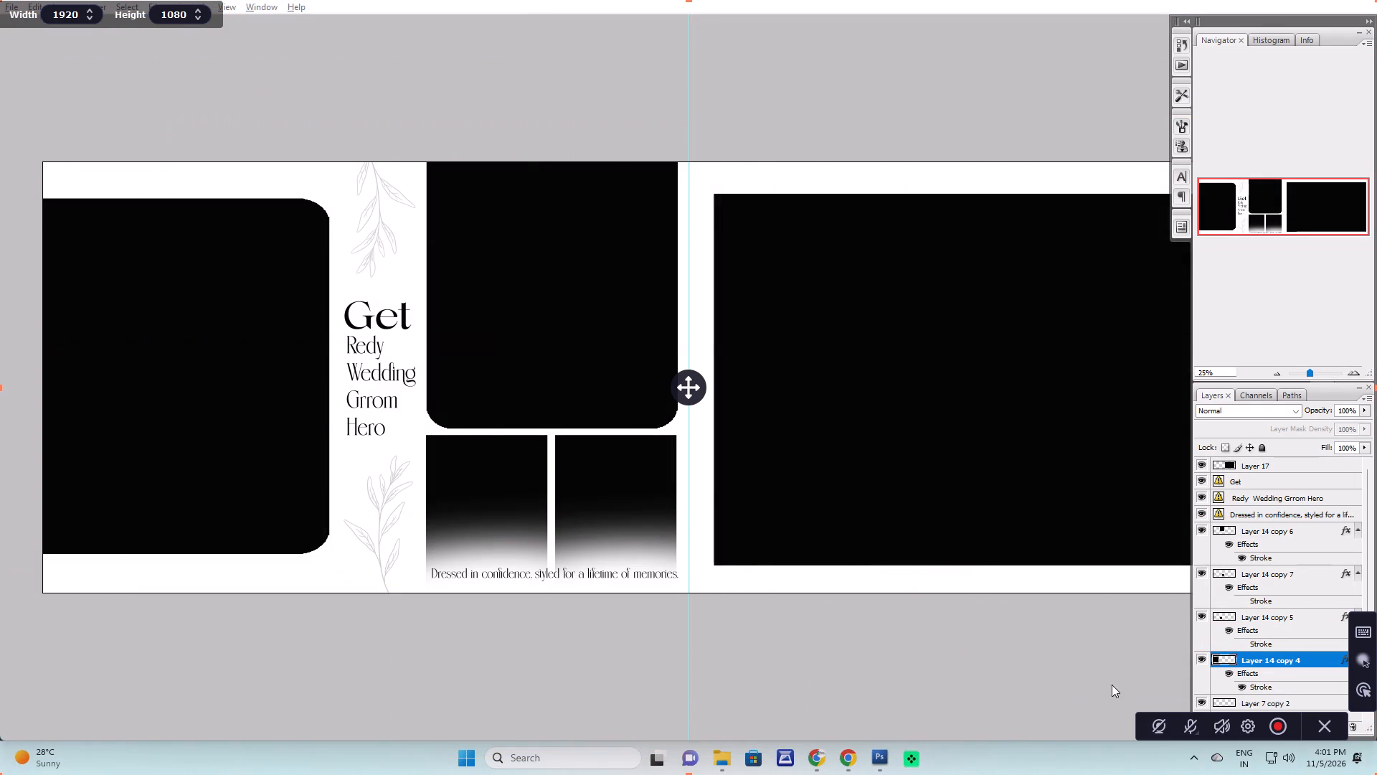
{"action": "left_click", "coordinate": [1273, 732]}
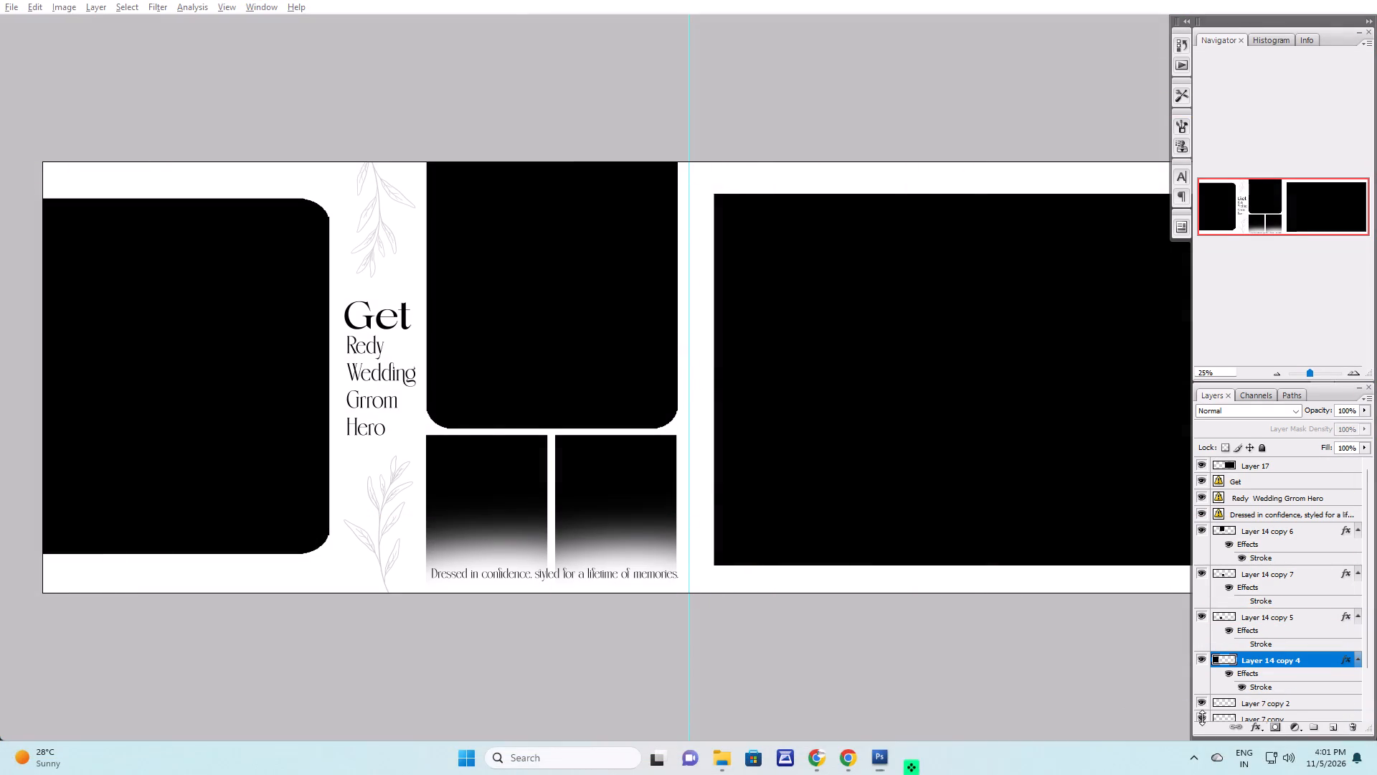
{"action": "left_click", "coordinate": [774, 659]}
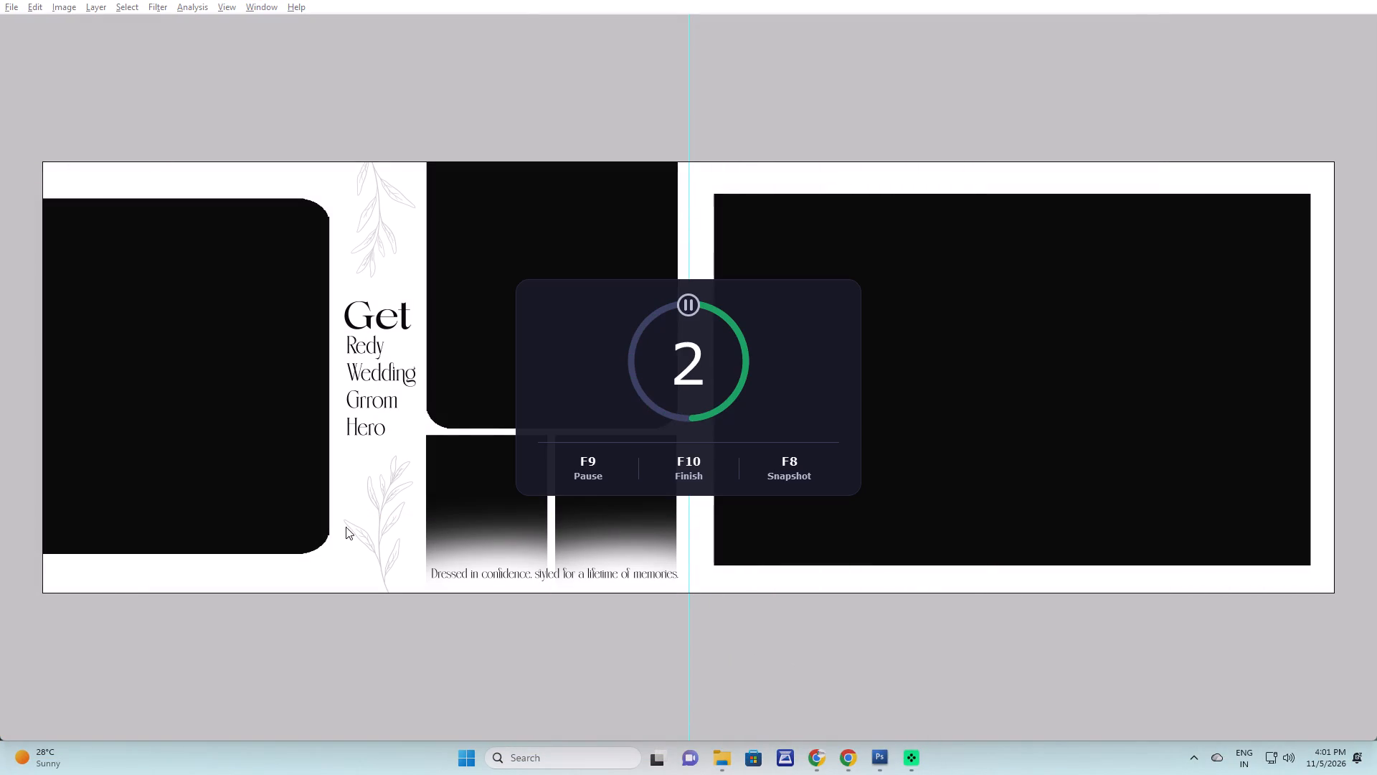
{"action": "left_click", "coordinate": [280, 512]}
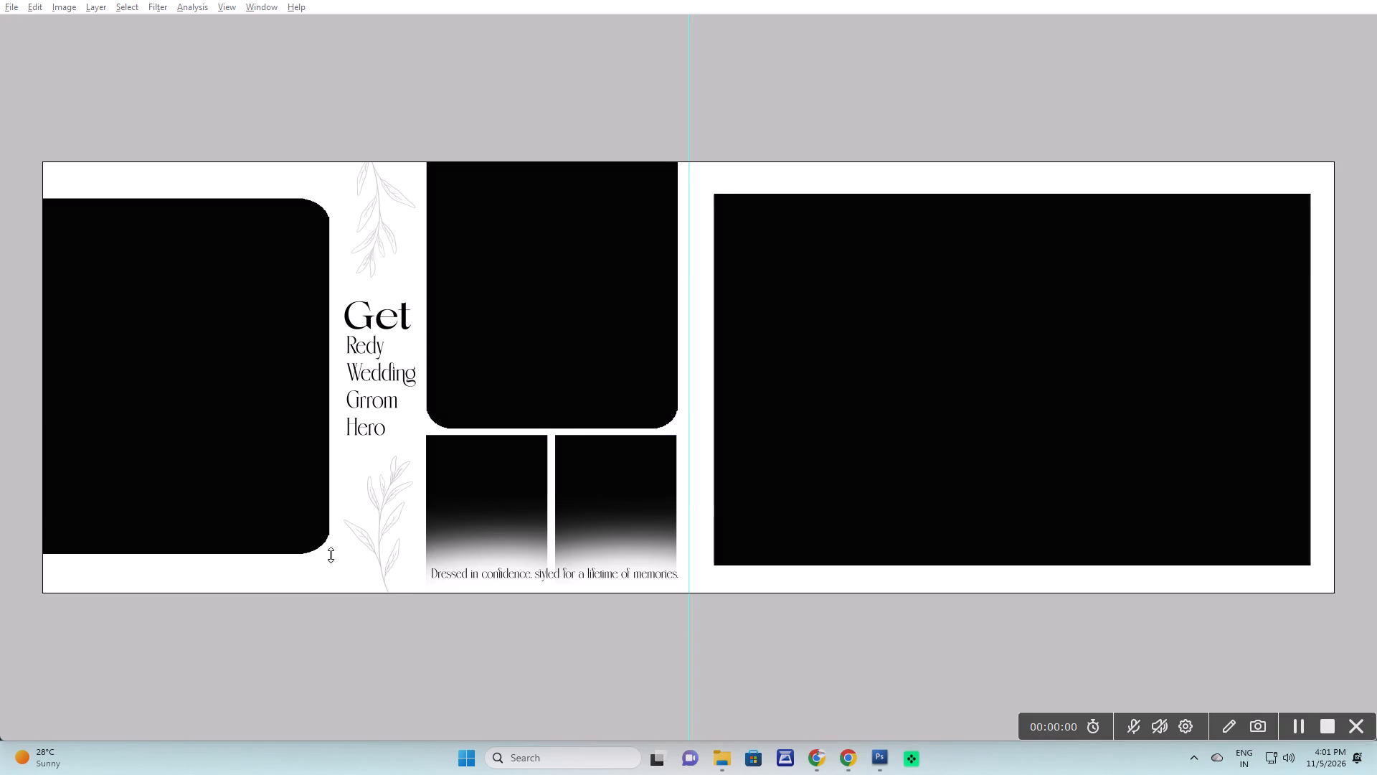
Open 364A9872_result.jpg from the ring ceremony's New folder in Photoshop, with the spread's left rounded frame selected as its target layer.
{"action": "key", "text": "v"}
{"action": "right_click", "coordinate": [252, 433]}
{"action": "right_click", "coordinate": [208, 391]}
{"action": "left_click", "coordinate": [232, 403]}
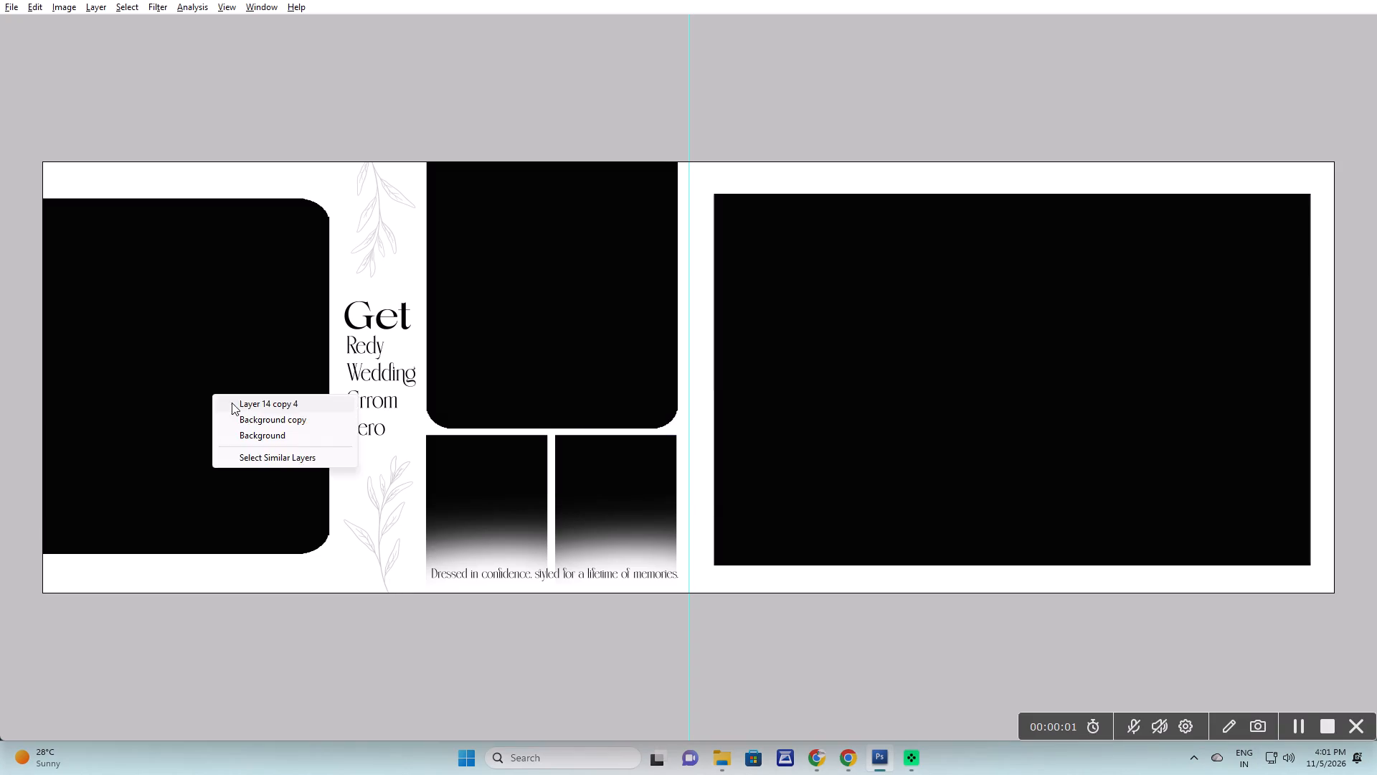
{"action": "left_click", "coordinate": [729, 760]}
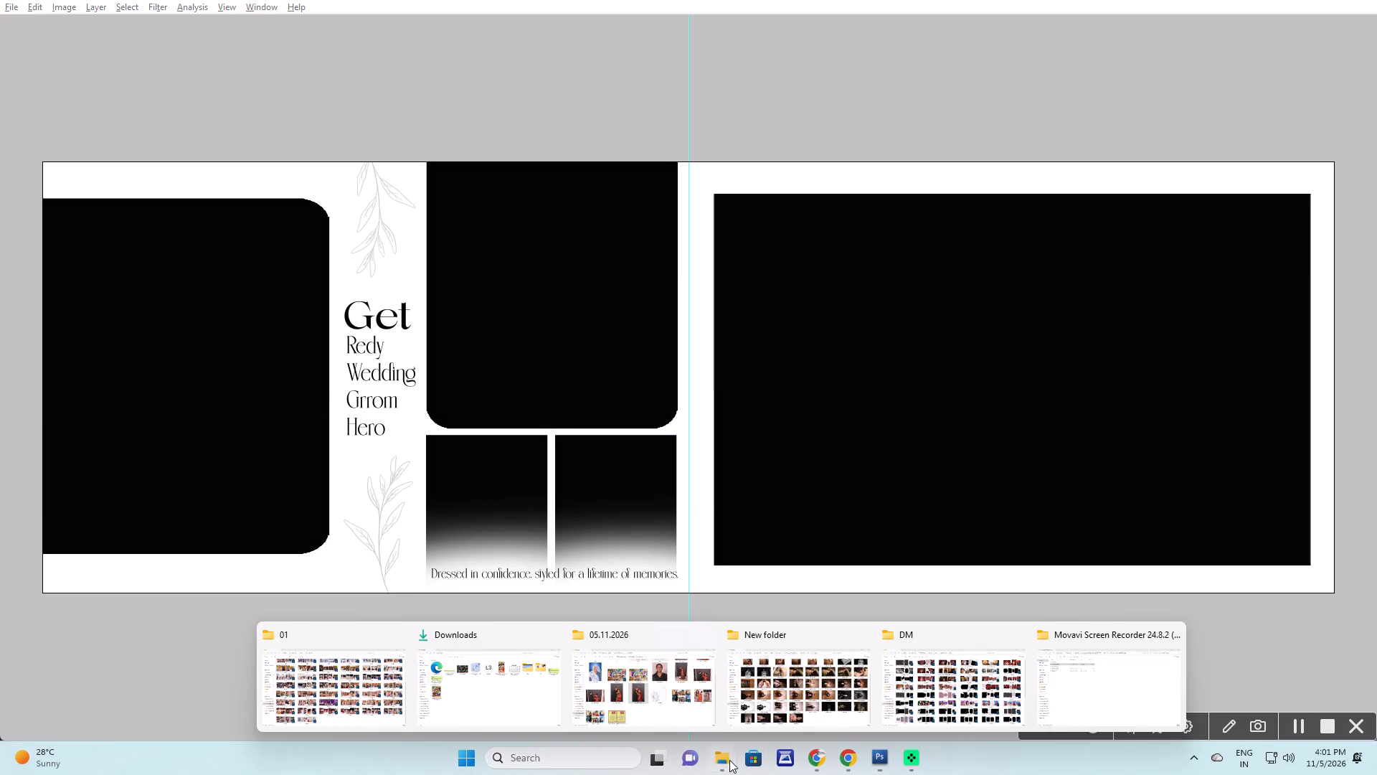
{"action": "left_click", "coordinate": [803, 699]}
{"action": "scroll", "coordinate": [890, 509], "scroll_direction": "down", "scroll_amount": 1}
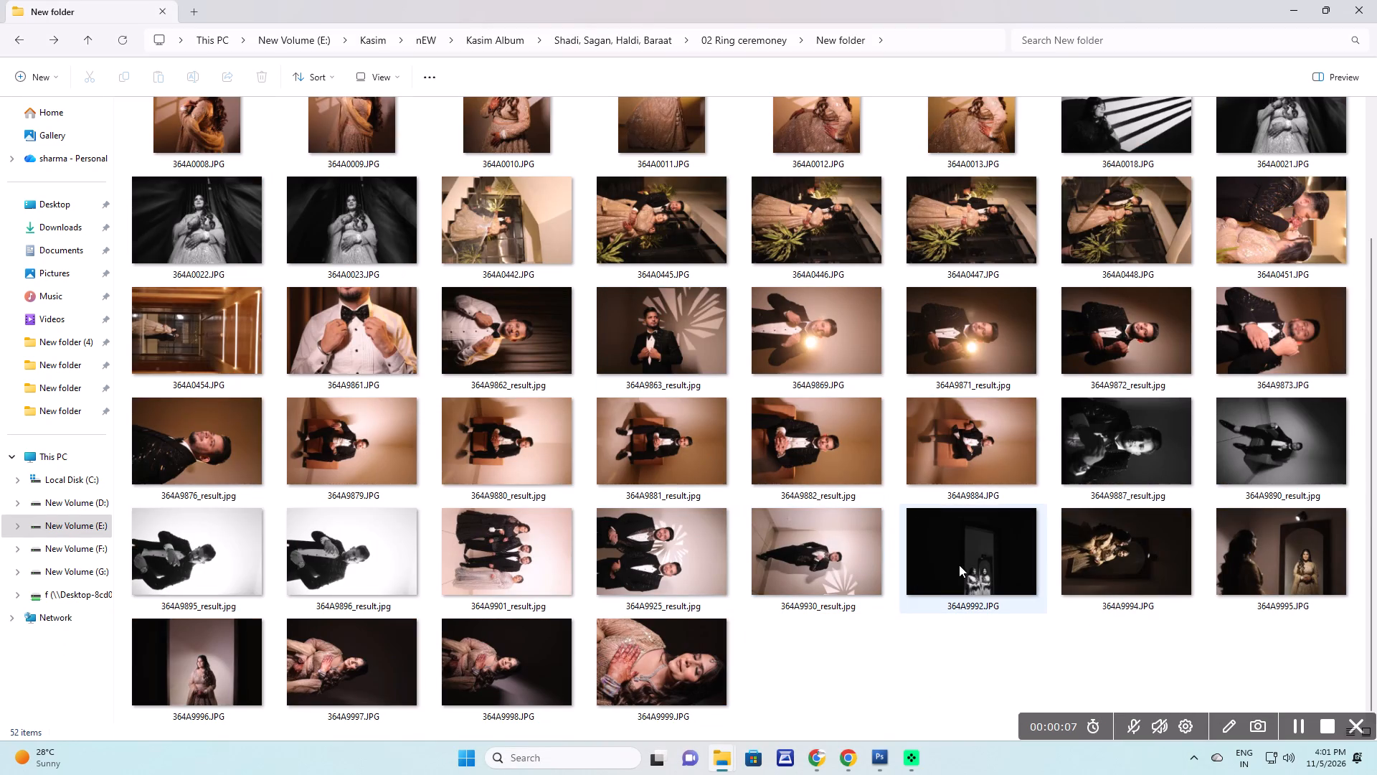
{"action": "left_click", "coordinate": [1156, 365]}
{"action": "left_click_drag", "start_coordinate": [1151, 341], "coordinate": [1115, 405]}
{"action": "key", "text": "alt+Tab"}
{"action": "key", "text": "alt+Tab"}
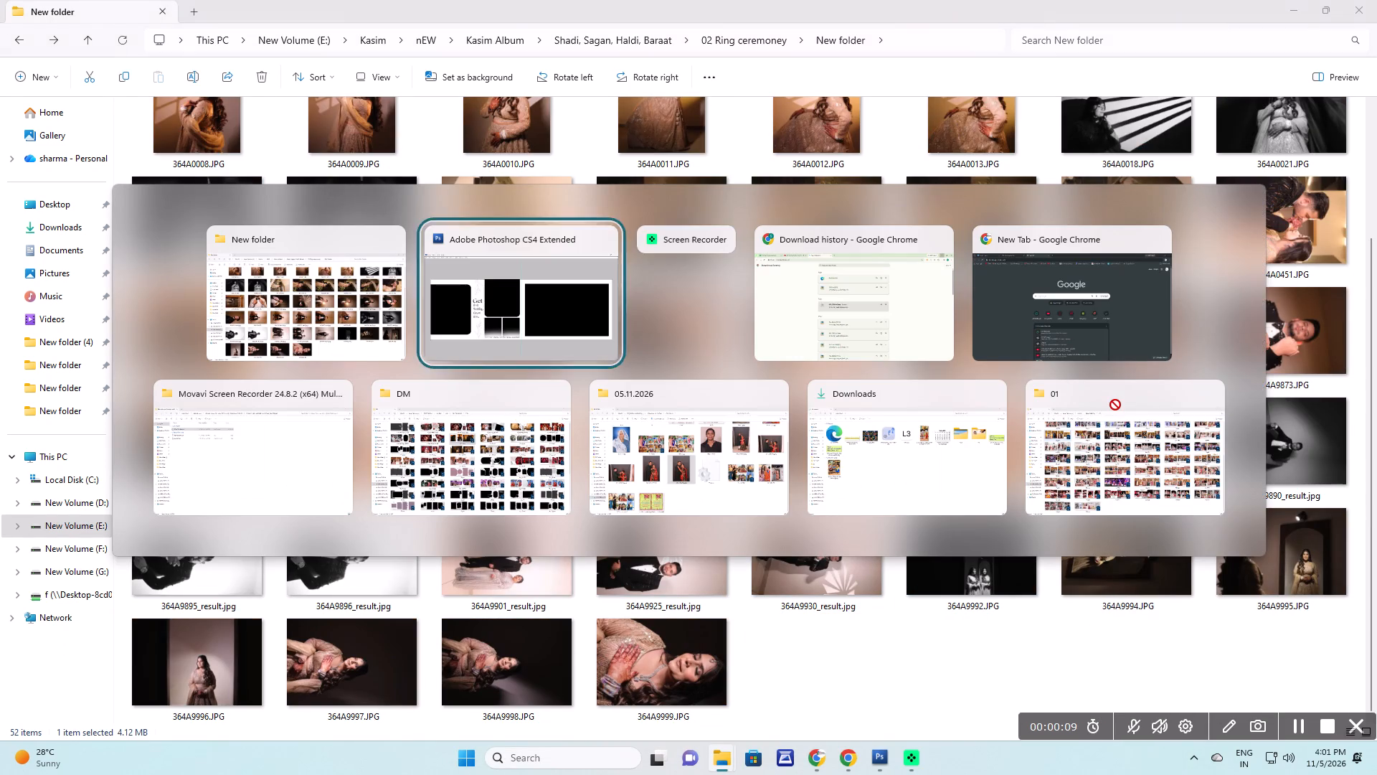
{"action": "left_click_drag", "start_coordinate": [1115, 405], "coordinate": [540, 386]}
{"action": "key", "text": "alt+shift+Tab"}
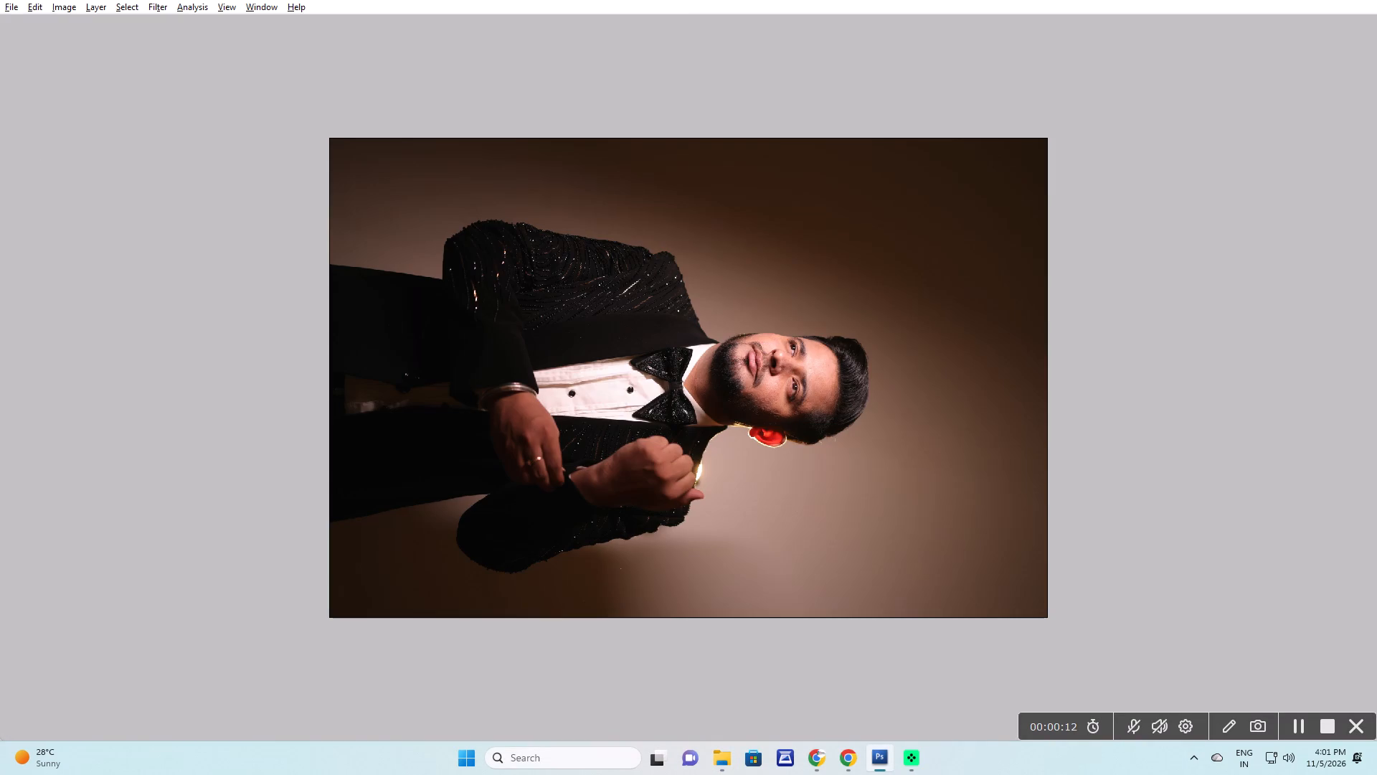
Rotate the groom photo 90° counter-clockwise so he stands upright.
{"action": "key", "text": "alt+i"}
{"action": "key", "text": "alt+e"}
{"action": "key", "text": "Down"}
{"action": "key", "text": "Down"}
{"action": "key", "text": "Return"}
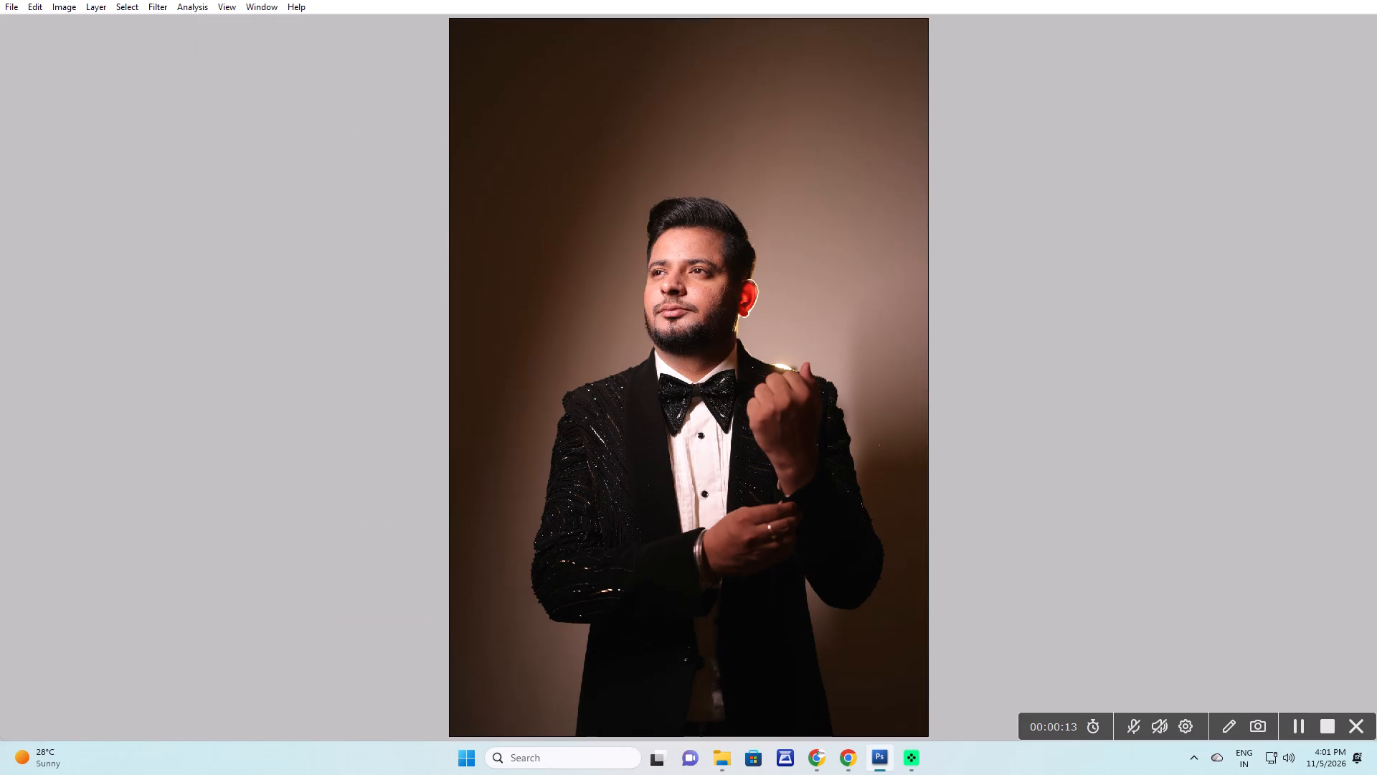
Copy the entire upright groom photo and close its file without saving changes.
{"action": "key", "text": "ctrl+a"}
{"action": "key", "text": "ctrl+c"}
{"action": "key", "text": "ctrl+w"}
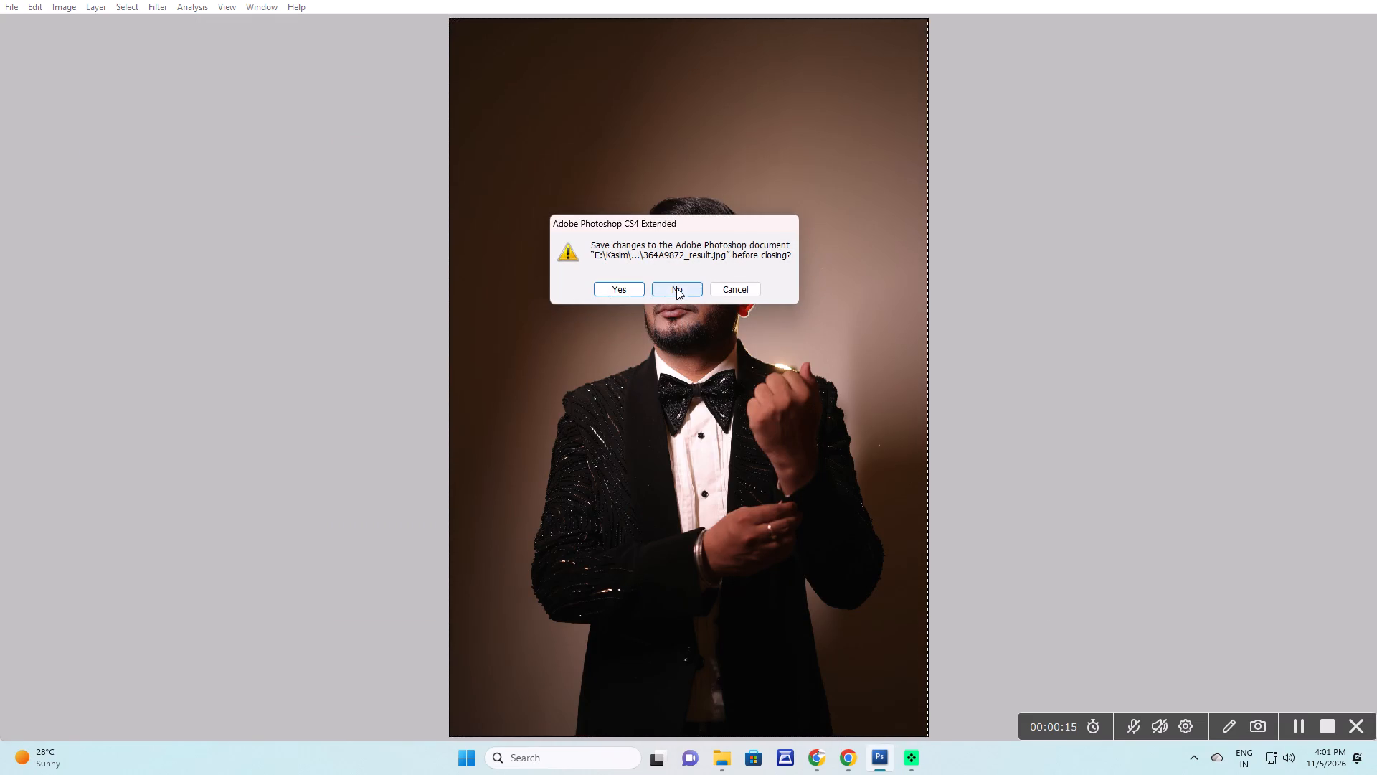
{"action": "left_click", "coordinate": [676, 288]}
Paste the groom photo above the left rounded frame (Layer 14 copy 4) and clip it to that frame.
{"action": "right_click_drag", "start_coordinate": [263, 324], "coordinate": [279, 331]}
{"action": "left_click", "coordinate": [290, 339]}
{"action": "key", "text": "ctrl+v"}
{"action": "key", "text": "v"}
{"action": "left_click_drag", "start_coordinate": [678, 395], "coordinate": [320, 250]}
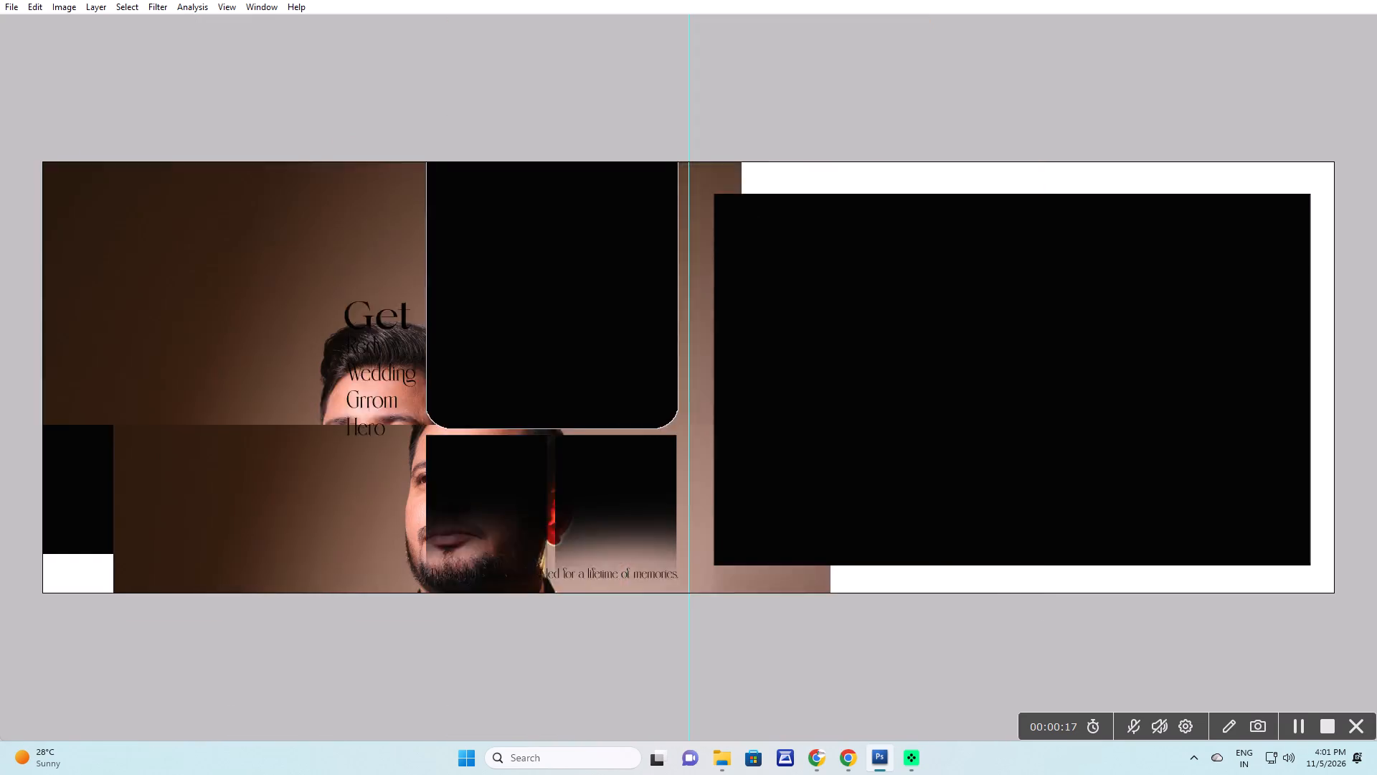
{"action": "left_click_drag", "start_coordinate": [320, 250], "coordinate": [290, 222]}
{"action": "key", "text": "ctrl+g"}
Scale down and reposition the clipped photo so the groom is shown from head to hips inside the left frame.
{"action": "key", "text": "ctrl+t"}
{"action": "left_click_drag", "start_coordinate": [438, 291], "coordinate": [307, 381], "text": "ctrl"}
{"action": "left_click_drag", "start_coordinate": [407, 253], "coordinate": [406, 268]}
{"action": "left_click_drag", "start_coordinate": [529, 89], "coordinate": [529, 114], "text": "alt+shift"}
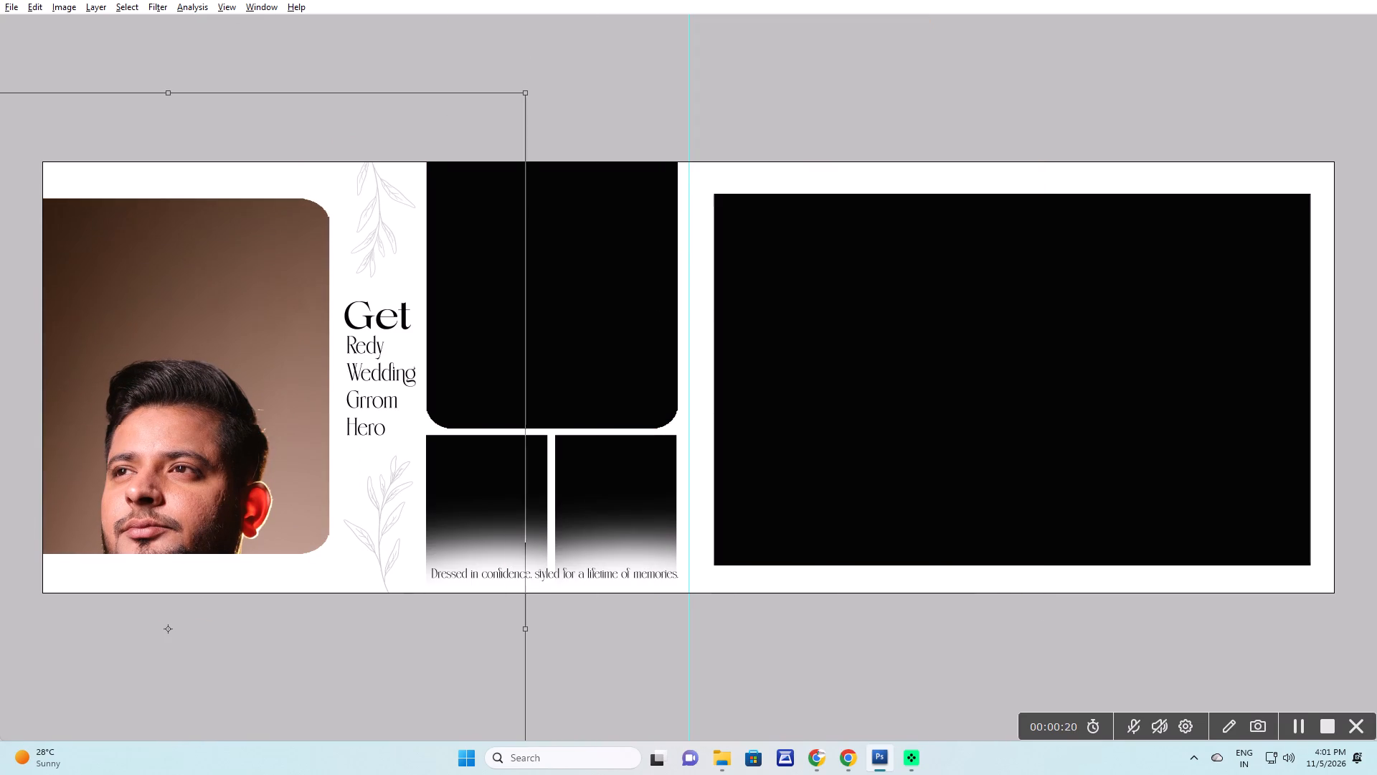
{"action": "left_click_drag", "start_coordinate": [529, 114], "coordinate": [410, 342], "text": "alt+shift"}
{"action": "left_click_drag", "start_coordinate": [331, 435], "coordinate": [343, 149]}
{"action": "left_click_drag", "start_coordinate": [364, 136], "coordinate": [361, 168]}
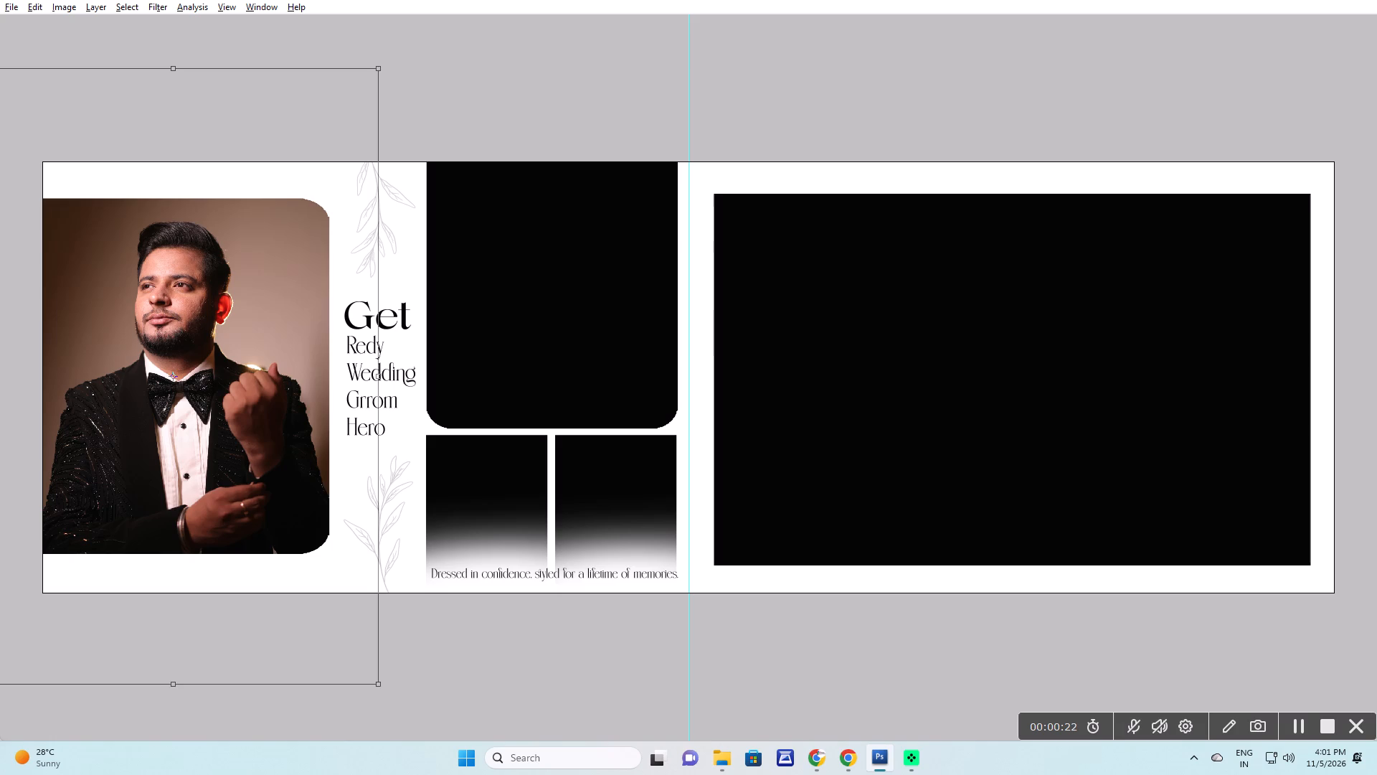
{"action": "left_click_drag", "start_coordinate": [379, 72], "coordinate": [344, 121], "text": "alt+shift"}
{"action": "left_click_drag", "start_coordinate": [317, 190], "coordinate": [321, 179]}
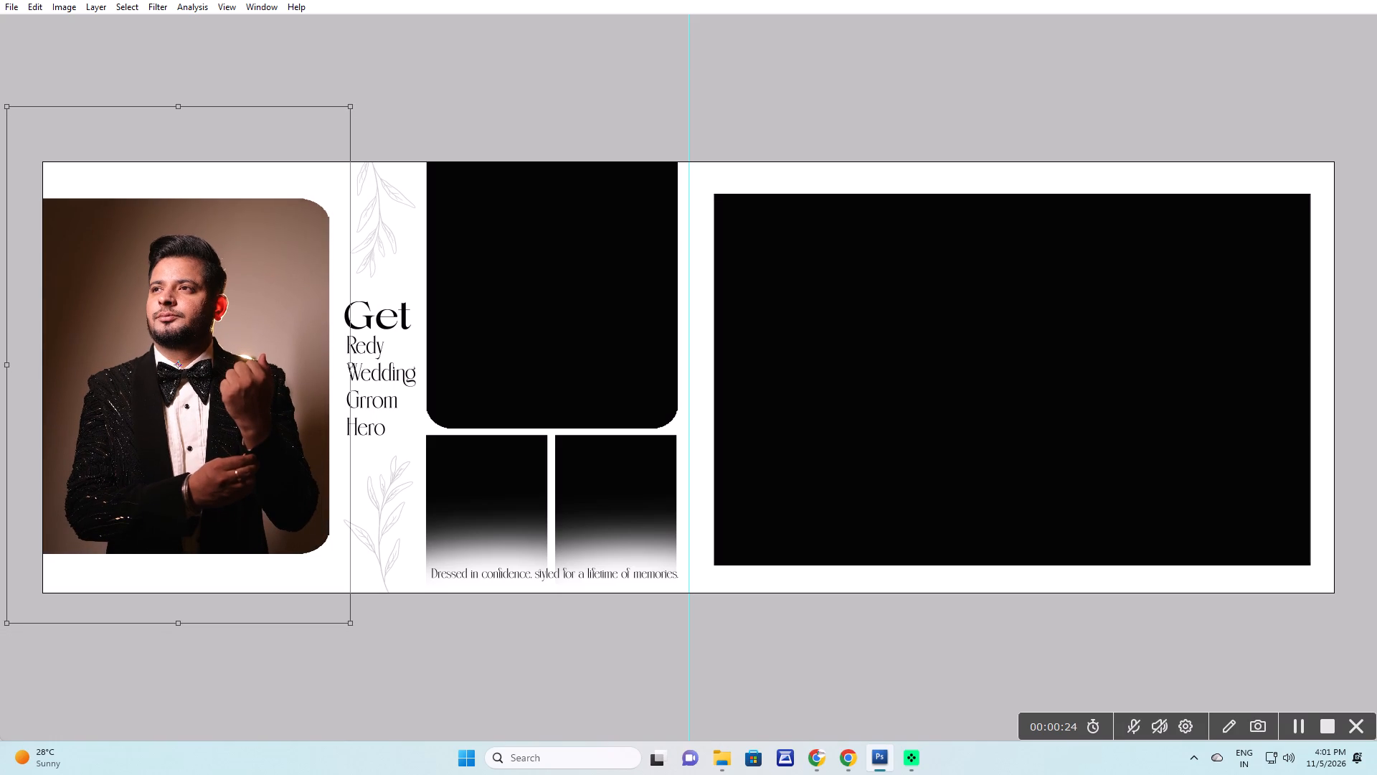
{"action": "key", "text": "Return"}
Duplicate the groom photo, send the copy behind the left frame and set its opacity to 10%.
{"action": "key", "text": "alt+Left"}
{"action": "key", "text": "ctrl+bracketleft"}
{"action": "key", "text": "ctrl+bracketleft"}
{"action": "key", "text": "ctrl+bracketleft"}
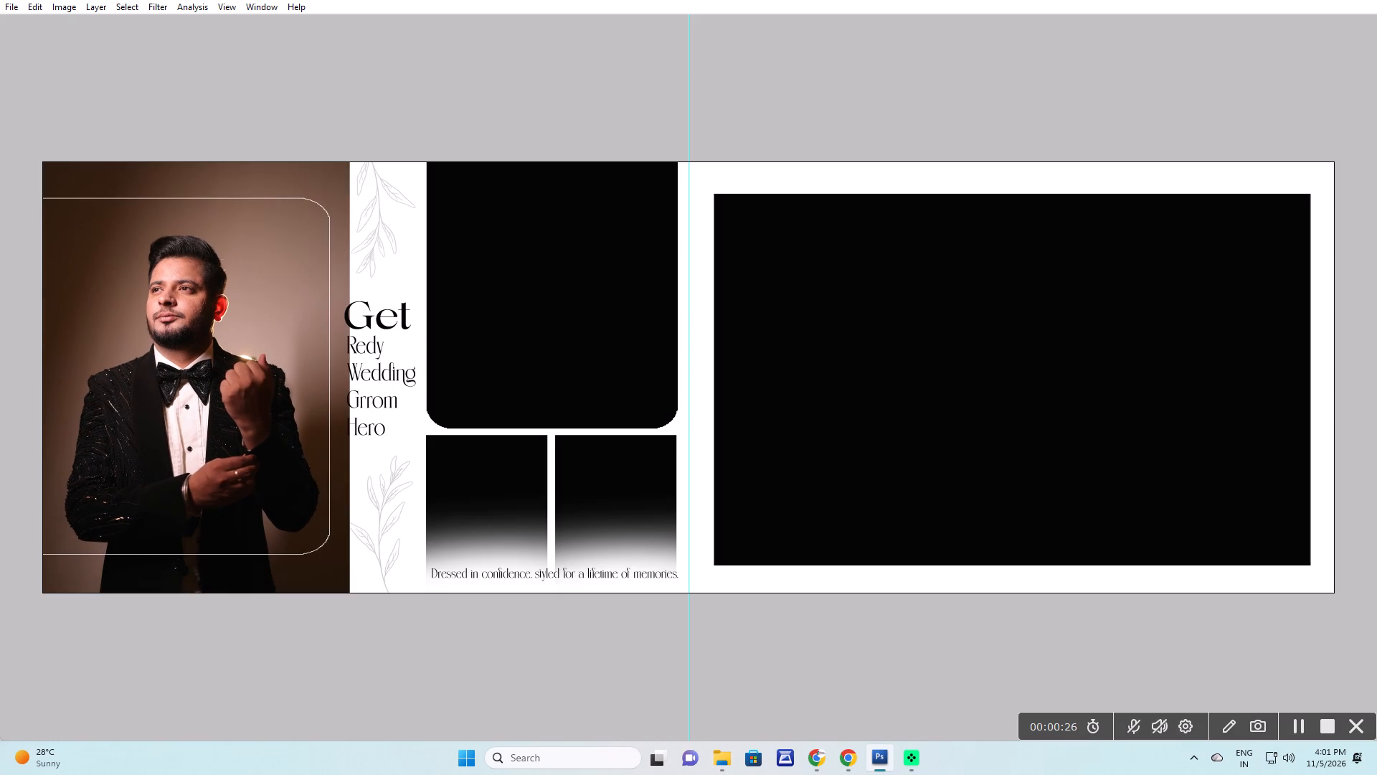
{"action": "key", "text": "1"}
Soften the right edge of the faded background copy along the title text and leaf artwork with a smaller Eraser brush.
{"action": "key", "text": "e"}
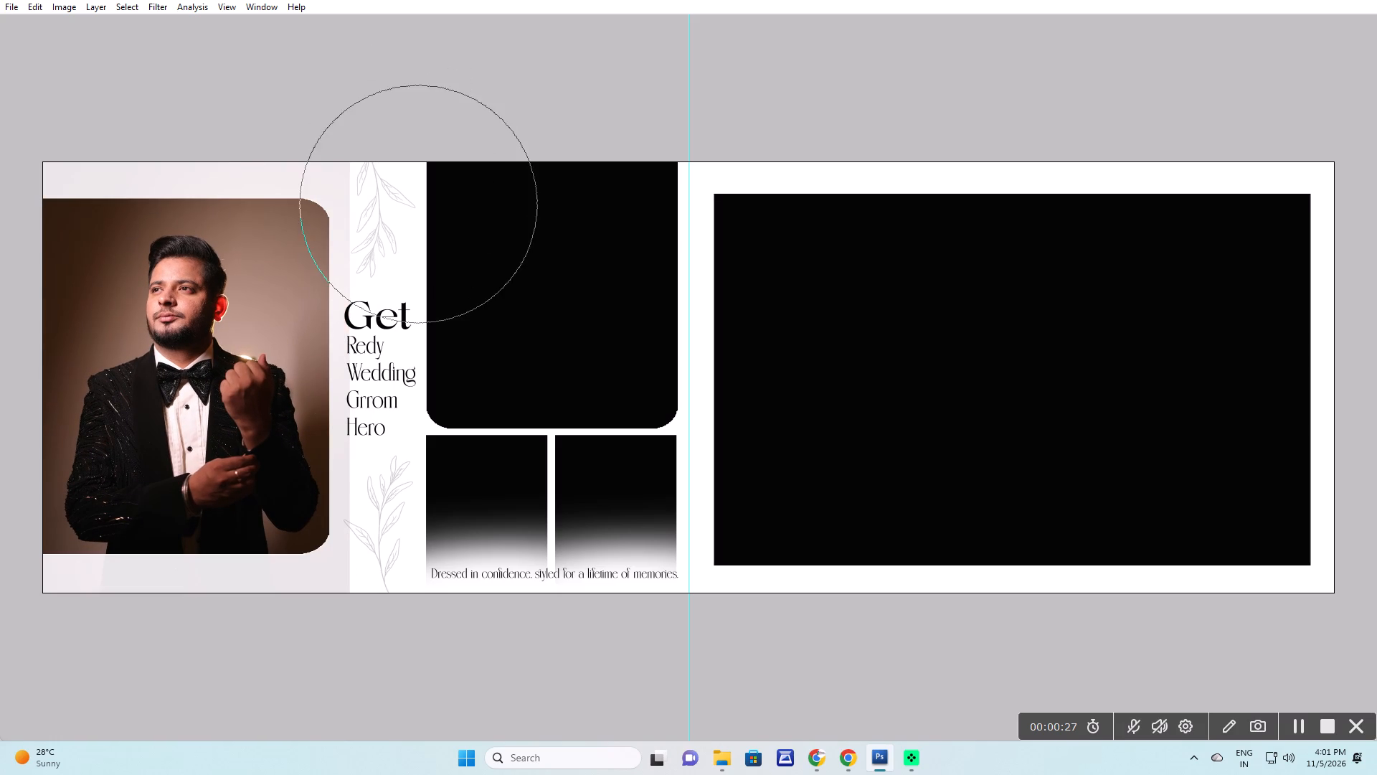
{"action": "key", "text": "bracketleft"}
{"action": "key", "text": "bracketleft"}
{"action": "key", "text": "bracketleft"}
{"action": "key", "text": "bracketleft"}
{"action": "key", "text": "bracketleft"}
{"action": "key", "text": "bracketleft"}
{"action": "key", "text": "bracketleft"}
{"action": "left_click_drag", "start_coordinate": [372, 149], "coordinate": [399, 306]}
{"action": "left_click_drag", "start_coordinate": [394, 271], "coordinate": [415, 539]}
{"action": "left_click_drag", "start_coordinate": [393, 431], "coordinate": [390, 607]}
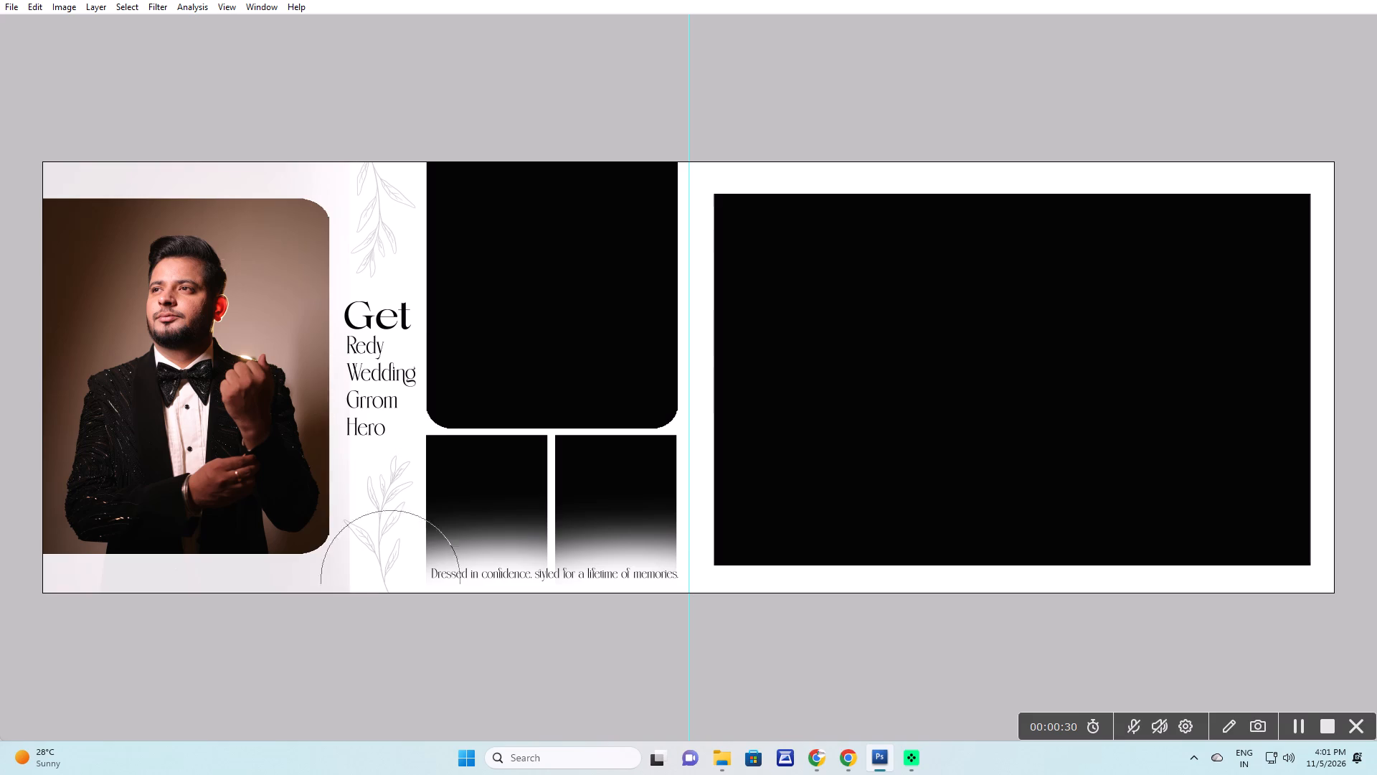
{"action": "left_click_drag", "start_coordinate": [390, 607], "coordinate": [394, 579]}
{"action": "left_click_drag", "start_coordinate": [377, 465], "coordinate": [377, 568]}
{"action": "left_click_drag", "start_coordinate": [385, 510], "coordinate": [404, 624]}
Open 364A9863_result.jpg in Photoshop, with the spread's large middle frame (Layer 14 copy 6) selected.
{"action": "key", "text": "v"}
{"action": "right_click_drag", "start_coordinate": [556, 321], "coordinate": [563, 325]}
{"action": "left_click_drag", "start_coordinate": [579, 335], "coordinate": [582, 335]}
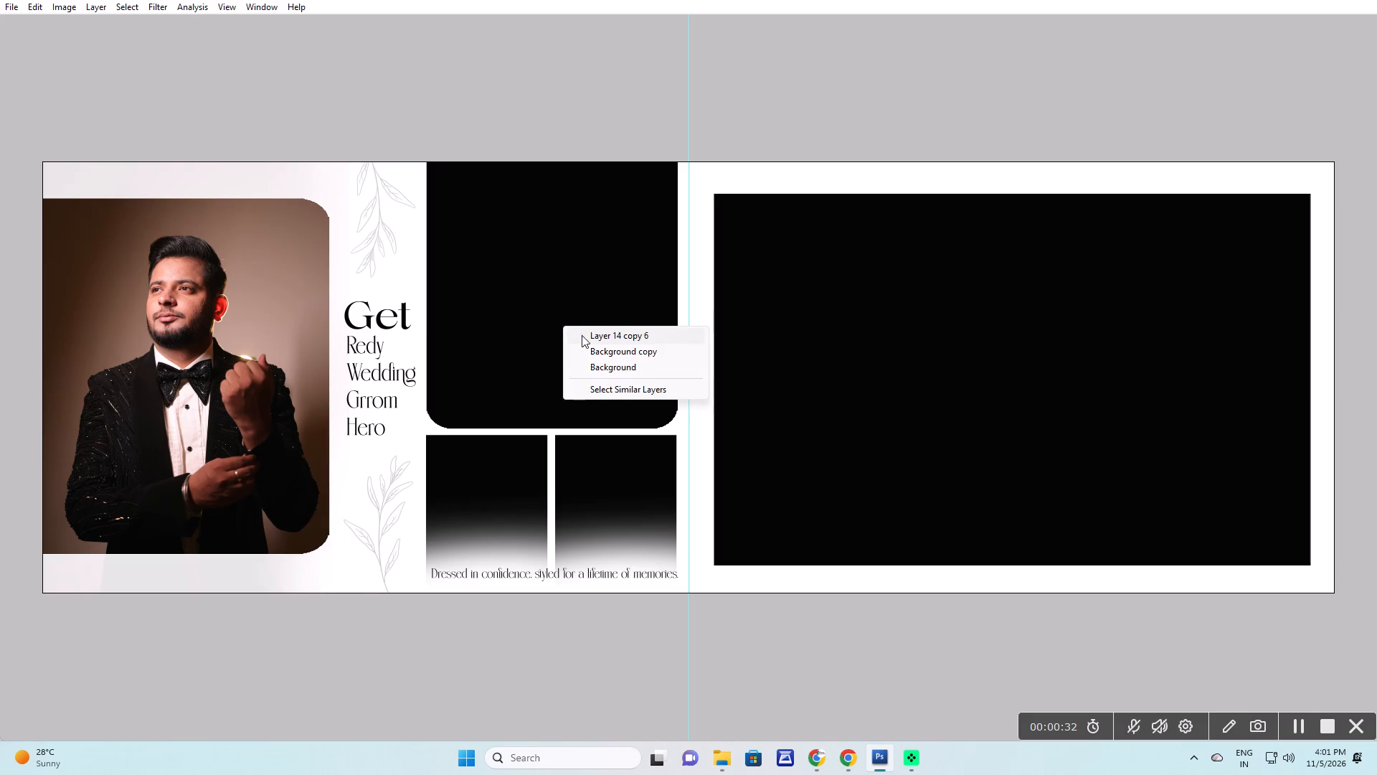
{"action": "left_click_drag", "start_coordinate": [582, 335], "coordinate": [587, 337]}
{"action": "key", "text": "alt+Tab"}
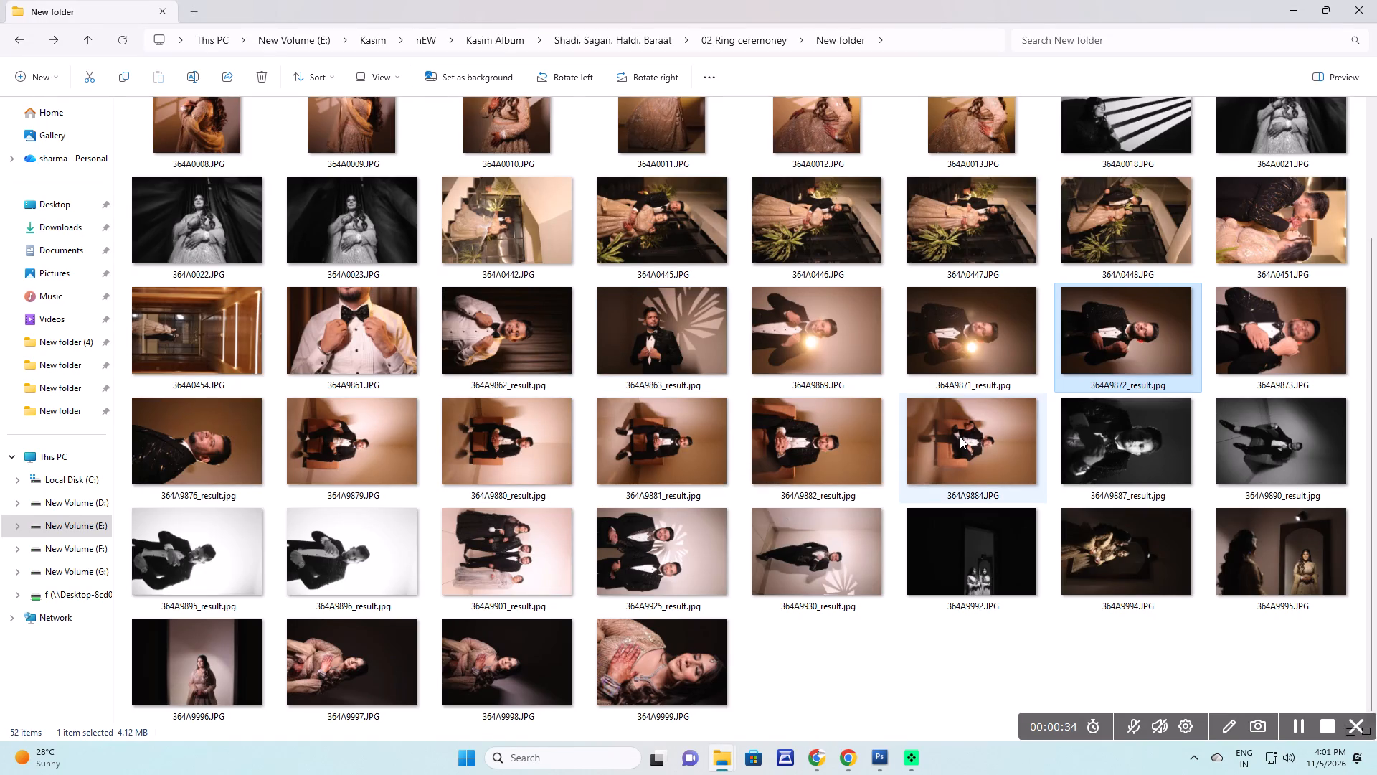
{"action": "left_click_drag", "start_coordinate": [680, 341], "coordinate": [669, 410]}
{"action": "key", "text": "alt+Tab"}
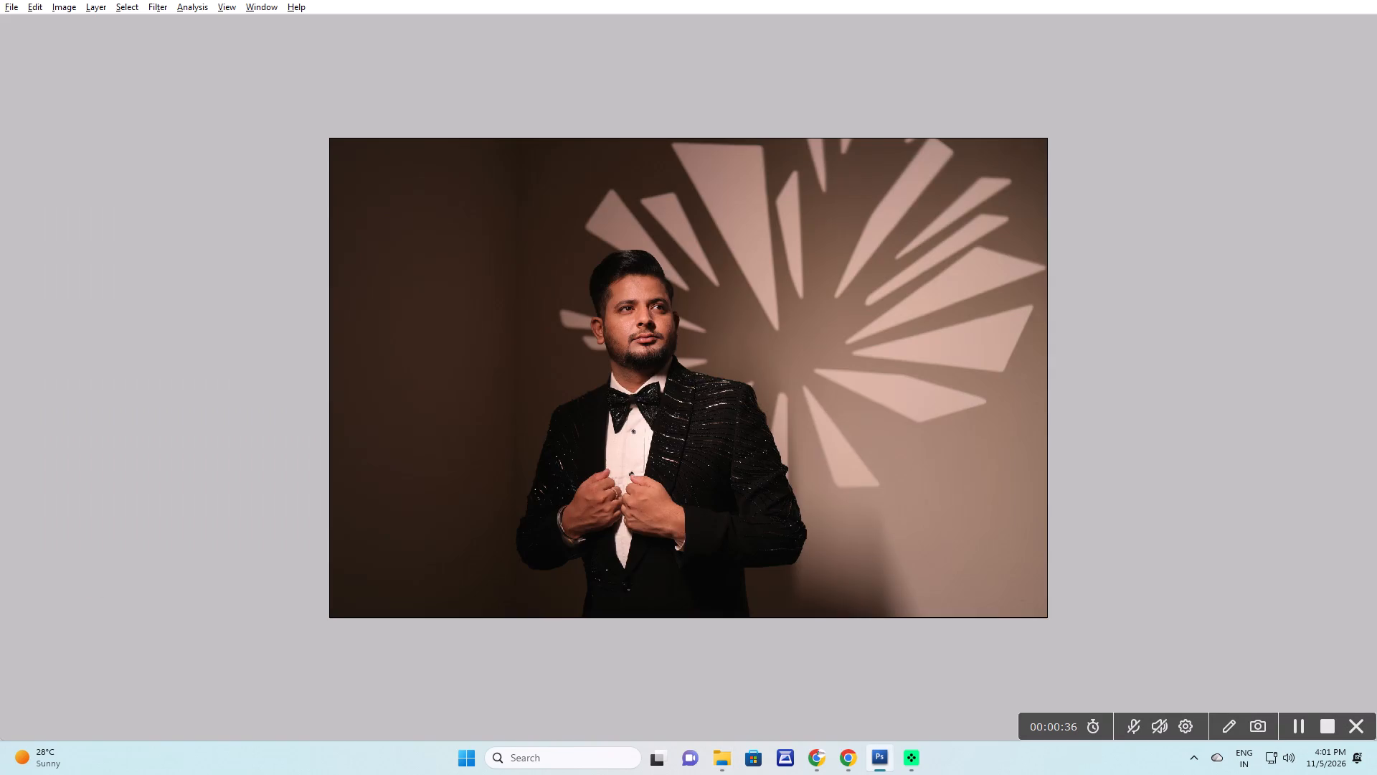
Lighten the whole photo slightly, keeping only one application of the adjustment.
{"action": "key", "text": "F3"}
{"action": "key", "text": "F3"}
{"action": "key", "text": "ctrl+alt+z"}
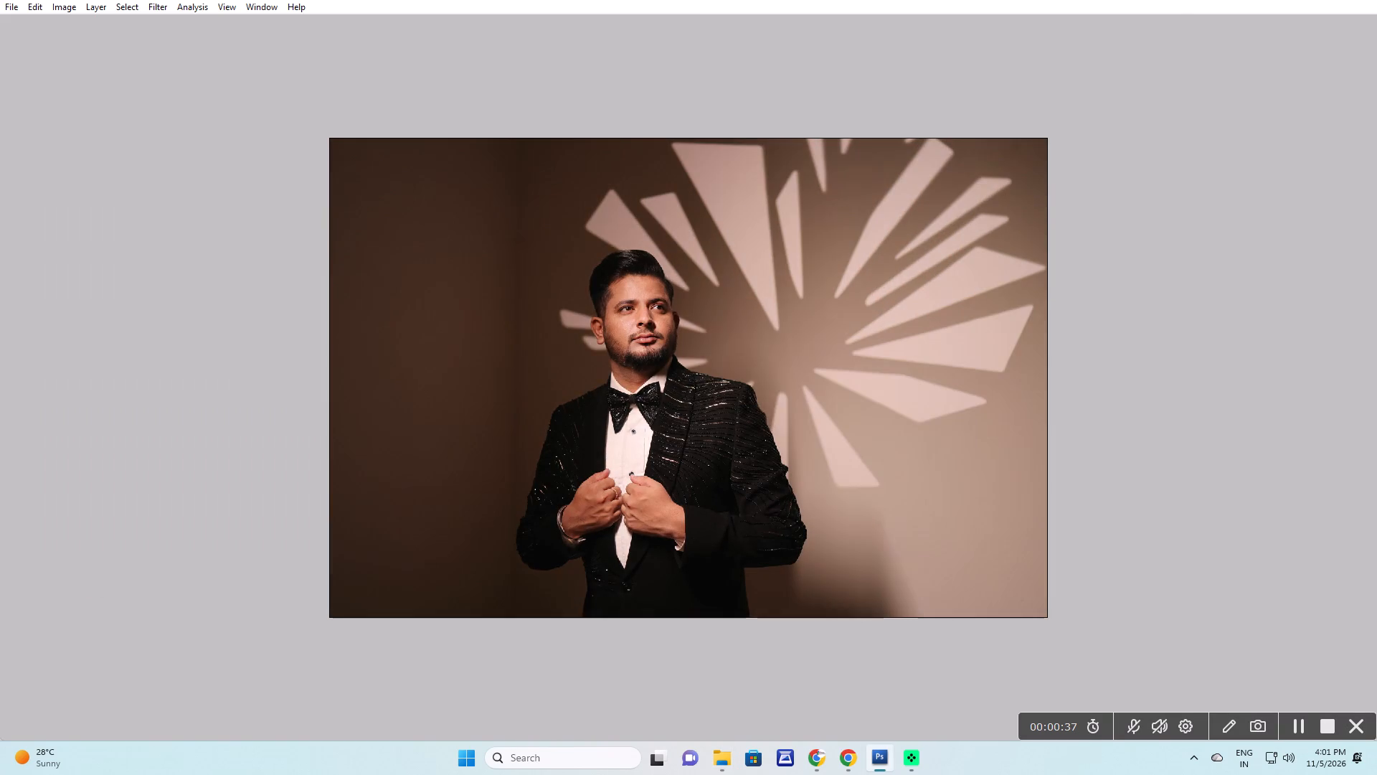
Select the shaded skin on the groom's face and neck and extend the selection to similar tones.
{"action": "key", "text": "ctrl+space"}
{"action": "left_click_drag", "start_coordinate": [594, 262], "coordinate": [787, 469], "text": "ctrl"}
{"action": "key", "text": "w"}
{"action": "left_click", "coordinate": [572, 317], "text": "shift"}
{"action": "left_click_drag", "start_coordinate": [572, 331], "coordinate": [569, 345], "text": "shift"}
{"action": "left_click", "coordinate": [569, 345], "text": "shift"}
{"action": "left_click_drag", "start_coordinate": [602, 447], "coordinate": [606, 460], "text": "shift"}
{"action": "left_click_drag", "start_coordinate": [607, 461], "coordinate": [608, 464], "text": "shift"}
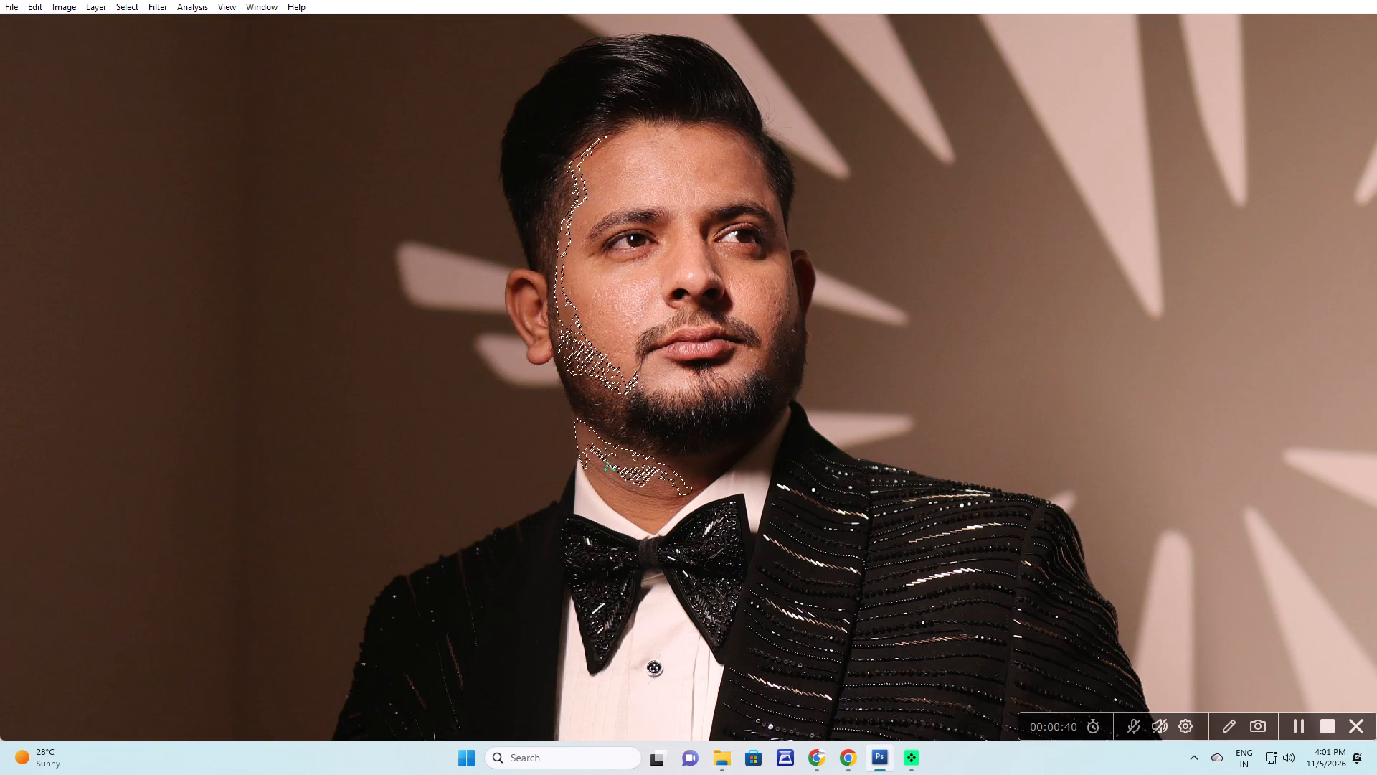
{"action": "left_click_drag", "start_coordinate": [608, 464], "coordinate": [610, 468], "text": "shift"}
{"action": "left_click", "coordinate": [610, 469], "text": "shift"}
{"action": "left_click_drag", "start_coordinate": [620, 445], "coordinate": [610, 432], "text": "shift"}
{"action": "right_click_drag", "start_coordinate": [585, 306], "coordinate": [594, 310], "text": "shift"}
{"action": "key", "text": "ctrl+alt+z"}
{"action": "right_click", "coordinate": [606, 295]}
{"action": "left_click", "coordinate": [653, 374]}
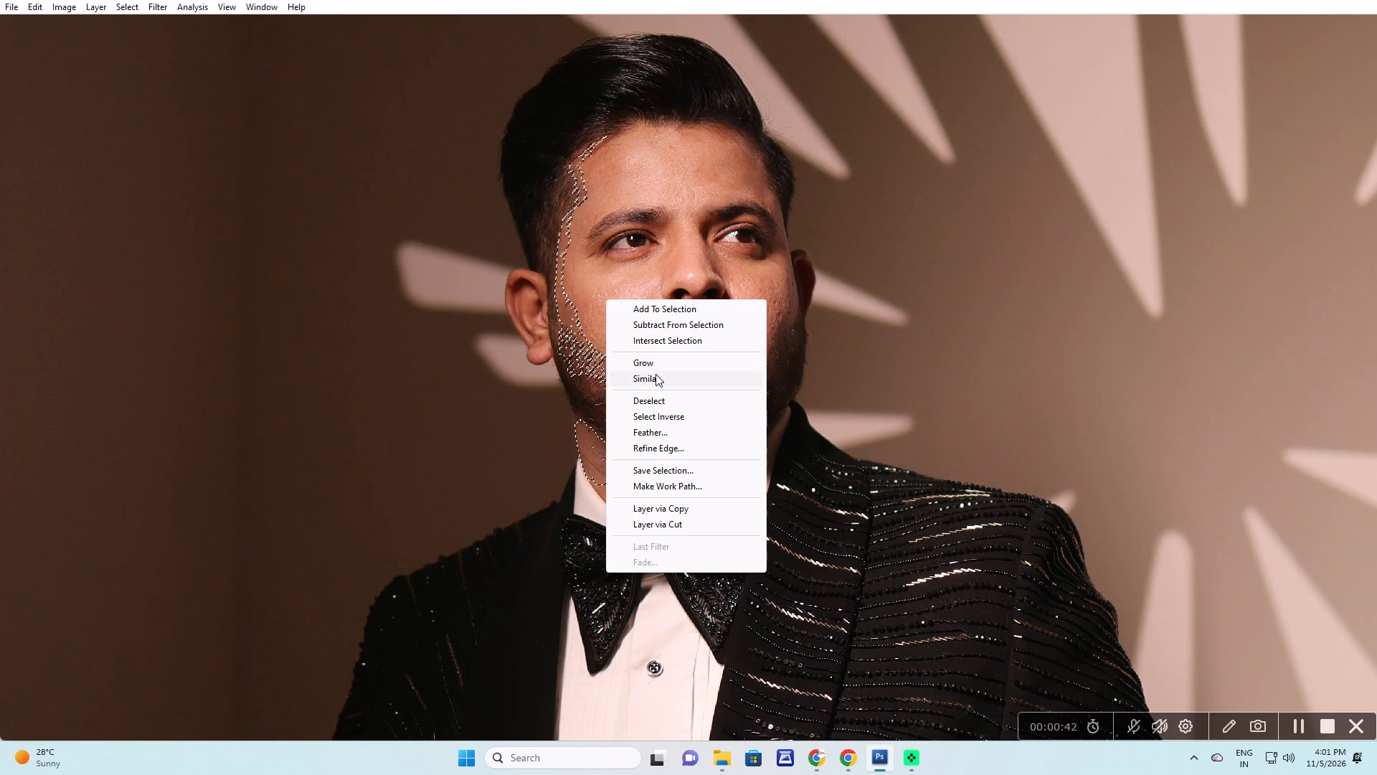
Feather the skin-tone selection by 50, apply the lightening adjustment to it and deselect.
{"action": "key", "text": "ctrl+minus"}
{"action": "key", "text": "ctrl+minus"}
{"action": "key", "text": "ctrl+minus"}
{"action": "key", "text": "ctrl+minus"}
{"action": "key", "text": "ctrl+alt+d"}
{"action": "type", "text": "50"}
{"action": "key", "text": "Return"}
{"action": "key", "text": "F3"}
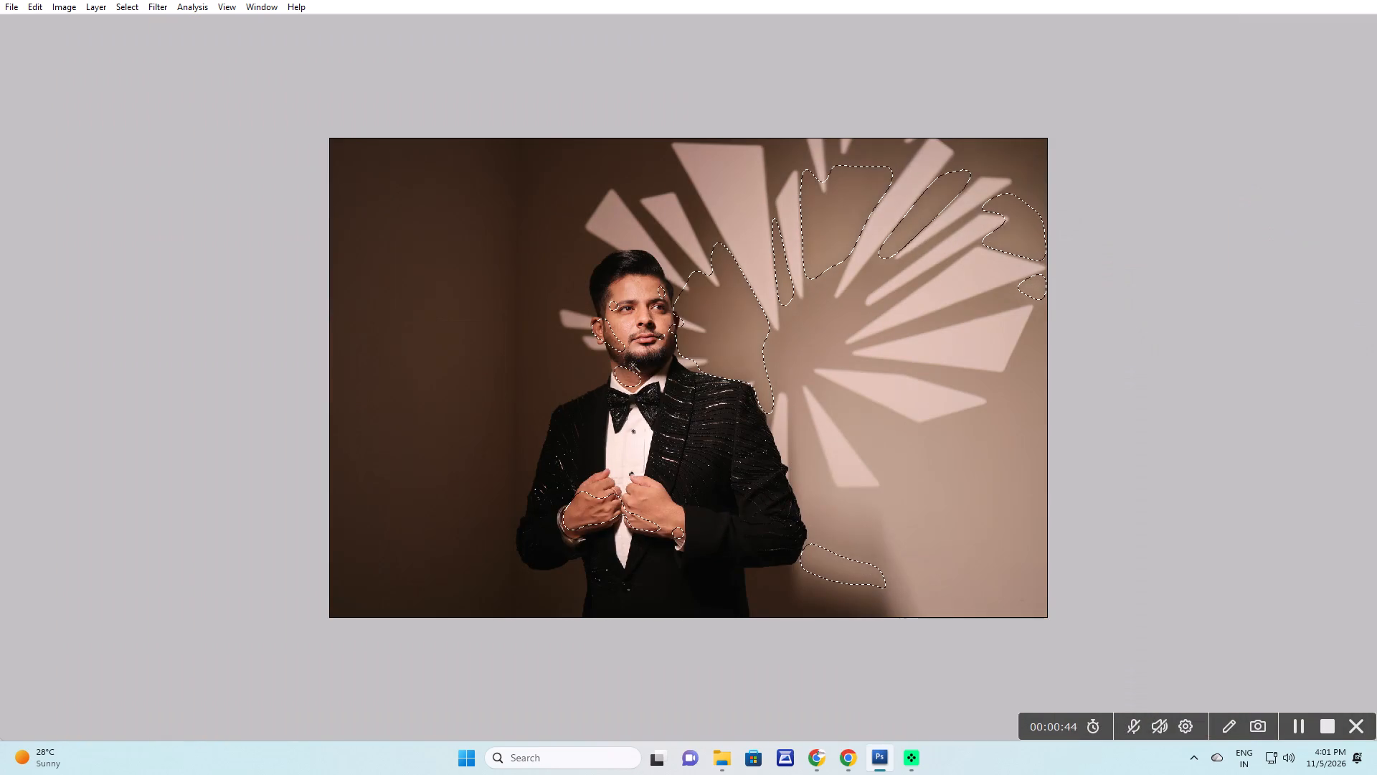
{"action": "key", "text": "ctrl+d"}
Copy the entire retouched photo and close its file without saving changes.
{"action": "key", "text": "ctrl+a"}
{"action": "key", "text": "ctrl+c"}
{"action": "key", "text": "ctrl+w"}
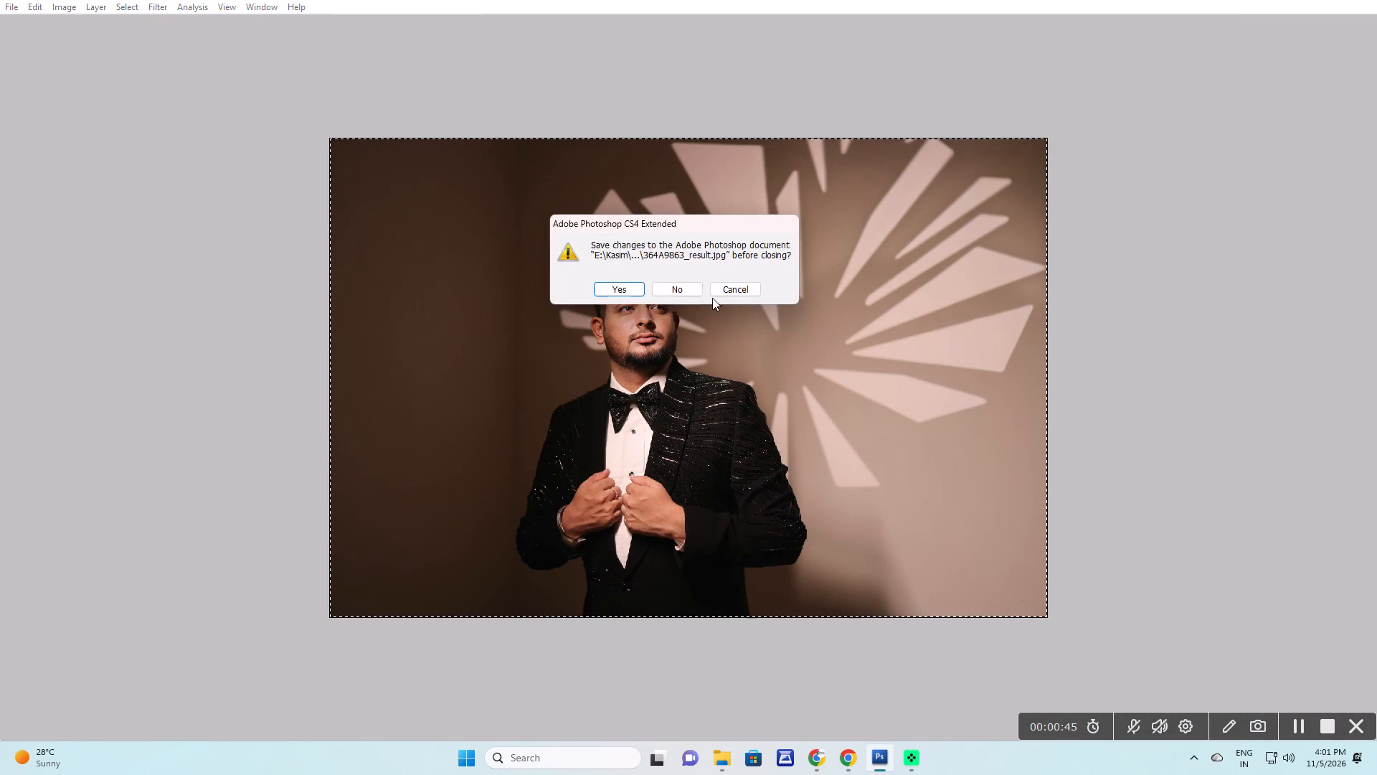
{"action": "left_click", "coordinate": [688, 288]}
Paste the retouched photo above the large rectangular frame on the right page and clip it to that frame.
{"action": "key", "text": "v"}
{"action": "right_click_drag", "start_coordinate": [895, 330], "coordinate": [907, 334]}
{"action": "left_click", "coordinate": [923, 343]}
{"action": "key", "text": "ctrl+v"}
{"action": "left_click_drag", "start_coordinate": [785, 393], "coordinate": [1055, 339]}
{"action": "key", "text": "ctrl+g"}
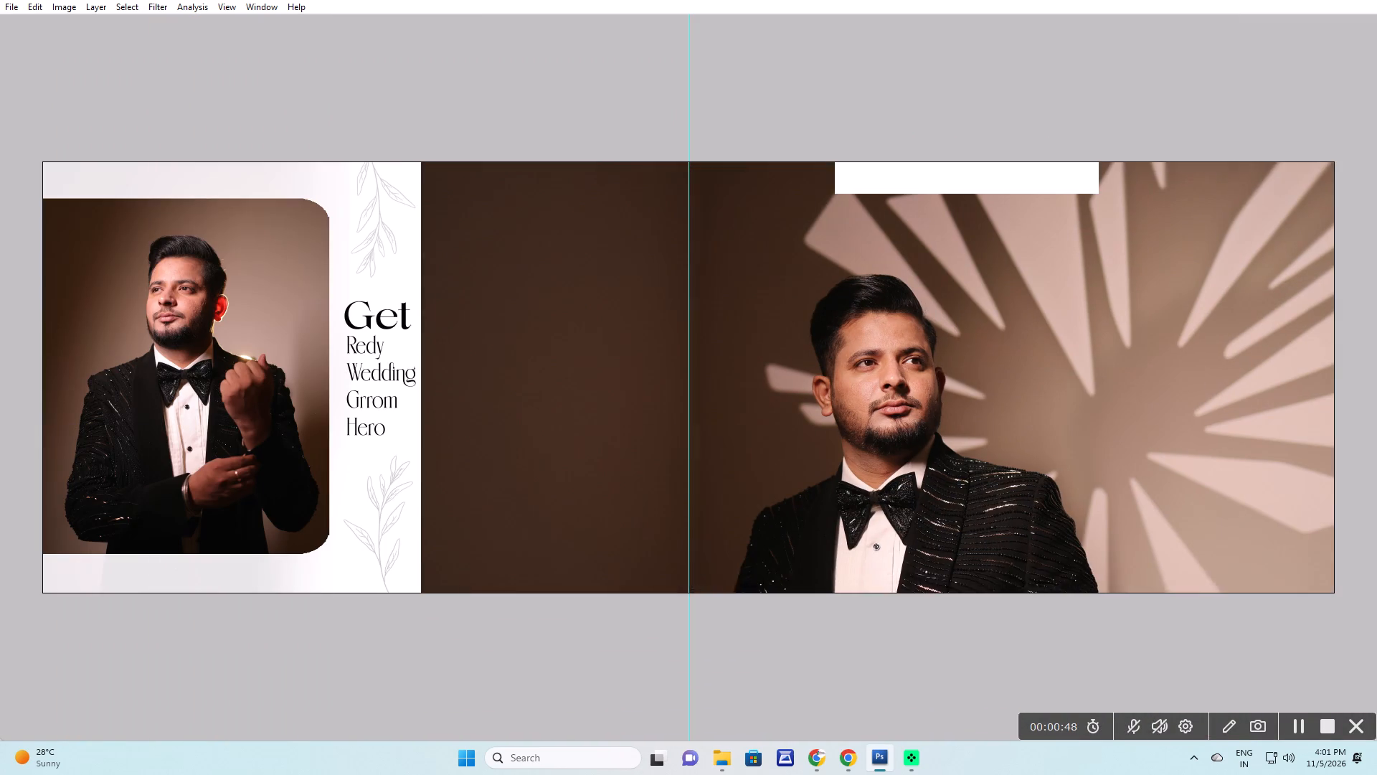
Scale down and reposition the clipped photo to span the right page and fill its large frame.
{"action": "key", "text": "ctrl+t"}
{"action": "left_click_drag", "start_coordinate": [425, 109], "coordinate": [643, 246], "text": "alt+shift"}
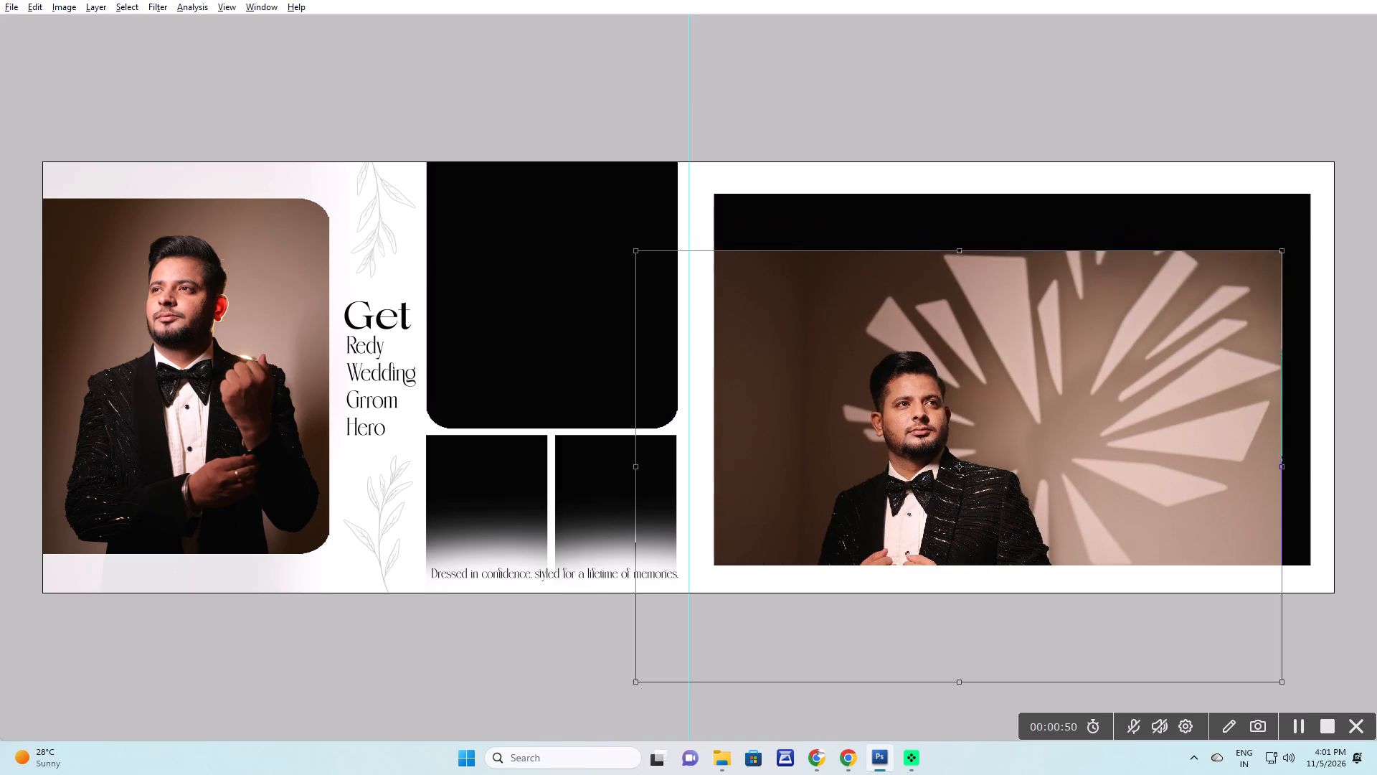
{"action": "left_click_drag", "start_coordinate": [797, 372], "coordinate": [846, 286]}
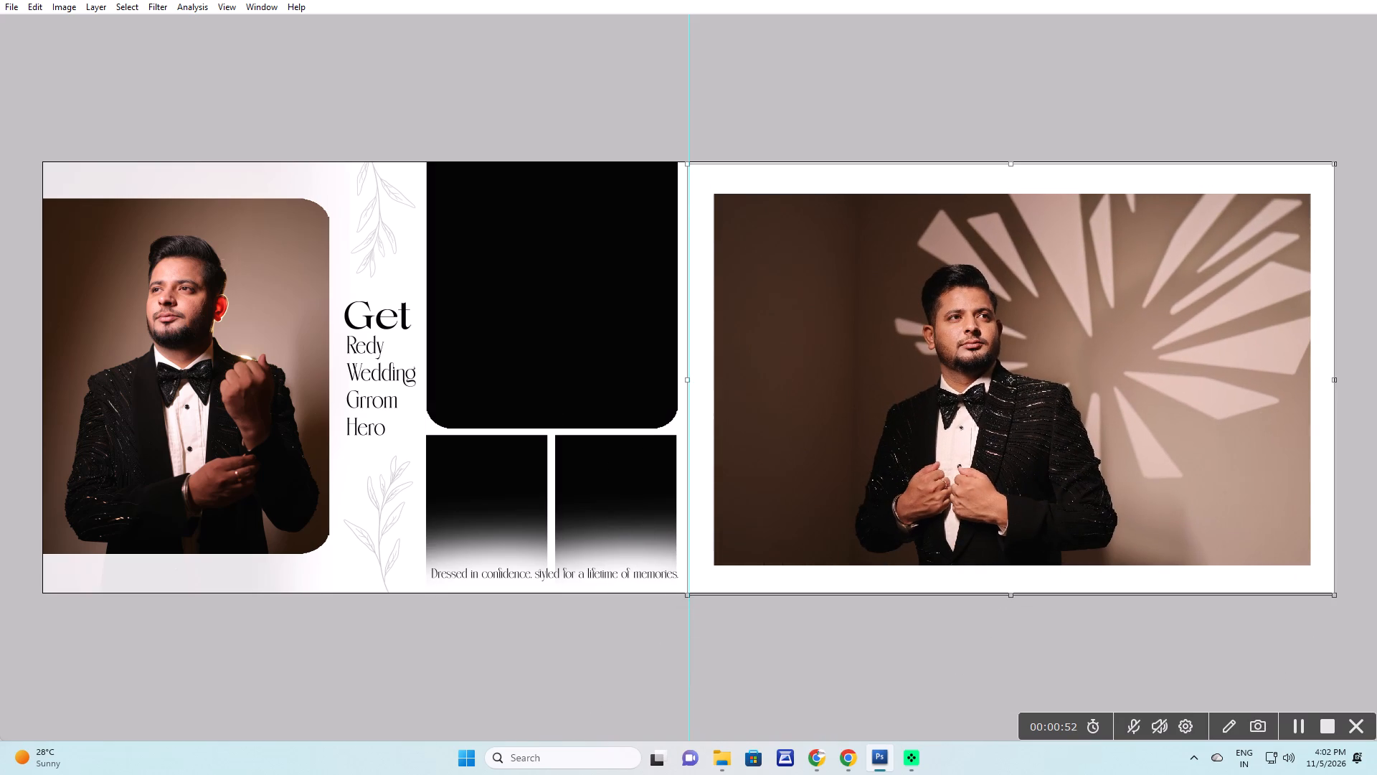
{"action": "left_click_drag", "start_coordinate": [690, 165], "coordinate": [683, 161], "text": "shift"}
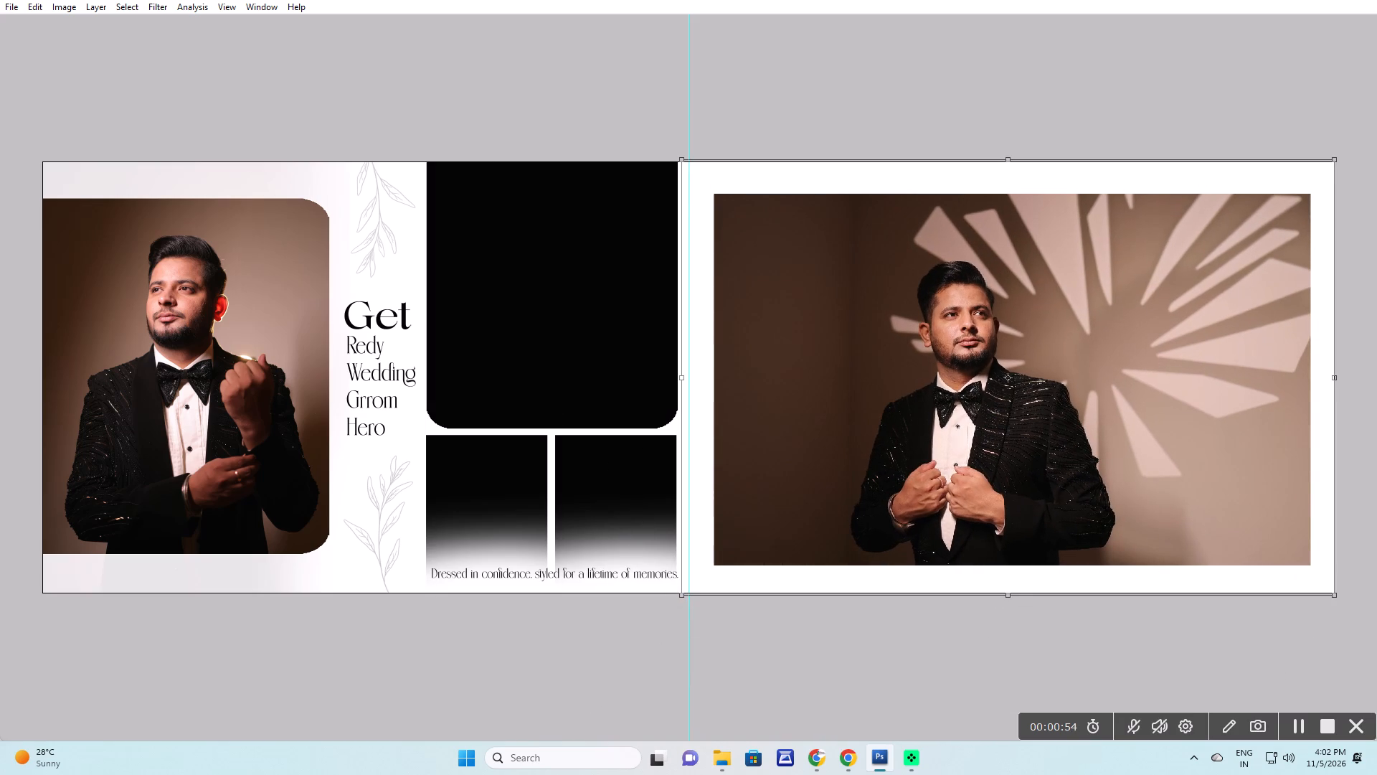
{"action": "key", "text": "Return"}
Duplicate the right page's photo layer, send the copy behind its frame and fade it to 10% opacity as the page background.
{"action": "key", "text": "alt+Left"}
{"action": "key", "text": "ctrl+bracketleft"}
{"action": "key", "text": "ctrl+bracketleft"}
{"action": "key", "text": "ctrl+bracketleft"}
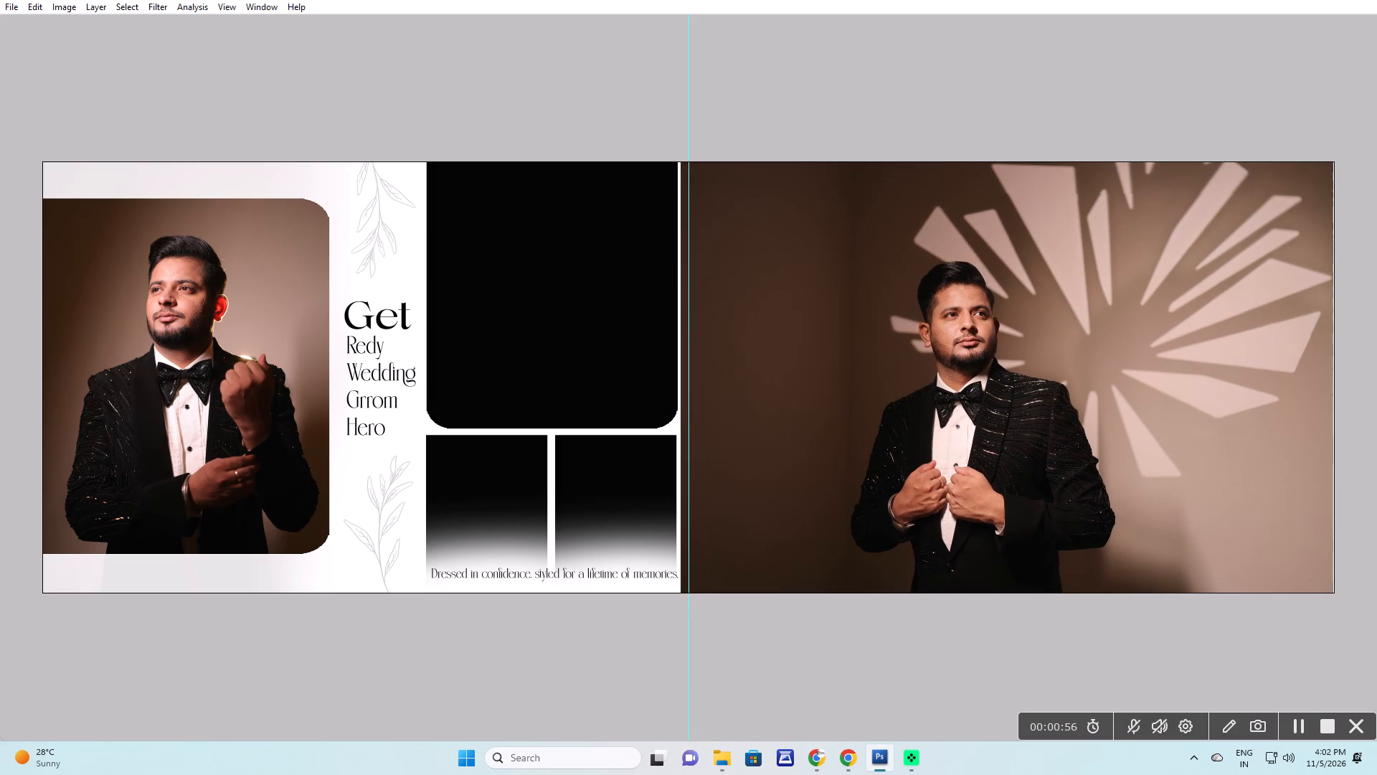
{"action": "key", "text": "1"}
Erase the faded background copy's left edge where it spills over the centre fold onto the left page.
{"action": "key", "text": "e"}
{"action": "left_click_drag", "start_coordinate": [627, 89], "coordinate": [605, 416]}
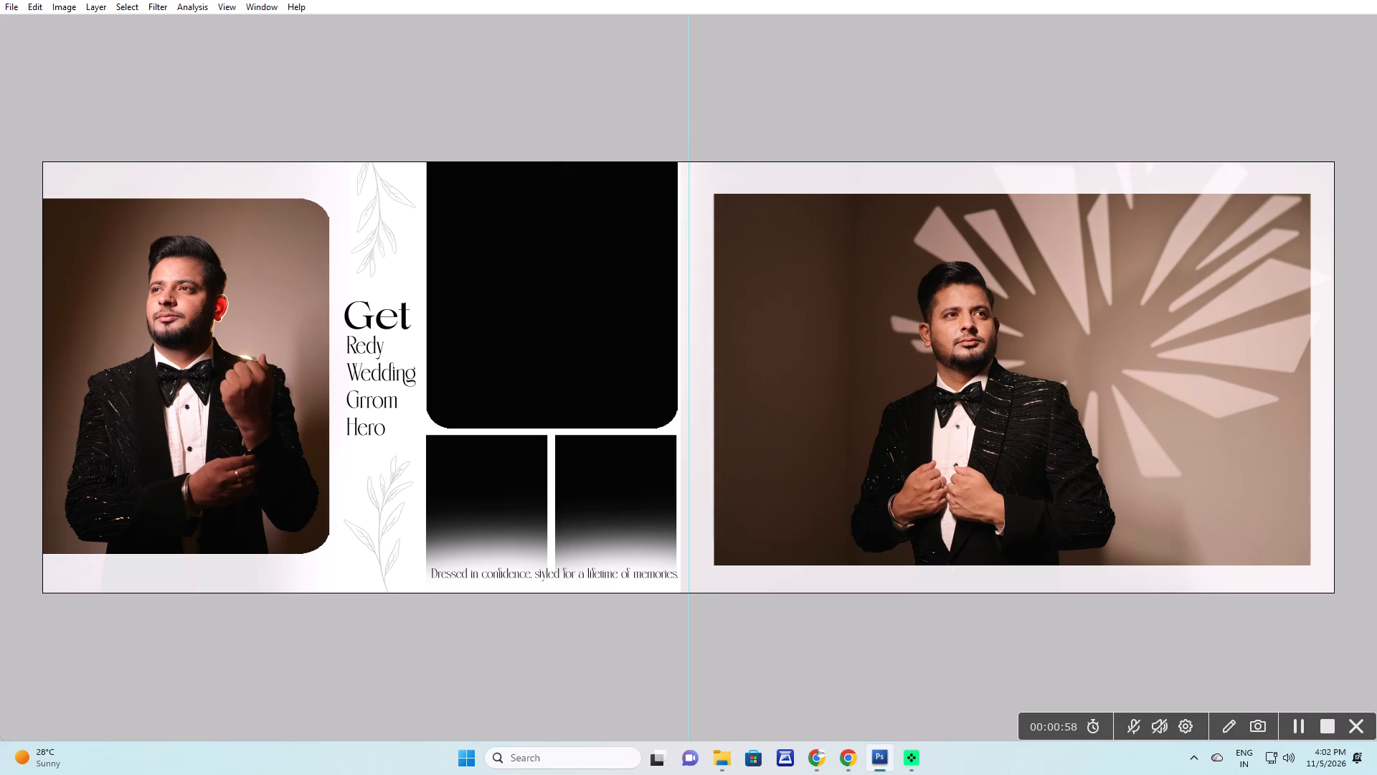
{"action": "left_click_drag", "start_coordinate": [605, 416], "coordinate": [603, 388]}
{"action": "left_click_drag", "start_coordinate": [609, 257], "coordinate": [633, 619]}
{"action": "left_click_drag", "start_coordinate": [625, 518], "coordinate": [606, 20]}
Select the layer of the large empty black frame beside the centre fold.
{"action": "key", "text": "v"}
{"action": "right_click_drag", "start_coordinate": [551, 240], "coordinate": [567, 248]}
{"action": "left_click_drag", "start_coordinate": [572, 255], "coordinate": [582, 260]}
In File Explorer, move the used photos 364A9863_result.jpg and 364A9872_result.jpg into a newly created subfolder.
{"action": "key", "text": "alt+Tab"}
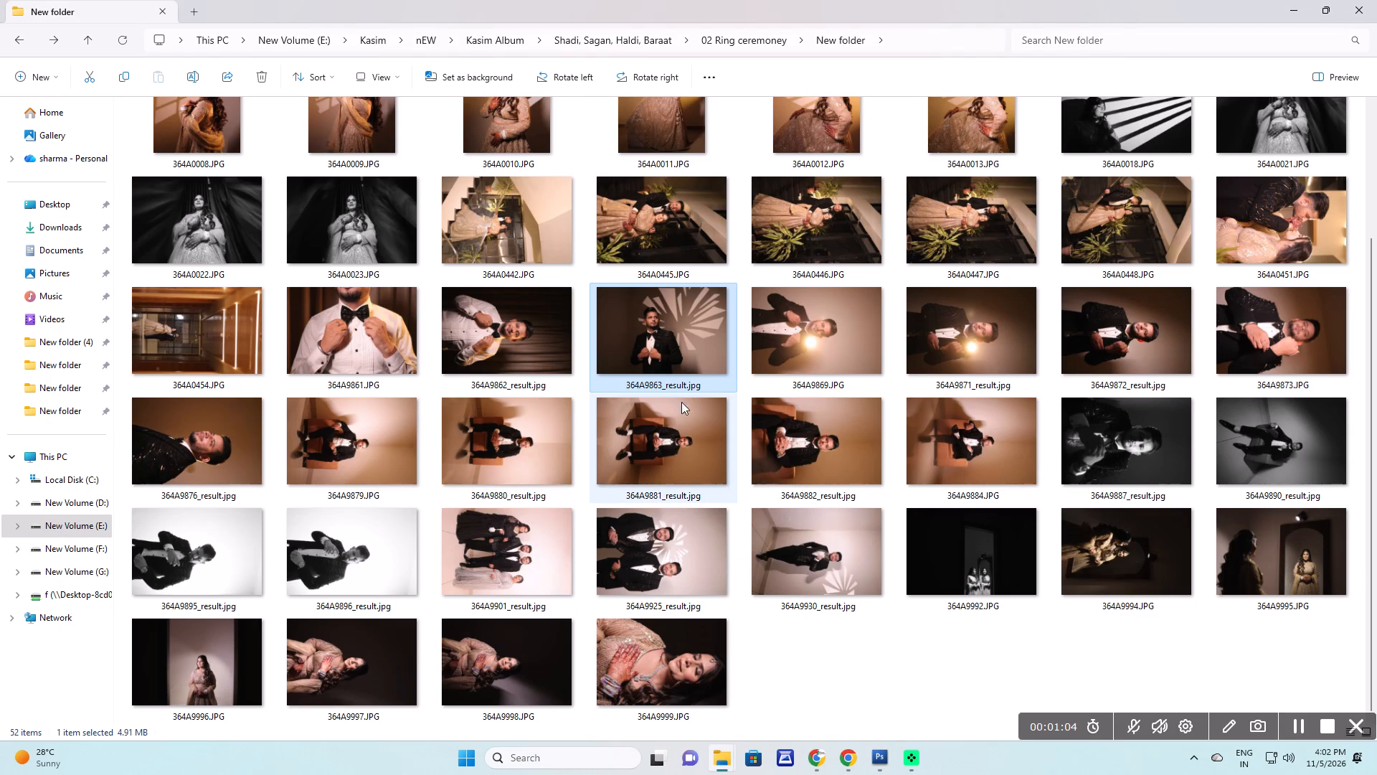
{"action": "left_click", "coordinate": [1153, 352], "text": "ctrl"}
{"action": "key", "text": "ctrl+x"}
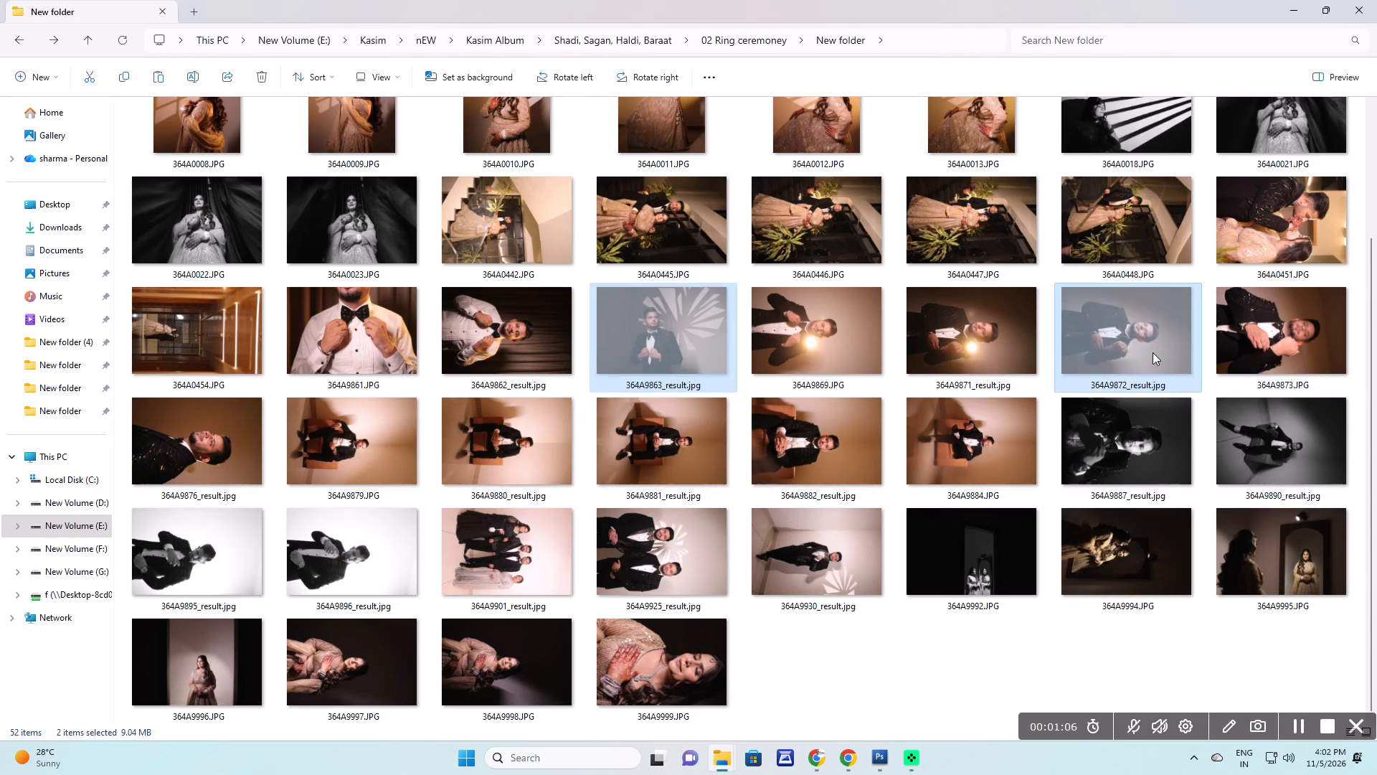
{"action": "key", "text": "alt+Tab"}
{"action": "key", "text": "alt+Tab"}
{"action": "scroll", "coordinate": [595, 370], "scroll_direction": "up", "scroll_amount": 2}
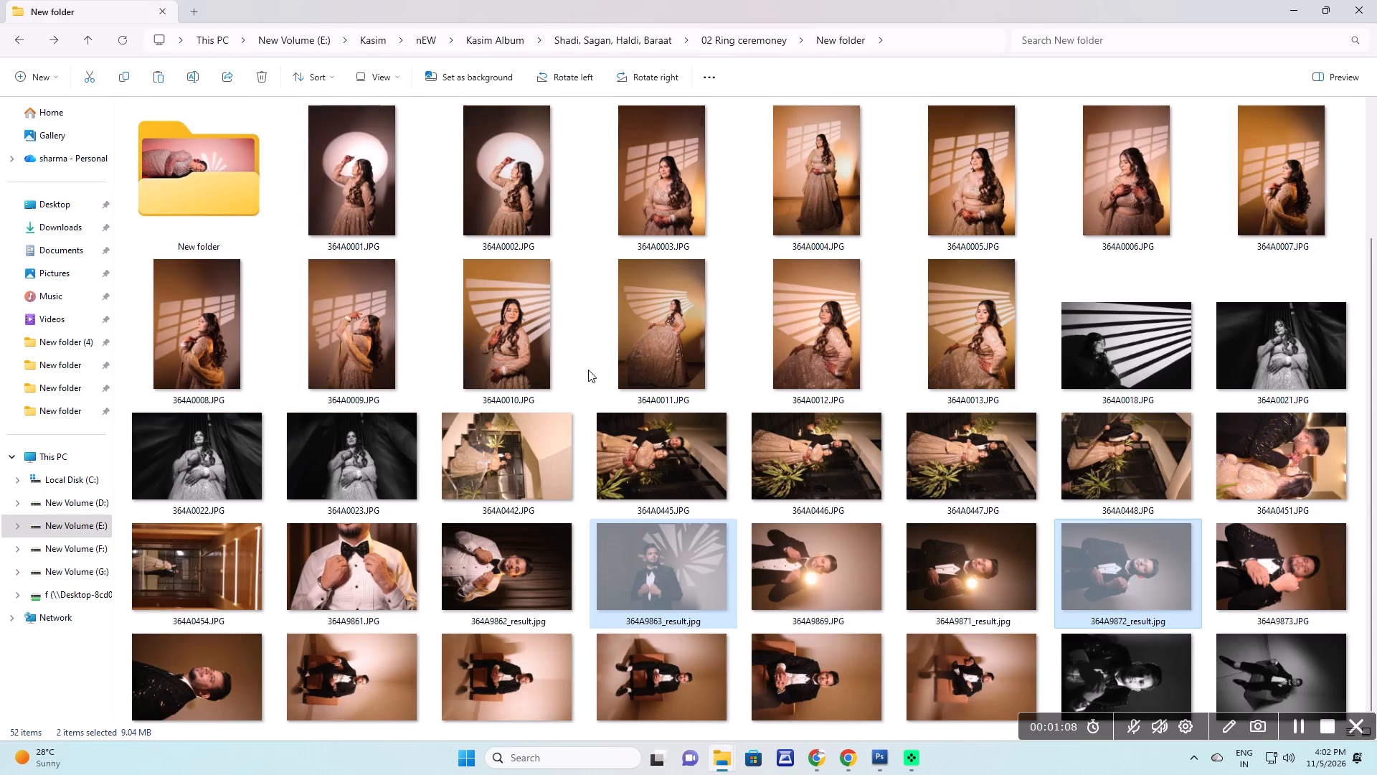
{"action": "scroll", "coordinate": [588, 370], "scroll_direction": "up", "scroll_amount": 2}
{"action": "right_click", "coordinate": [265, 232]}
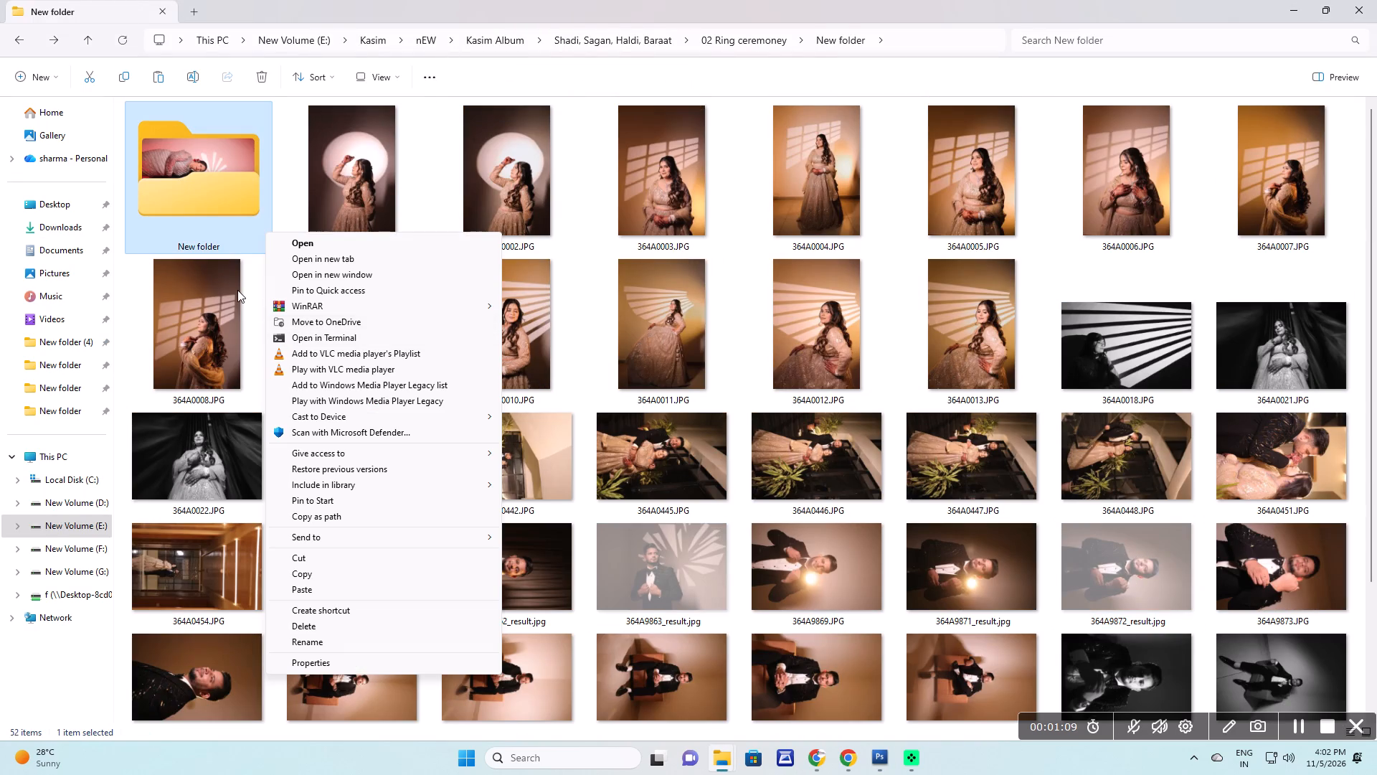
{"action": "right_click", "coordinate": [247, 281]}
{"action": "left_click", "coordinate": [364, 452]}
{"action": "left_click", "coordinate": [458, 456]}
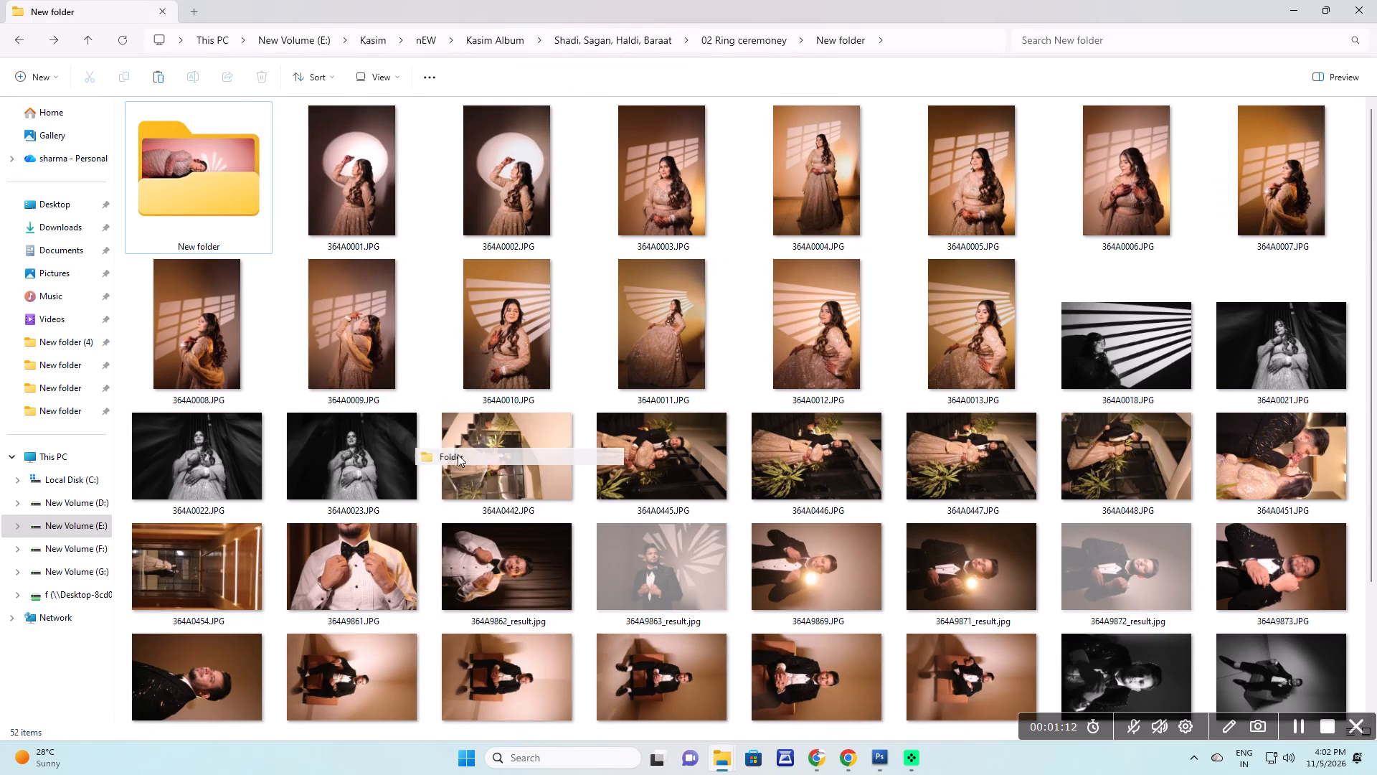
{"action": "double_click", "coordinate": [832, 638]}
{"action": "key", "text": "ctrl+v"}
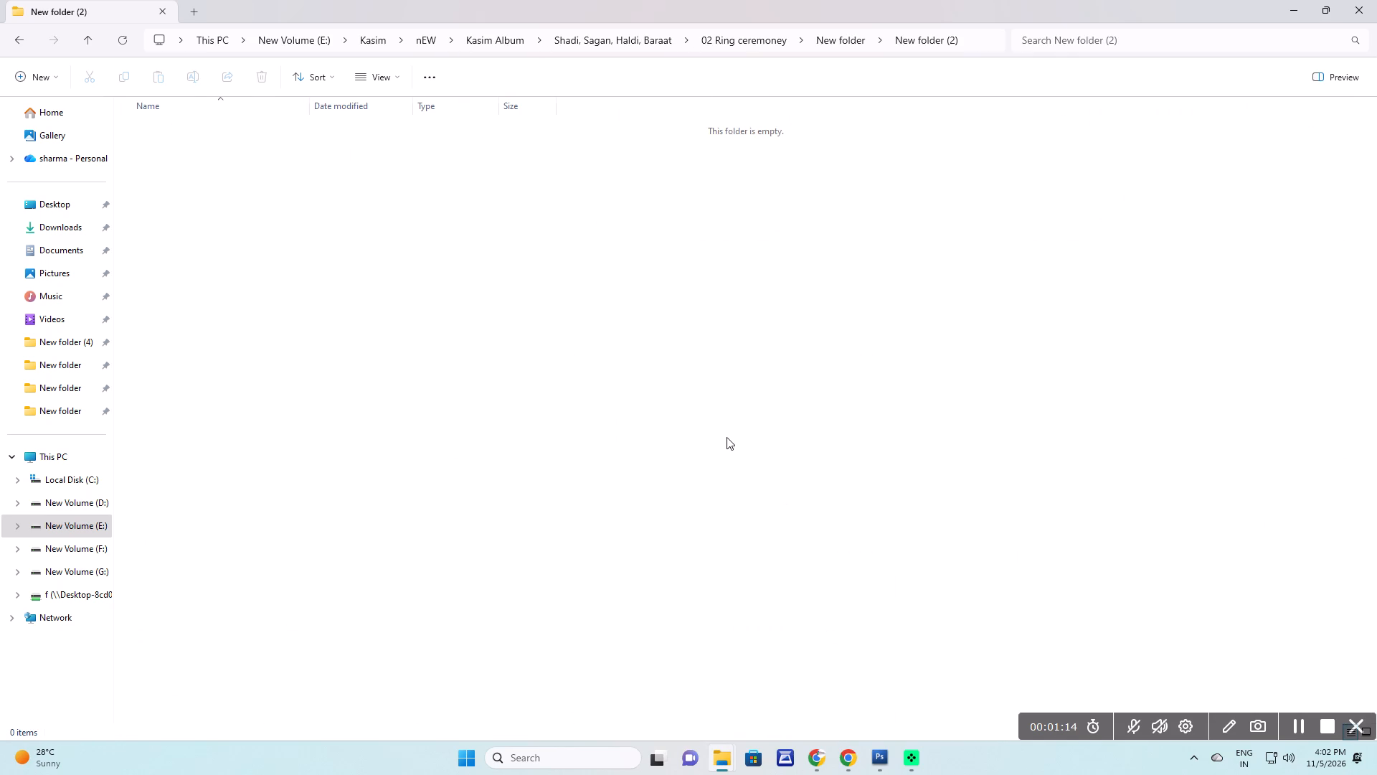
{"action": "left_click", "coordinate": [710, 421]}
Open 364A9871_result.jpg from the ring ceremony folder in Photoshop and rotate its canvas 90° counterclockwise.
{"action": "scroll", "coordinate": [874, 513], "scroll_direction": "down", "scroll_amount": 1}
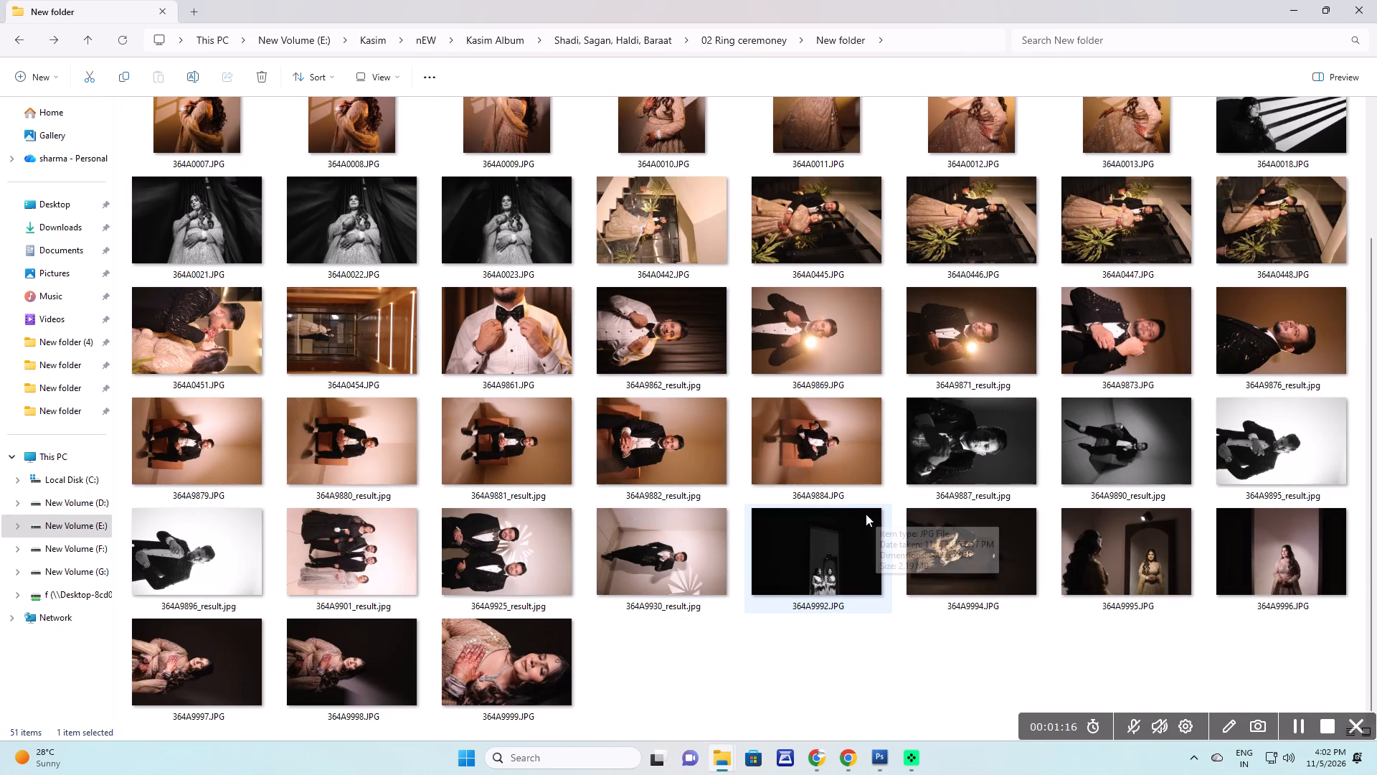
{"action": "left_click_drag", "start_coordinate": [823, 439], "coordinate": [833, 451]}
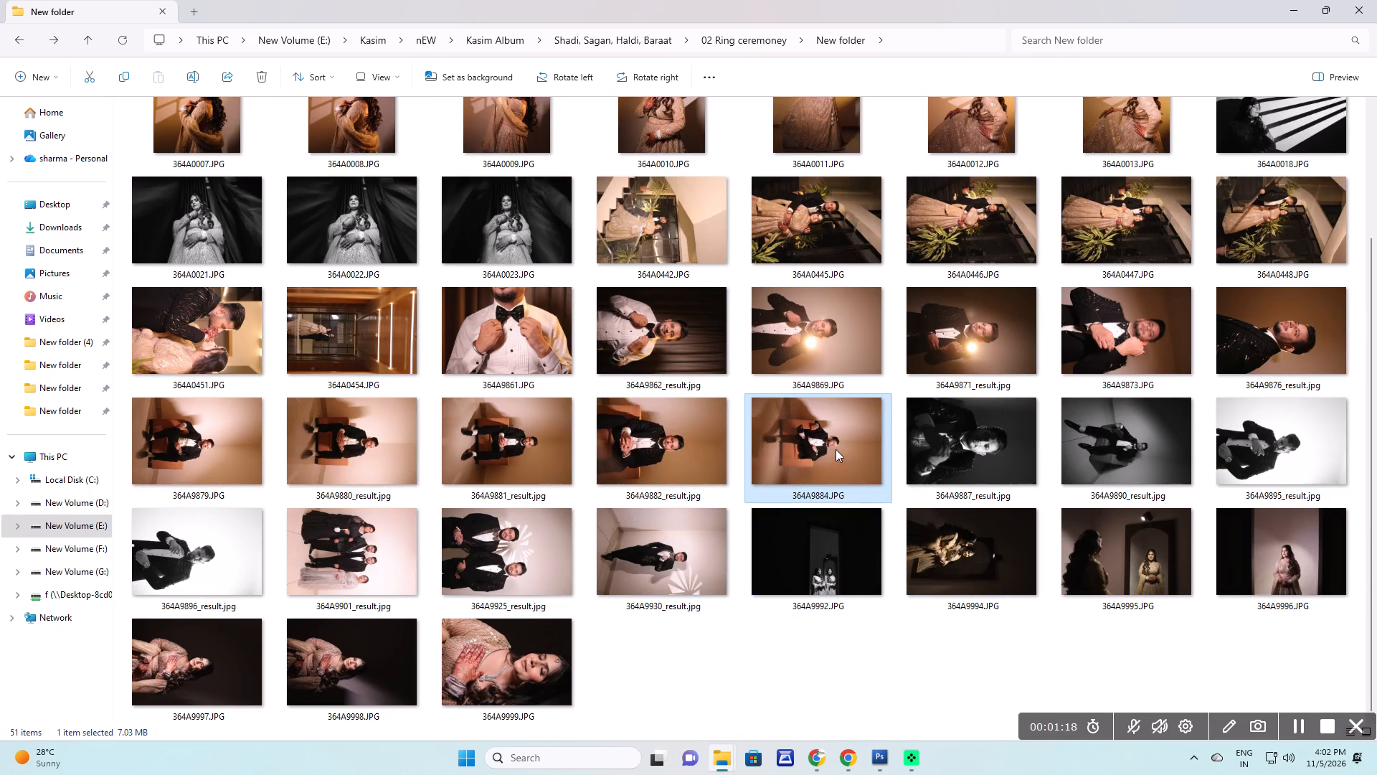
{"action": "key", "text": "alt+Tab"}
{"action": "key", "text": "alt+Tab"}
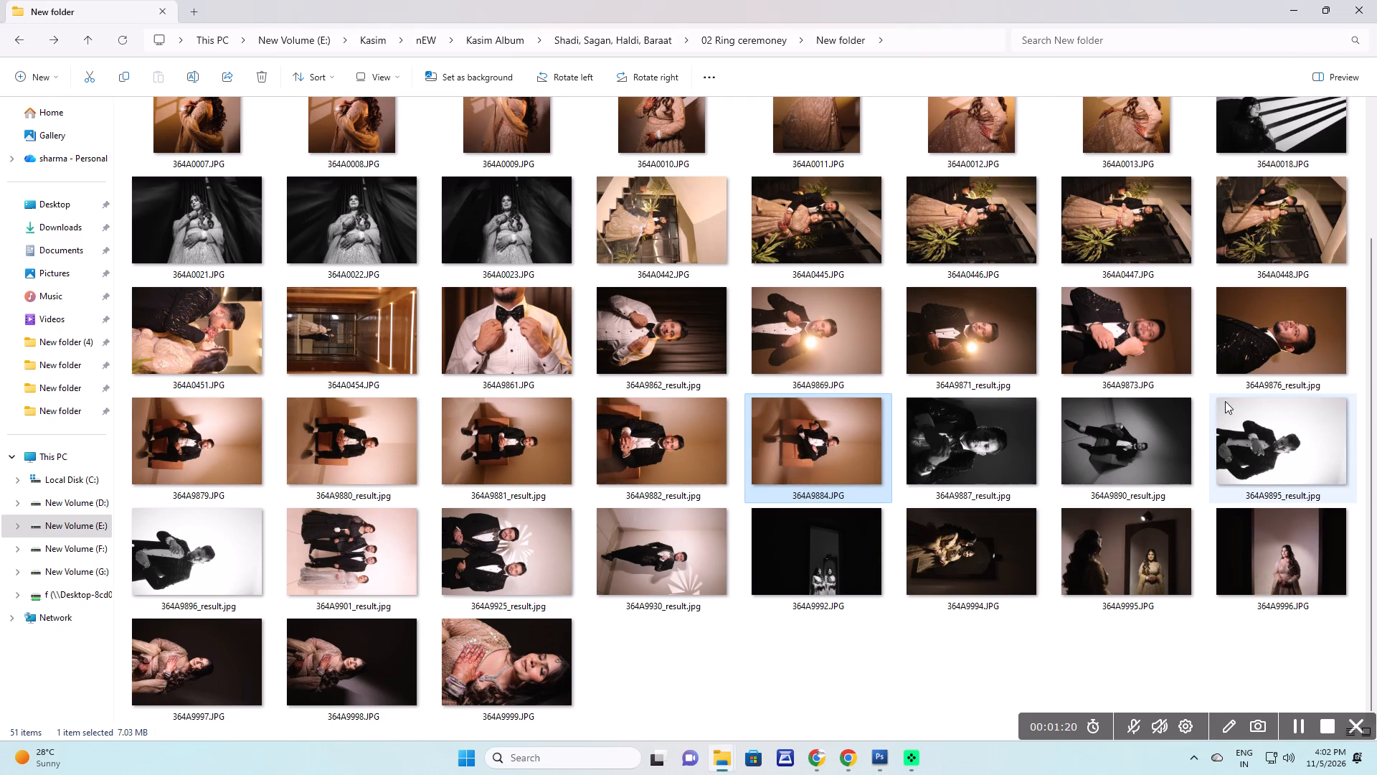
{"action": "left_click_drag", "start_coordinate": [977, 349], "coordinate": [1042, 365]}
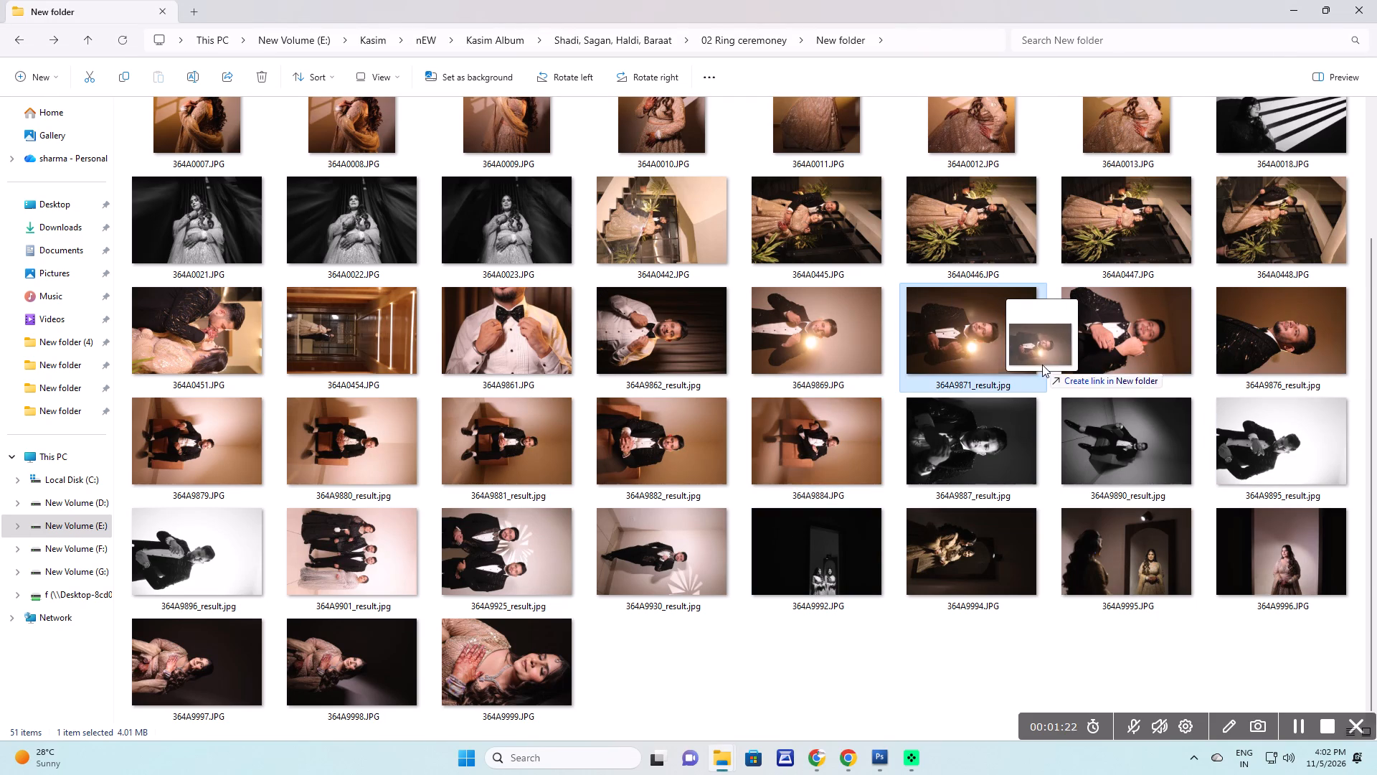
{"action": "left_click_drag", "start_coordinate": [1042, 365], "coordinate": [638, 418]}
{"action": "key", "text": "alt+Tab"}
{"action": "key", "text": "alt+i"}
{"action": "key", "text": "alt+e"}
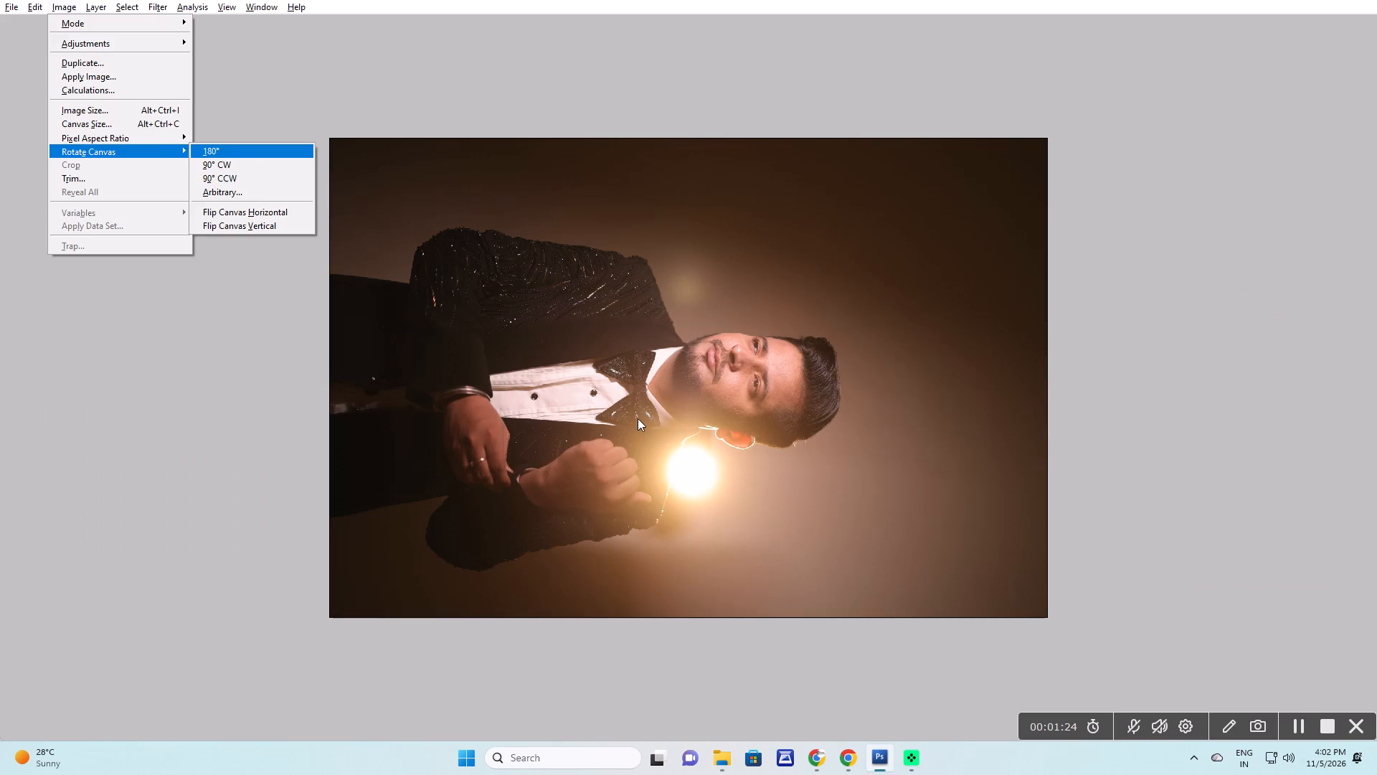
{"action": "key", "text": "Down"}
{"action": "key", "text": "Down"}
{"action": "key", "text": "Return"}
Copy the entire rotated photo and close its file without saving changes.
{"action": "key", "text": "ctrl+a"}
{"action": "key", "text": "ctrl+c"}
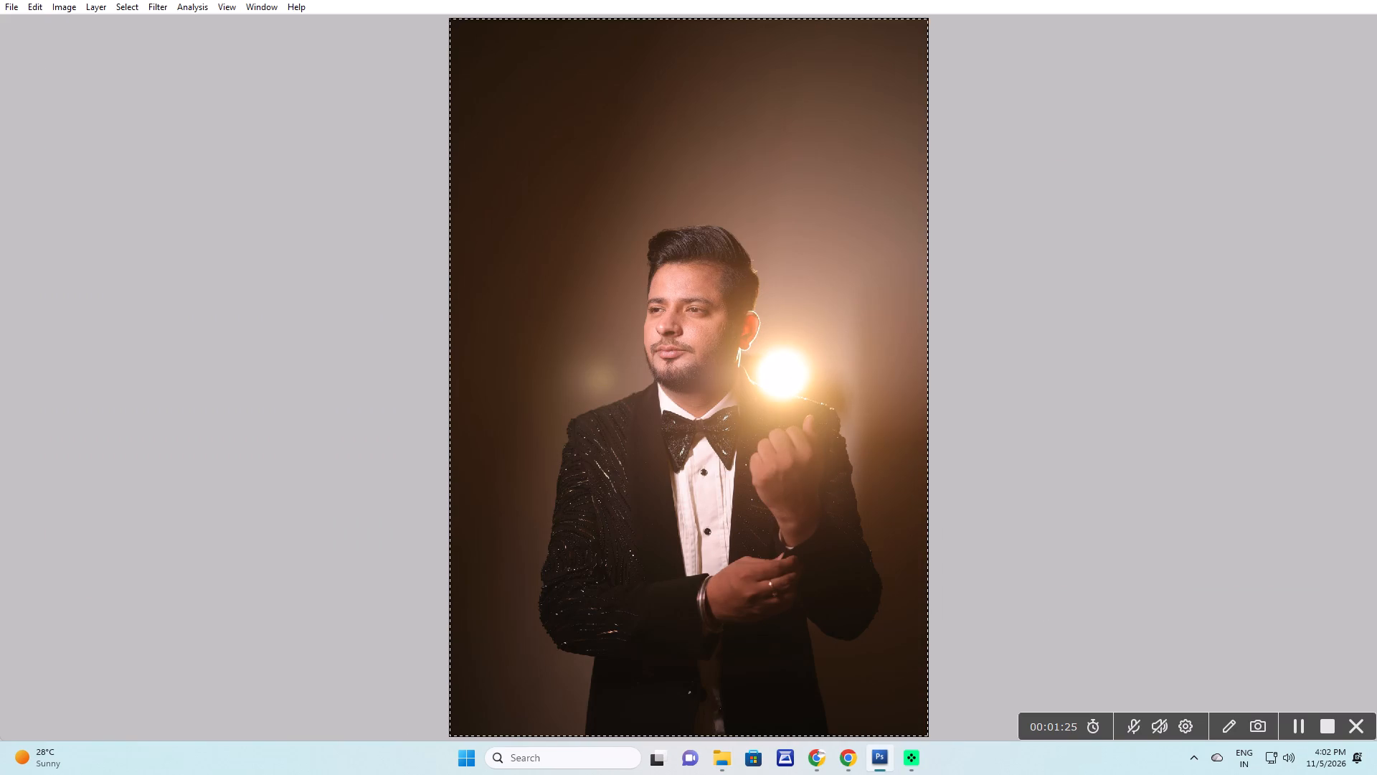
{"action": "key", "text": "ctrl+w"}
{"action": "left_click", "coordinate": [687, 292]}
Paste the copied photo above the large black frame beside the centre fold and clip it to that frame.
{"action": "key", "text": "v"}
{"action": "right_click_drag", "start_coordinate": [550, 264], "coordinate": [557, 268]}
{"action": "left_click", "coordinate": [567, 274]}
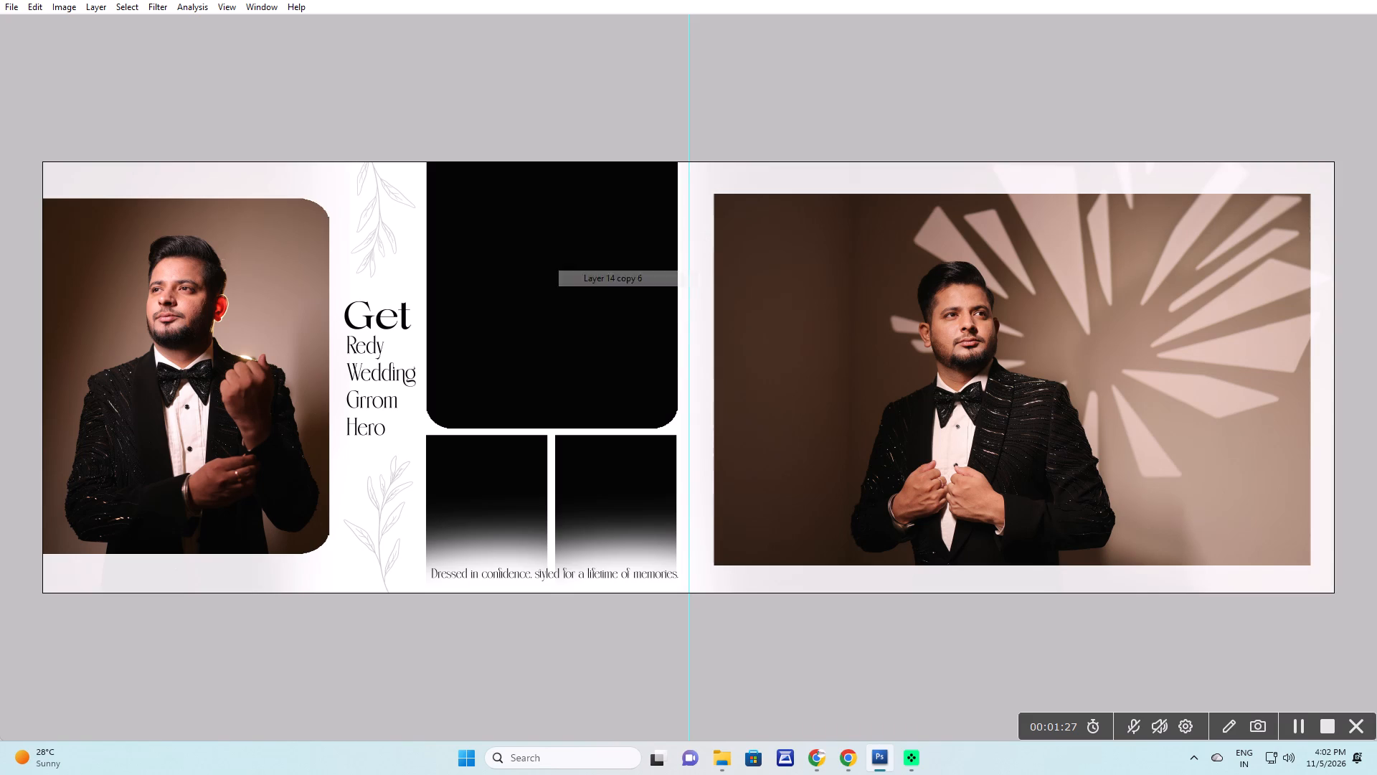
{"action": "key", "text": "ctrl+v"}
{"action": "key", "text": "v"}
{"action": "left_click_drag", "start_coordinate": [645, 489], "coordinate": [462, 116]}
{"action": "key", "text": "ctrl+g"}
Scale down and reposition the clipped photo so the groom and the glowing light fill the large frame.
{"action": "key", "text": "ctrl+t"}
{"action": "left_click_drag", "start_coordinate": [615, 234], "coordinate": [610, 395]}
{"action": "left_click_drag", "start_coordinate": [681, 238], "coordinate": [669, 365]}
{"action": "left_click_drag", "start_coordinate": [846, 76], "coordinate": [695, 412], "text": "alt+shift"}
{"action": "left_click_drag", "start_coordinate": [637, 464], "coordinate": [703, 139]}
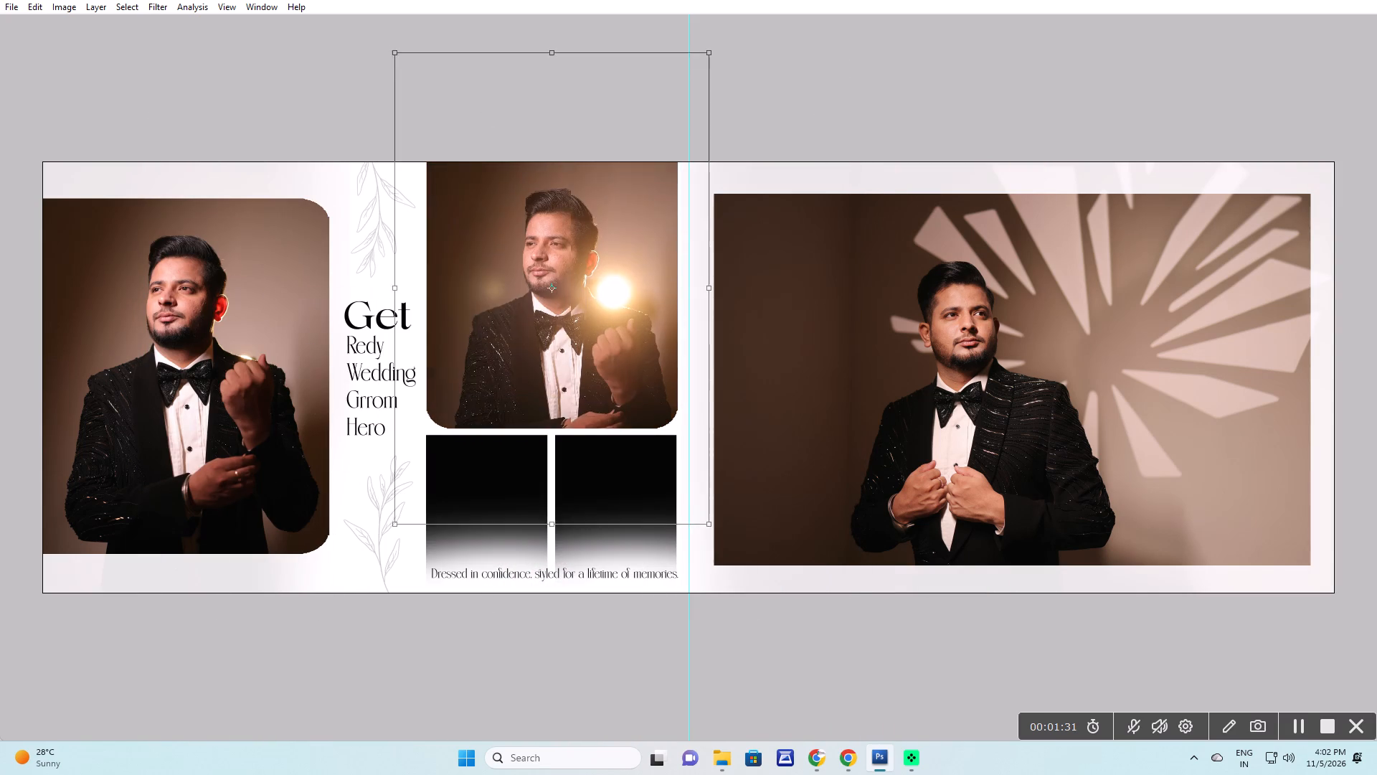
{"action": "left_click_drag", "start_coordinate": [703, 139], "coordinate": [689, 143]}
{"action": "key", "text": "Return"}
{"action": "key", "text": "F3"}
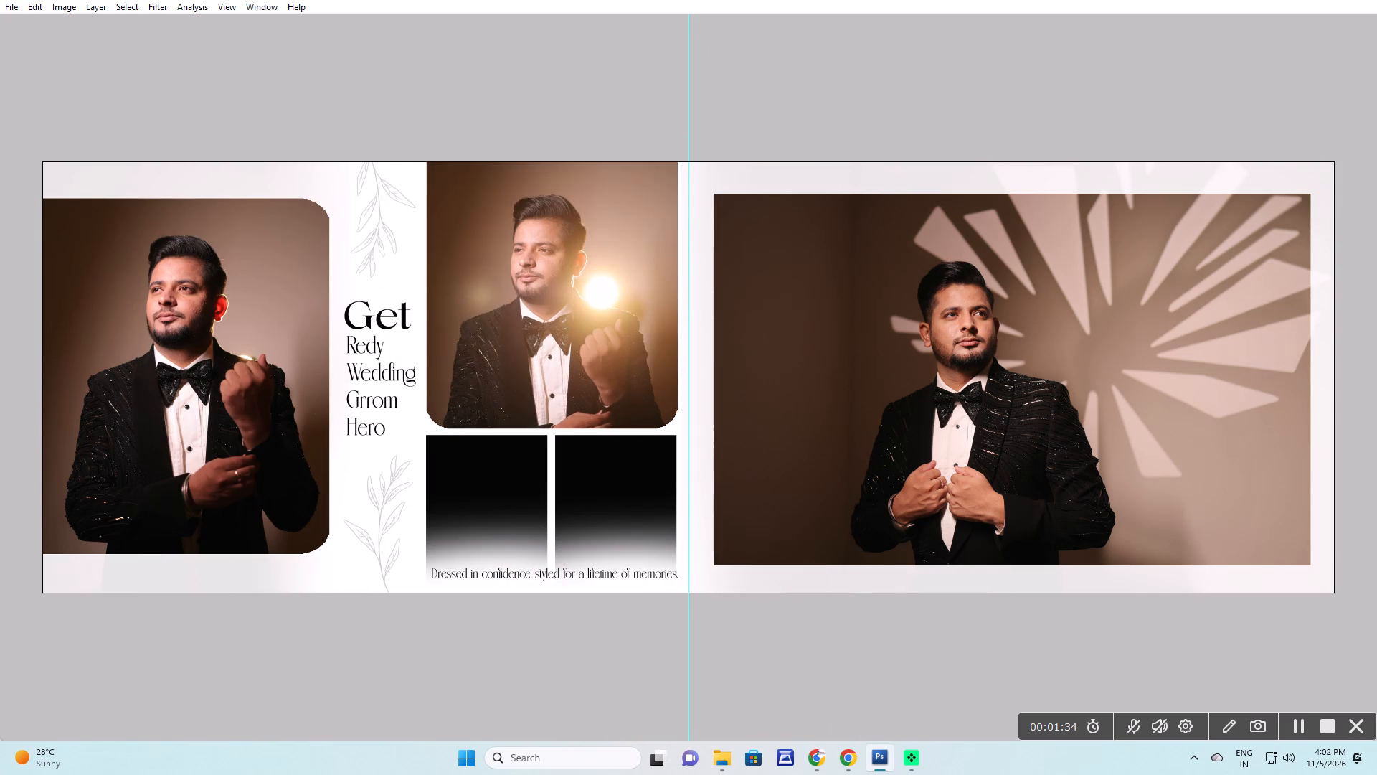
{"action": "key", "text": "shift+F3"}
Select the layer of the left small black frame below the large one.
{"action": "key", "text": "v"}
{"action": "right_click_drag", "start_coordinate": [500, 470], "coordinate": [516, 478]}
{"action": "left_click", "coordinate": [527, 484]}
Open 364A9869.JPG from the photo folder in Photoshop and rotate its canvas 90° counterclockwise.
{"action": "key", "text": "alt+Tab"}
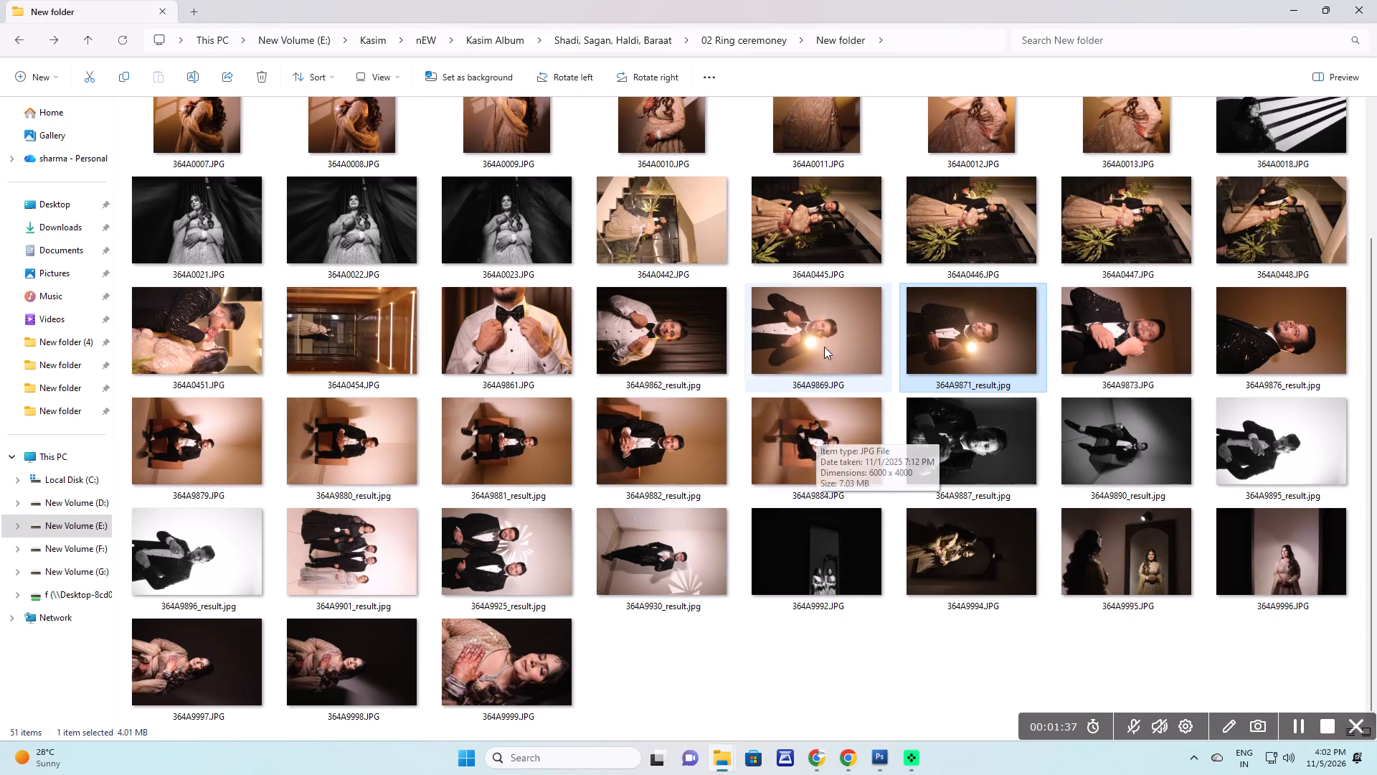
{"action": "left_click_drag", "start_coordinate": [823, 327], "coordinate": [557, 456]}
{"action": "key", "text": "alt+Tab"}
{"action": "key", "text": "alt+i"}
{"action": "key", "text": "alt+e"}
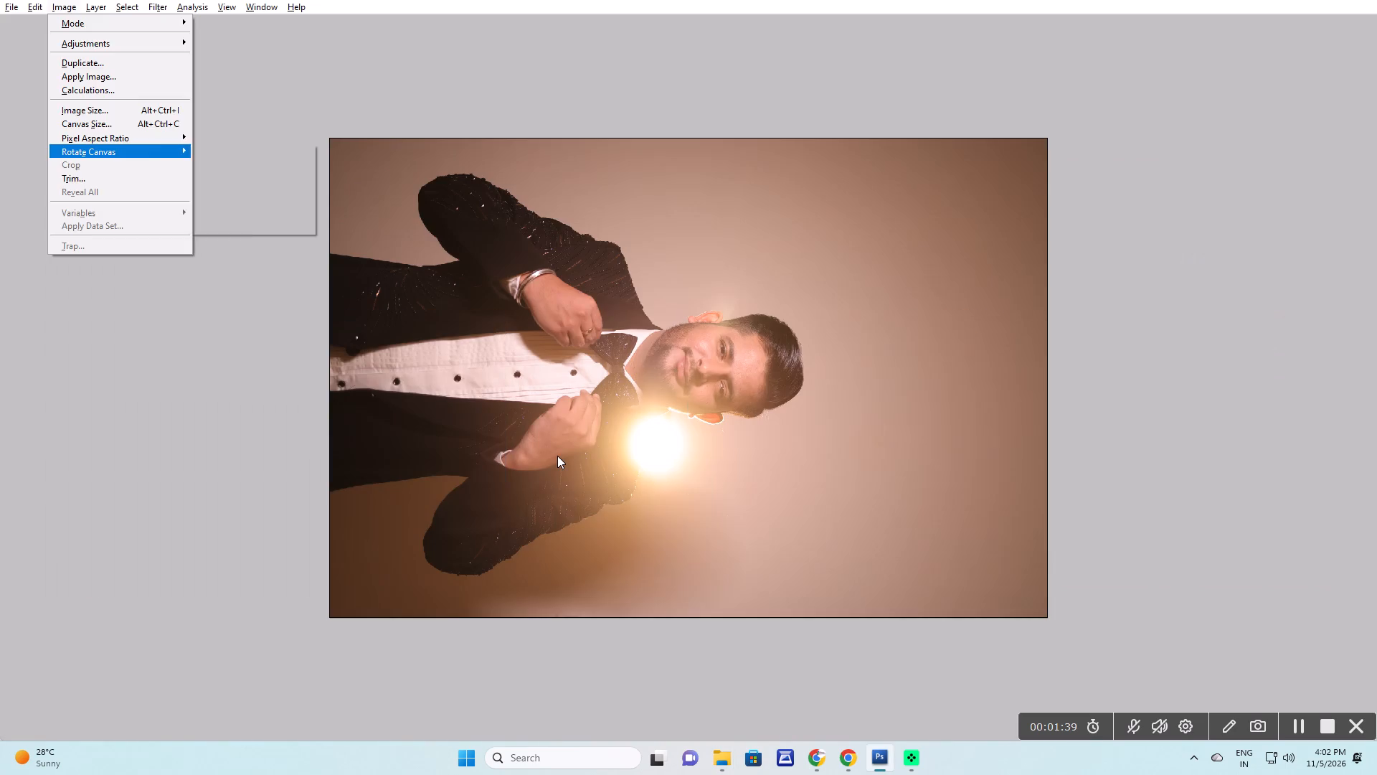
{"action": "key", "text": "Down"}
{"action": "key", "text": "Down"}
{"action": "key", "text": "Return"}
{"action": "key", "text": "shift+F3"}
Copy the entire bow-tie photo and close its file without saving changes.
{"action": "key", "text": "ctrl+a"}
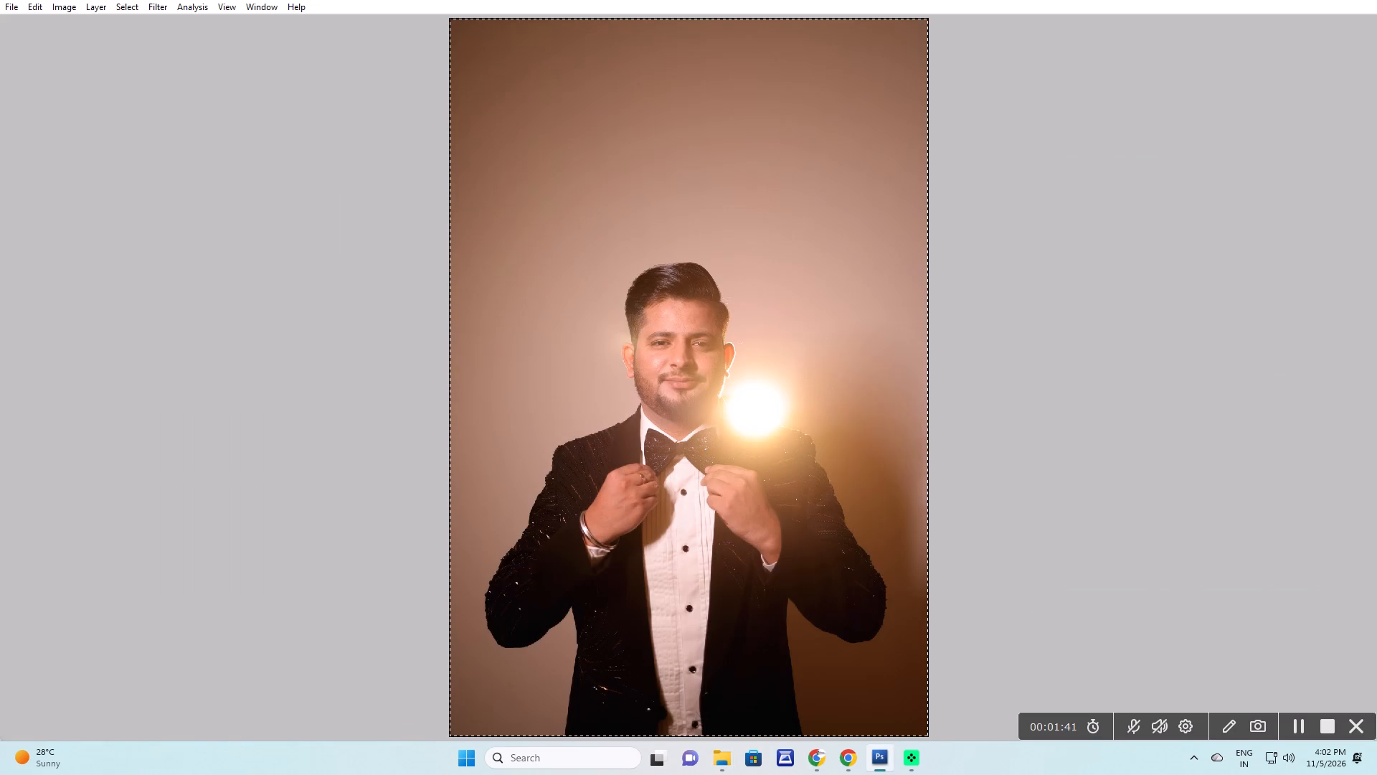
{"action": "key", "text": "ctrl+c"}
{"action": "key", "text": "ctrl+v"}
{"action": "key", "text": "ctrl+w"}
{"action": "left_click", "coordinate": [700, 290]}
Paste the bow-tie photo above the left small black frame and clip it to that frame.
{"action": "key", "text": "v"}
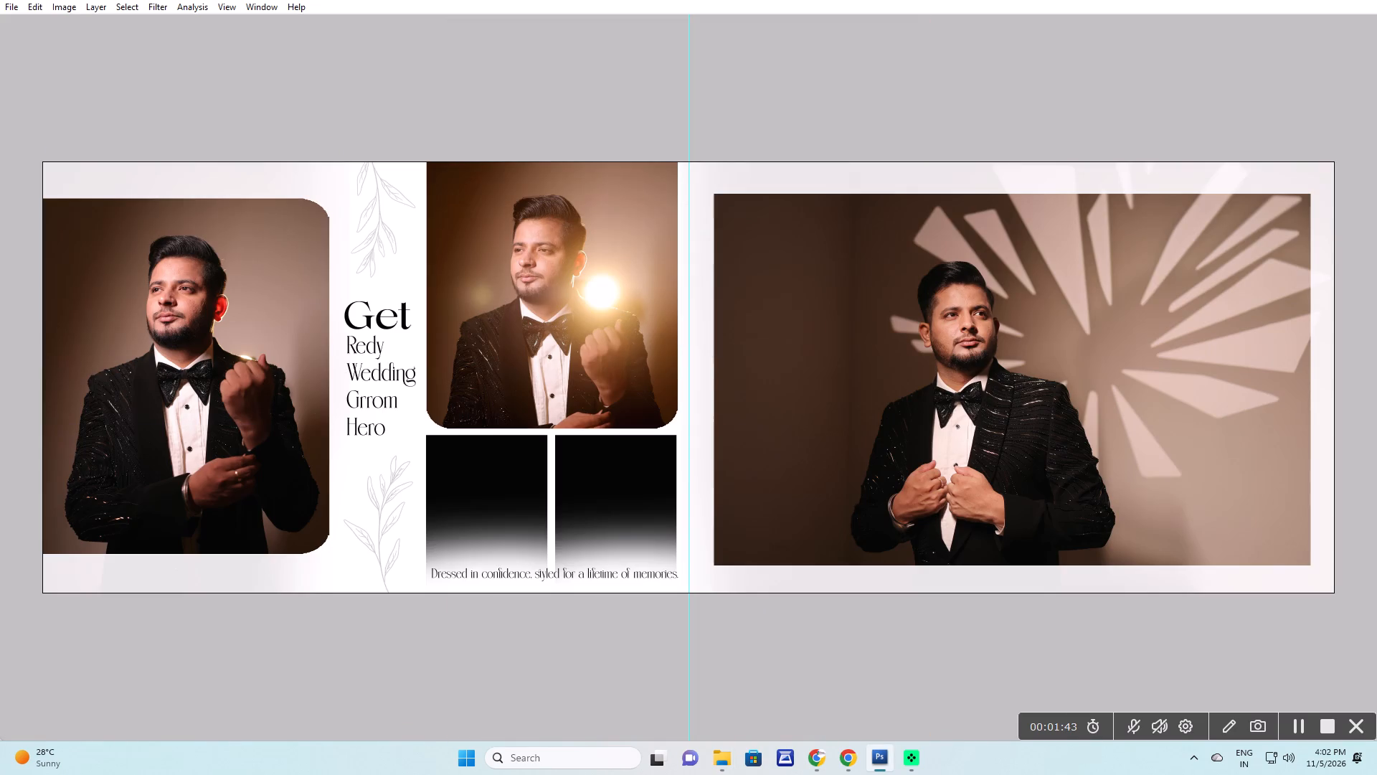
{"action": "right_click_drag", "start_coordinate": [503, 454], "coordinate": [519, 464]}
{"action": "left_click", "coordinate": [527, 469]}
{"action": "key", "text": "ctrl+v"}
{"action": "key", "text": "ctrl+g"}
Scale down and reposition the clipped photo so the groom's head and hands fit inside the left small frame.
{"action": "key", "text": "ctrl+t"}
{"action": "left_click_drag", "start_coordinate": [703, 441], "coordinate": [513, 340], "text": "ctrl"}
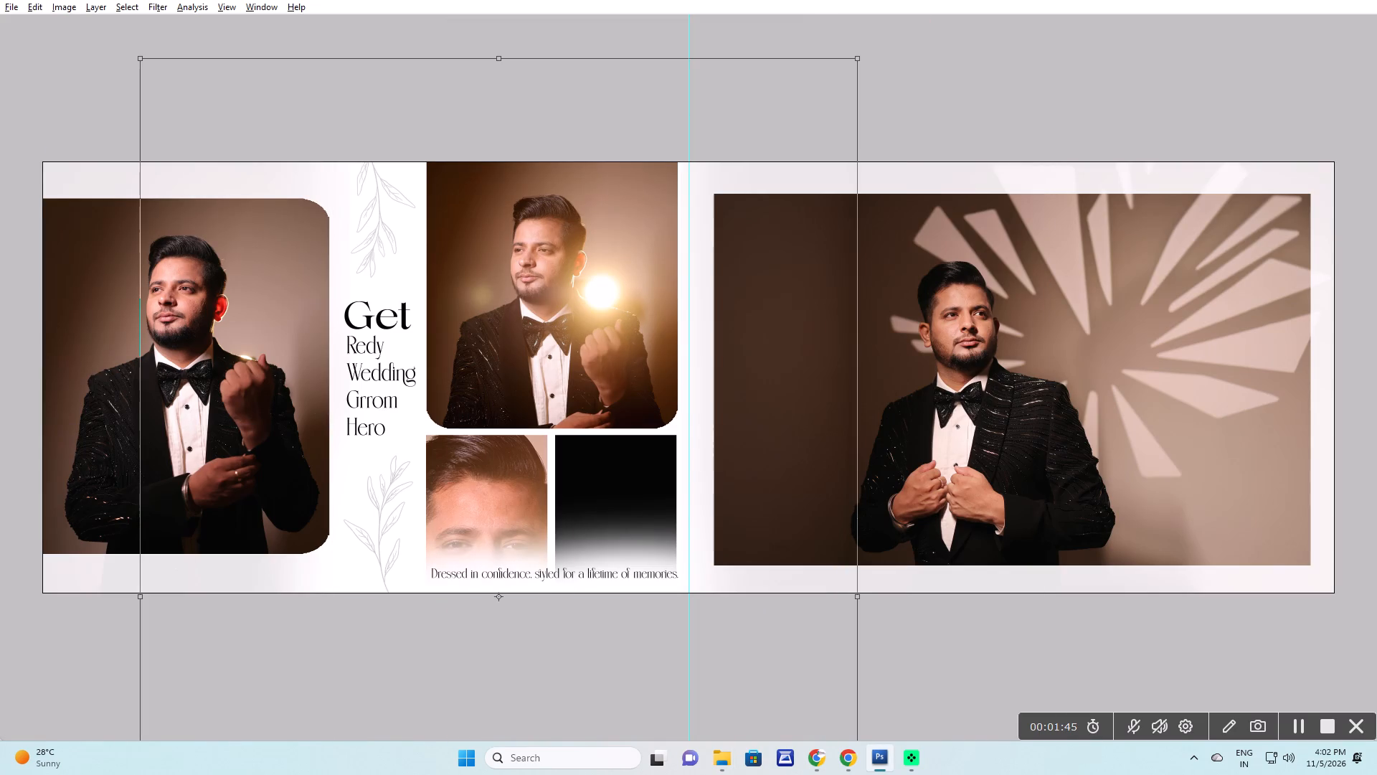
{"action": "left_click_drag", "start_coordinate": [859, 55], "coordinate": [639, 488], "text": "alt+shift"}
{"action": "left_click_drag", "start_coordinate": [556, 551], "coordinate": [552, 448]}
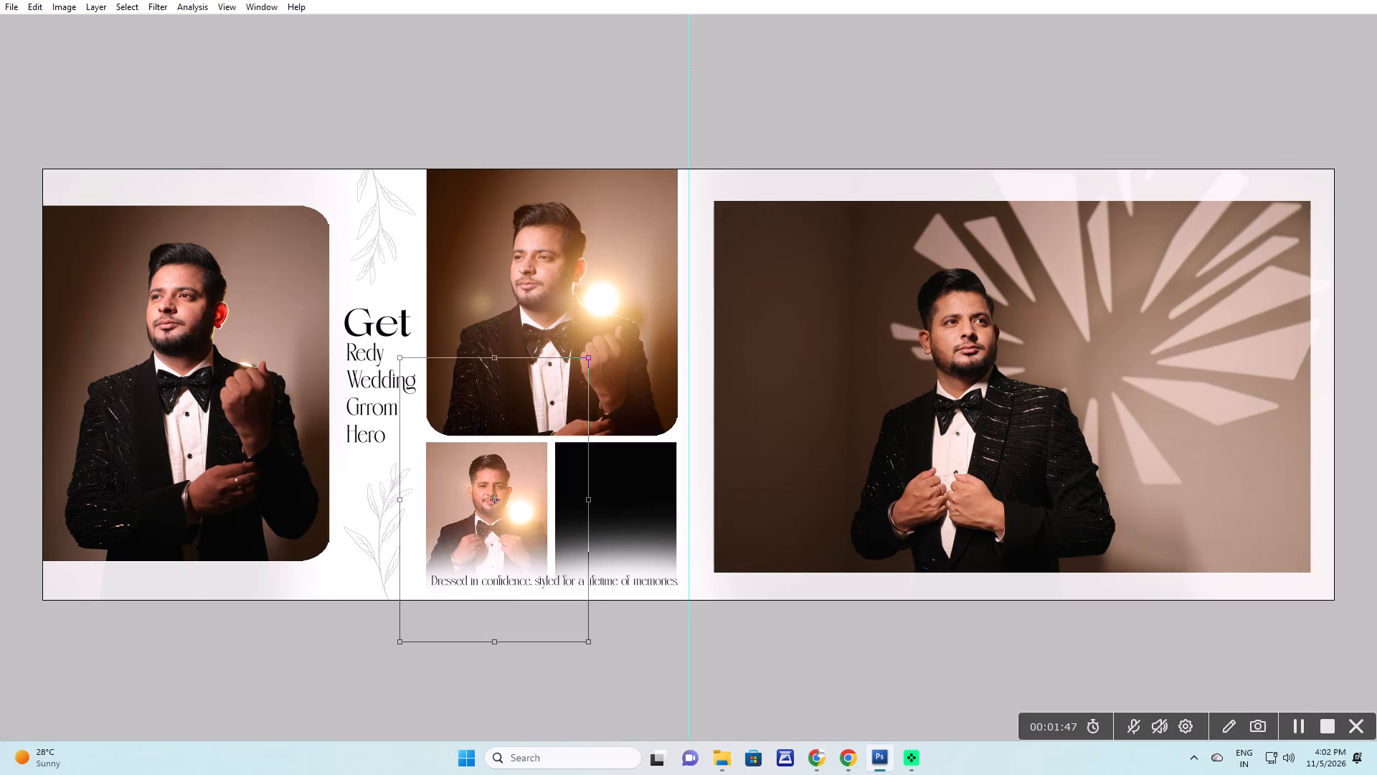
{"action": "left_click_drag", "start_coordinate": [552, 448], "coordinate": [549, 446]}
{"action": "left_click_drag", "start_coordinate": [580, 358], "coordinate": [570, 375], "text": "alt+shift"}
{"action": "left_click_drag", "start_coordinate": [538, 414], "coordinate": [539, 406]}
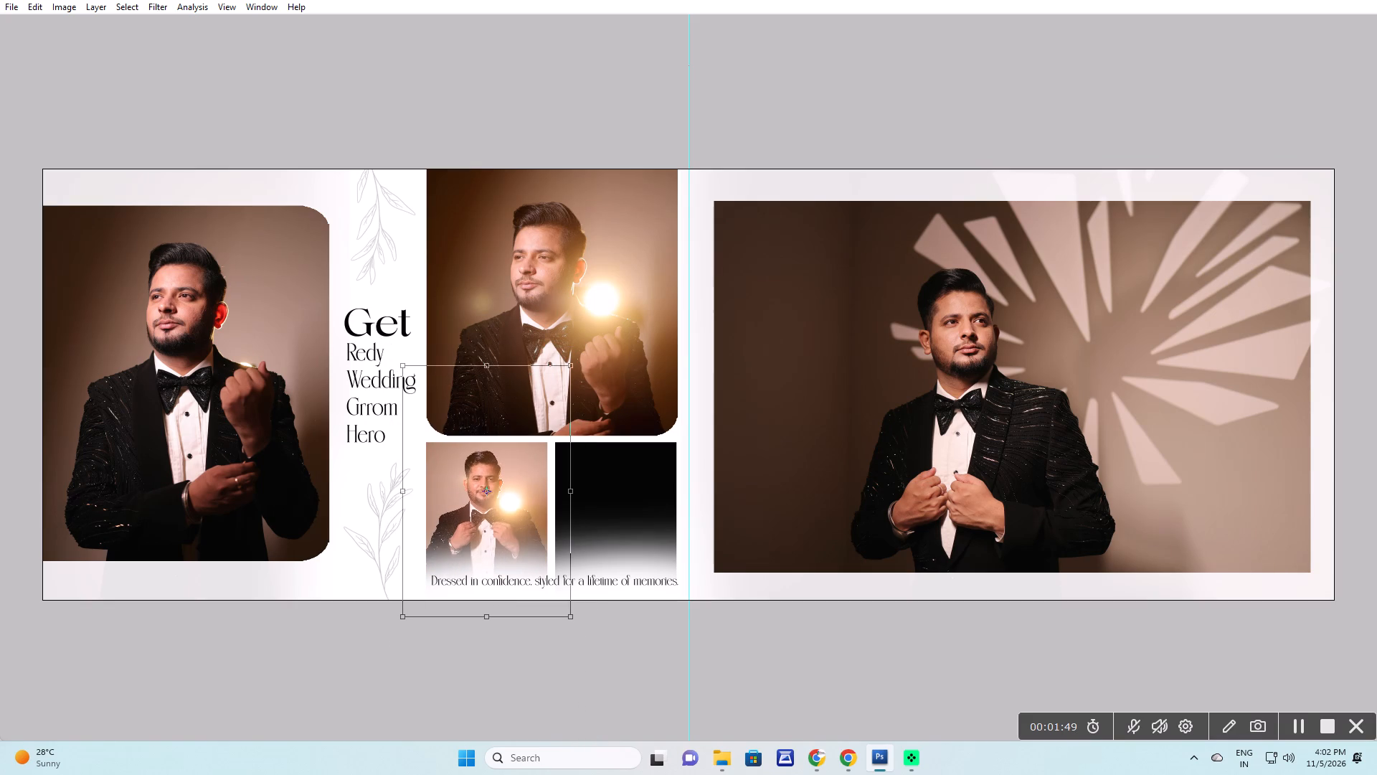
{"action": "key", "text": "Return"}
Open 364A9873.JPG from the photo folder in Photoshop and rotate its canvas 90° counterclockwise.
{"action": "key", "text": "alt+Tab"}
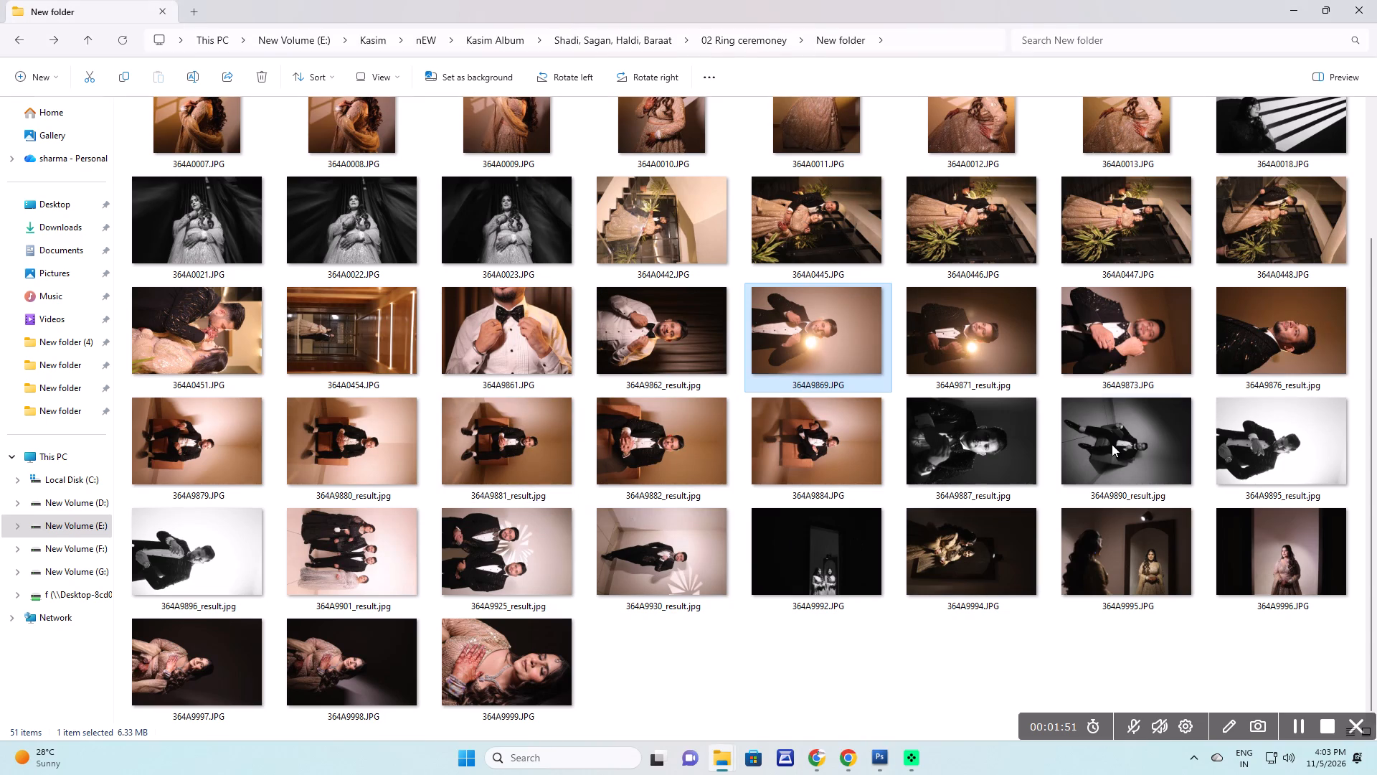
{"action": "left_click_drag", "start_coordinate": [1110, 339], "coordinate": [640, 469]}
{"action": "key", "text": "alt+Tab"}
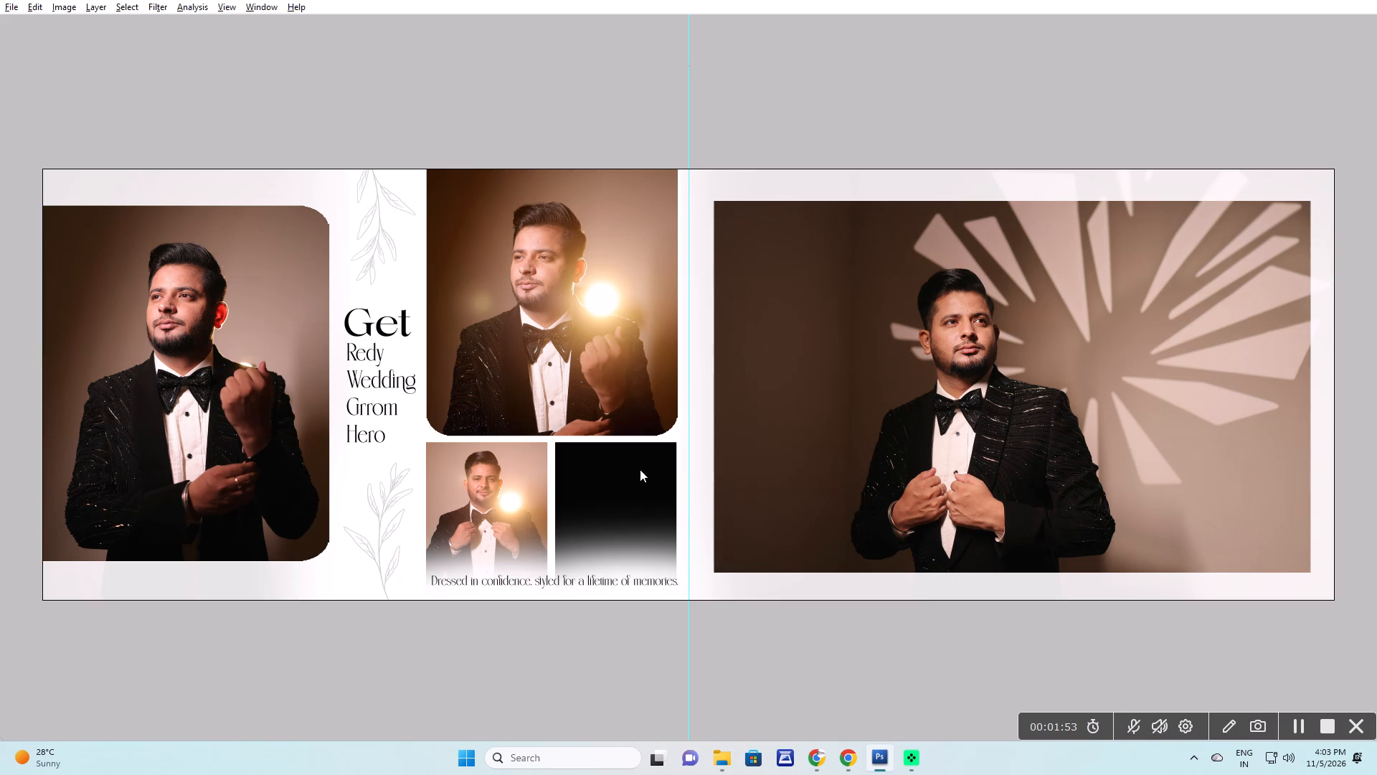
{"action": "key", "text": "alt+i"}
{"action": "key", "text": "alt+e"}
{"action": "key", "text": "Down"}
{"action": "key", "text": "Down"}
{"action": "key", "text": "Return"}
Copy the entire cuff-adjusting photo and close its file without saving changes.
{"action": "key", "text": "ctrl+a"}
{"action": "key", "text": "ctrl+c"}
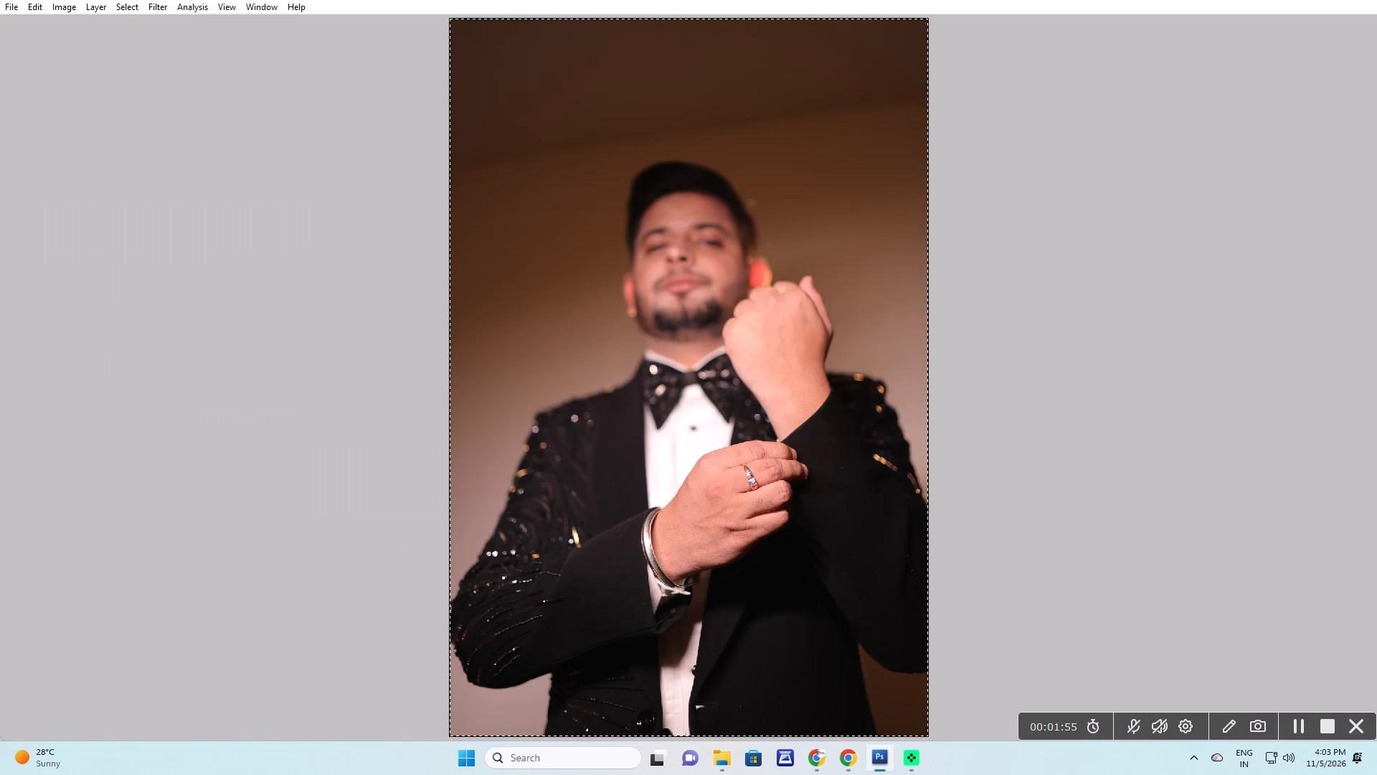
{"action": "key", "text": "ctrl+w"}
{"action": "left_click", "coordinate": [680, 290]}
Paste the cuff-adjusting photo above the right small black frame and clip it to that frame.
{"action": "key", "text": "v"}
{"action": "right_click_drag", "start_coordinate": [638, 475], "coordinate": [648, 481]}
{"action": "left_click", "coordinate": [662, 490]}
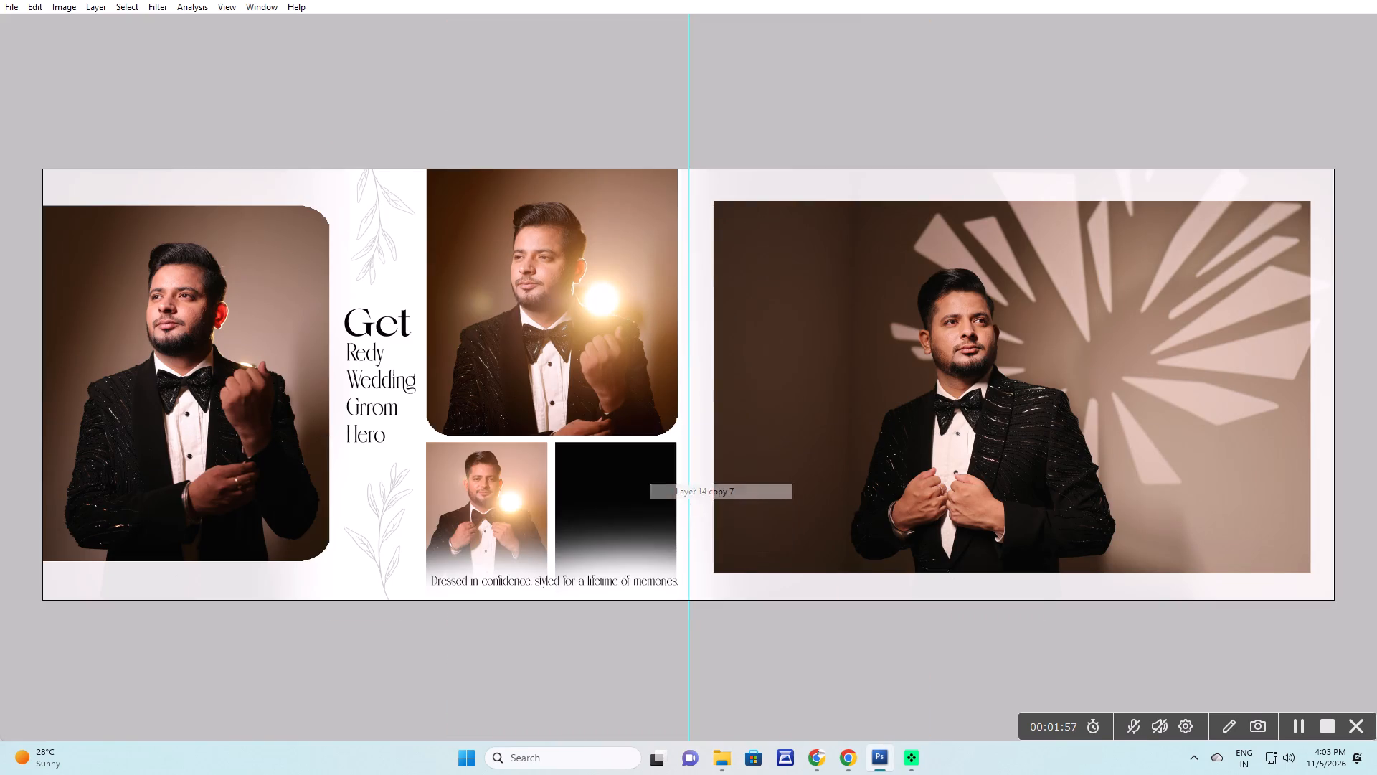
{"action": "key", "text": "ctrl+v"}
{"action": "key", "text": "ctrl+g"}
Scale down and reposition the clipped photo so the groom's bow tie and hands show in the right small frame.
{"action": "key", "text": "ctrl+t"}
{"action": "left_click_drag", "start_coordinate": [696, 535], "coordinate": [620, 368]}
{"action": "left_click_drag", "start_coordinate": [796, 192], "coordinate": [717, 334]}
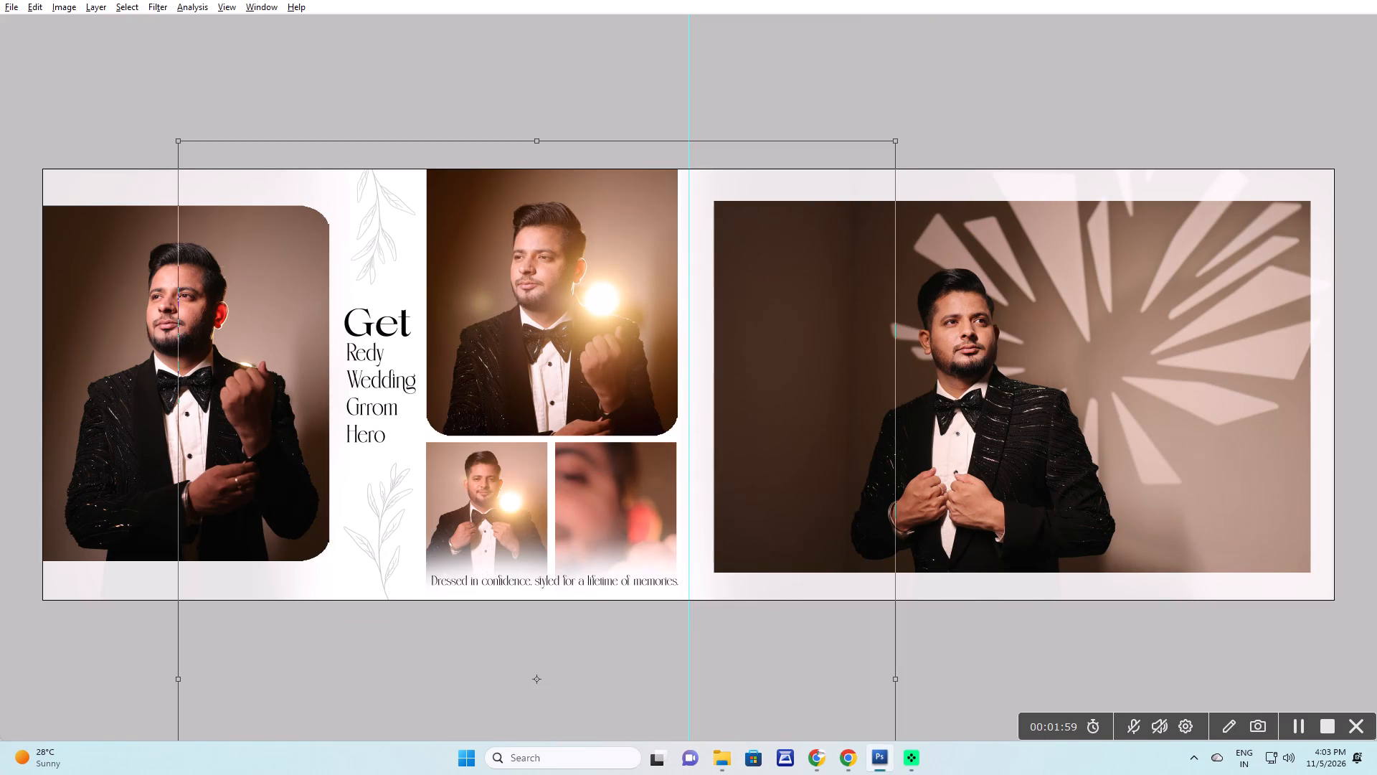
{"action": "left_click_drag", "start_coordinate": [894, 140], "coordinate": [667, 551], "text": "alt+shift"}
{"action": "left_click_drag", "start_coordinate": [600, 597], "coordinate": [671, 421]}
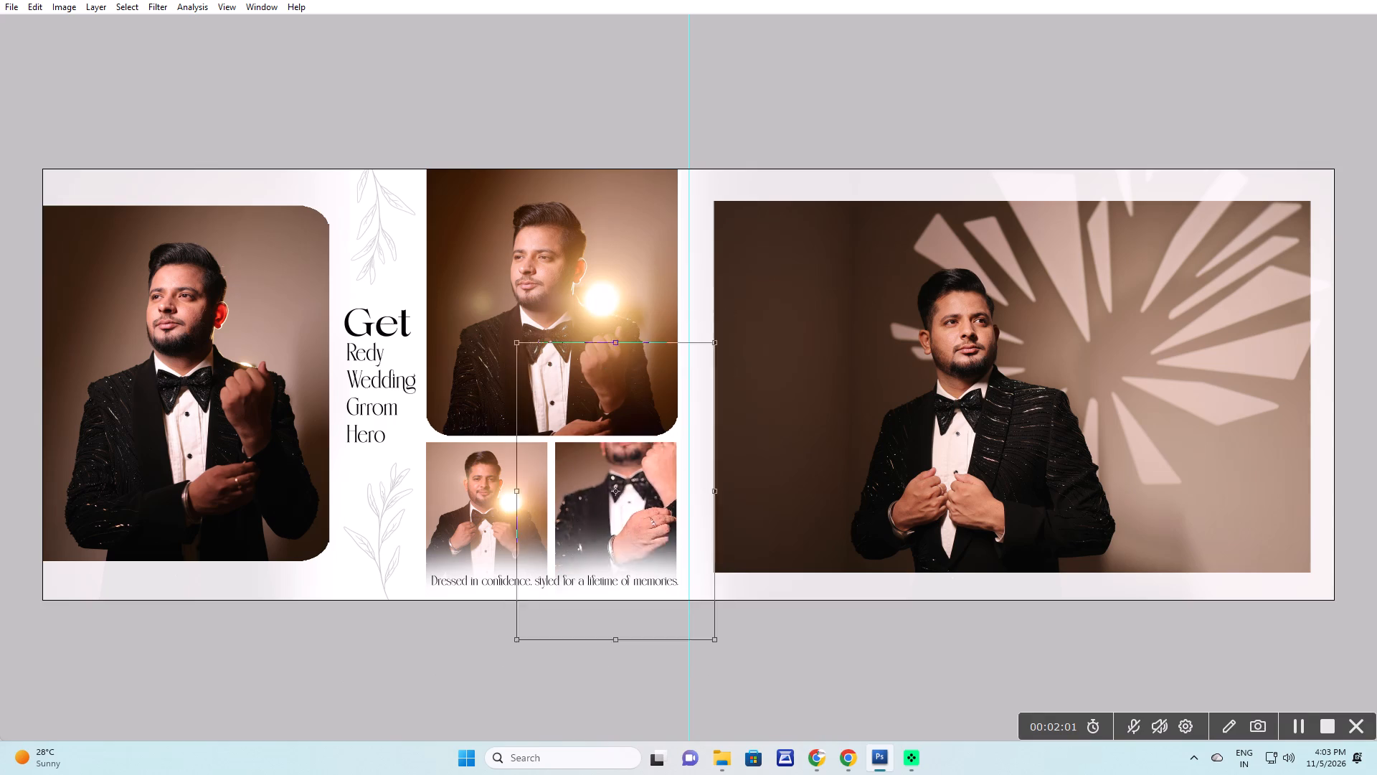
{"action": "left_click_drag", "start_coordinate": [671, 421], "coordinate": [671, 385]}
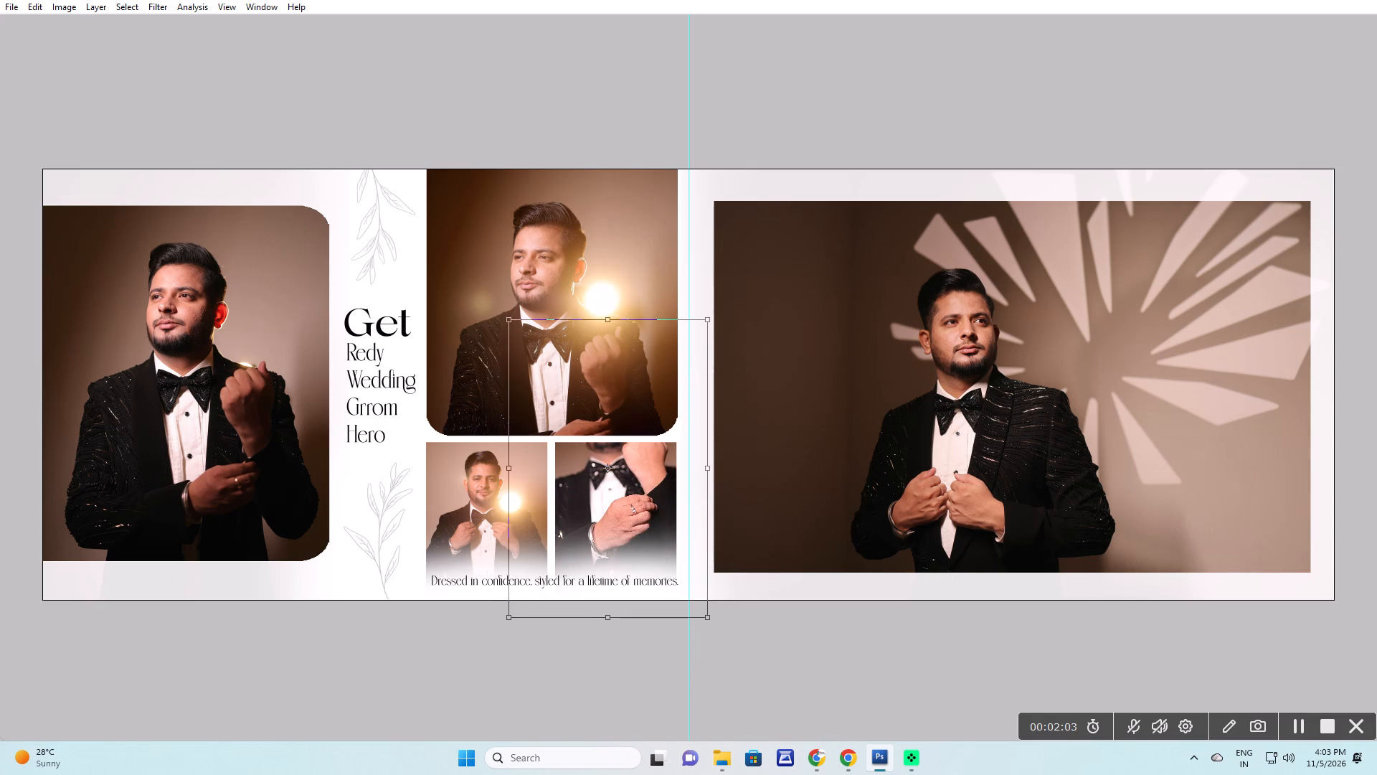
{"action": "left_click_drag", "start_coordinate": [708, 327], "coordinate": [701, 362], "text": "shift"}
{"action": "left_click", "coordinate": [652, 387]}
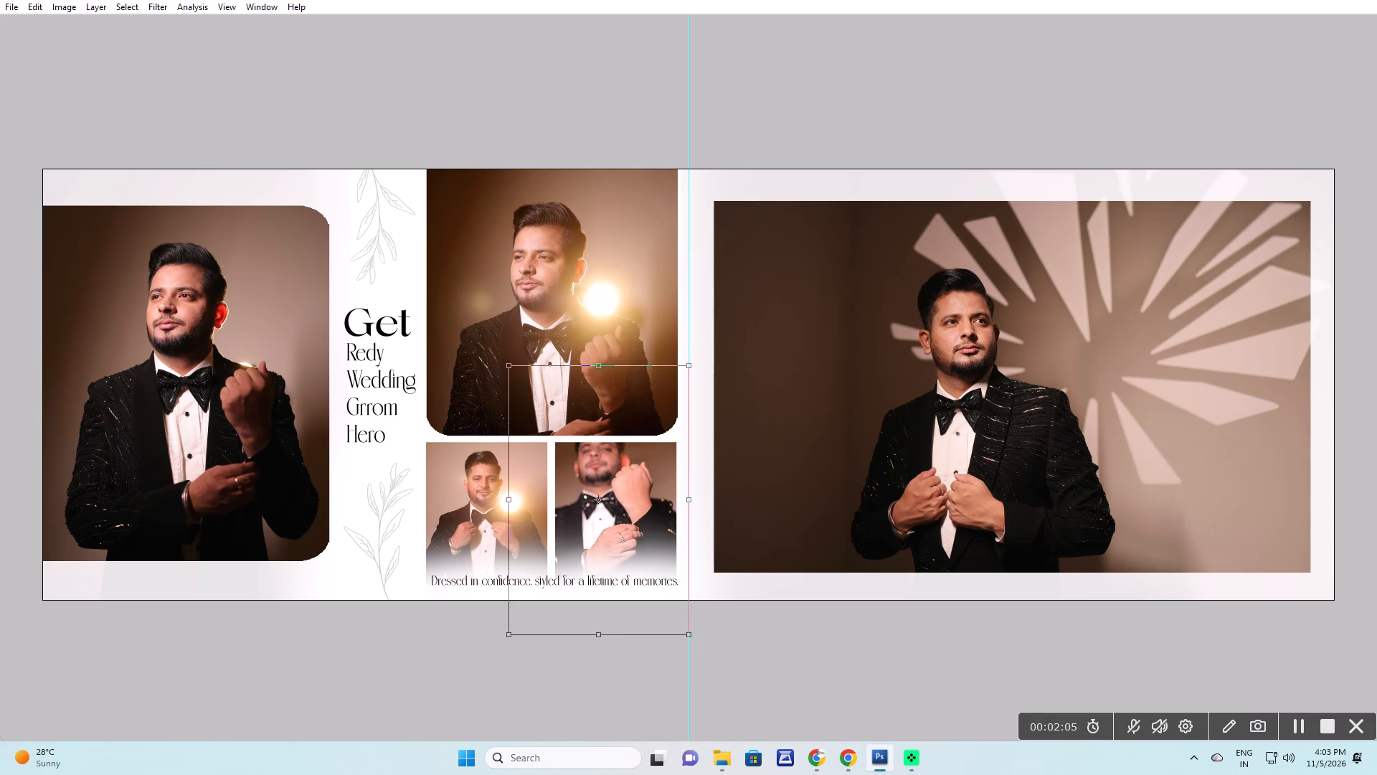
Rotate the right small frame's photo slightly clockwise and nudge it upward to finish its crop.
{"action": "left_click", "coordinate": [763, 392]}
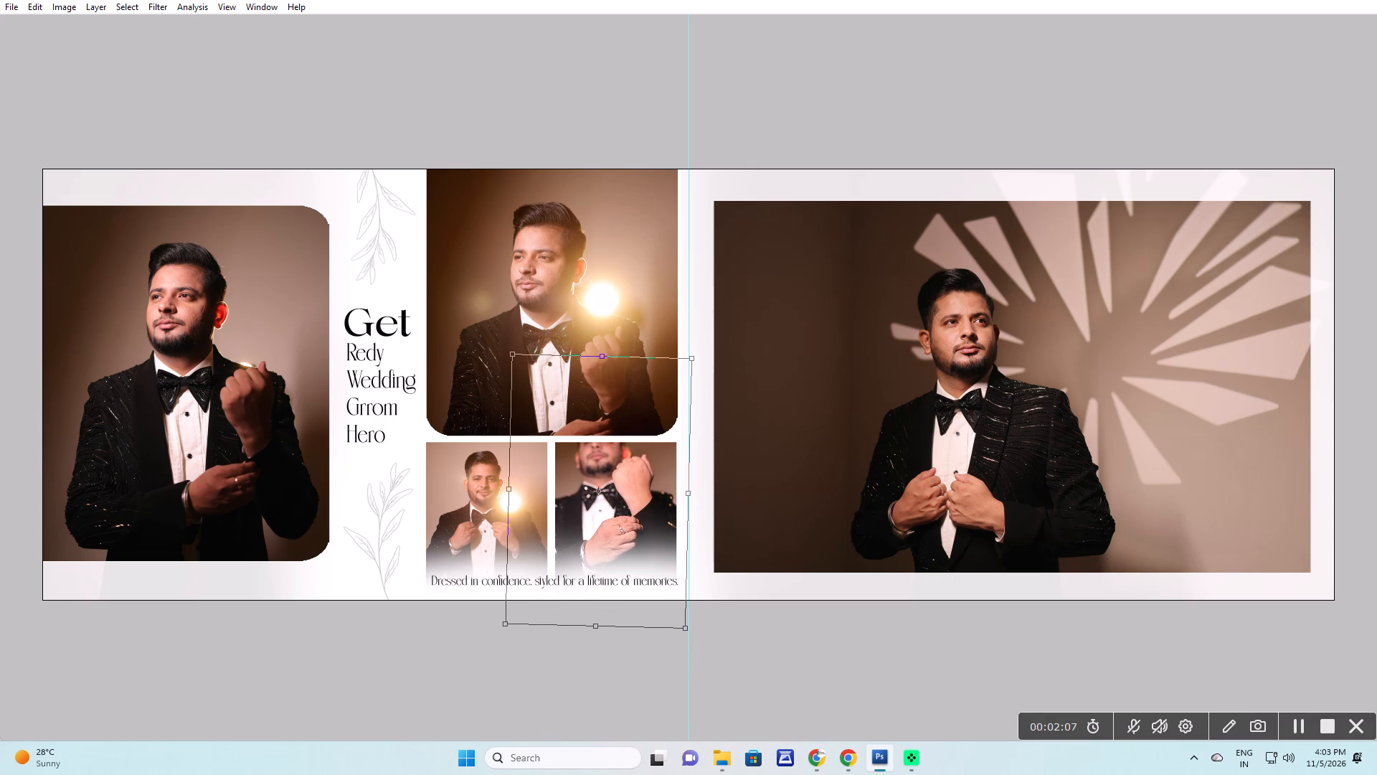
{"action": "key", "text": "shift+Up"}
{"action": "key", "text": "shift+Up"}
{"action": "key", "text": "shift+Up"}
{"action": "key", "text": "shift+Up"}
{"action": "key", "text": "shift+Up"}
{"action": "key", "text": "Return"}
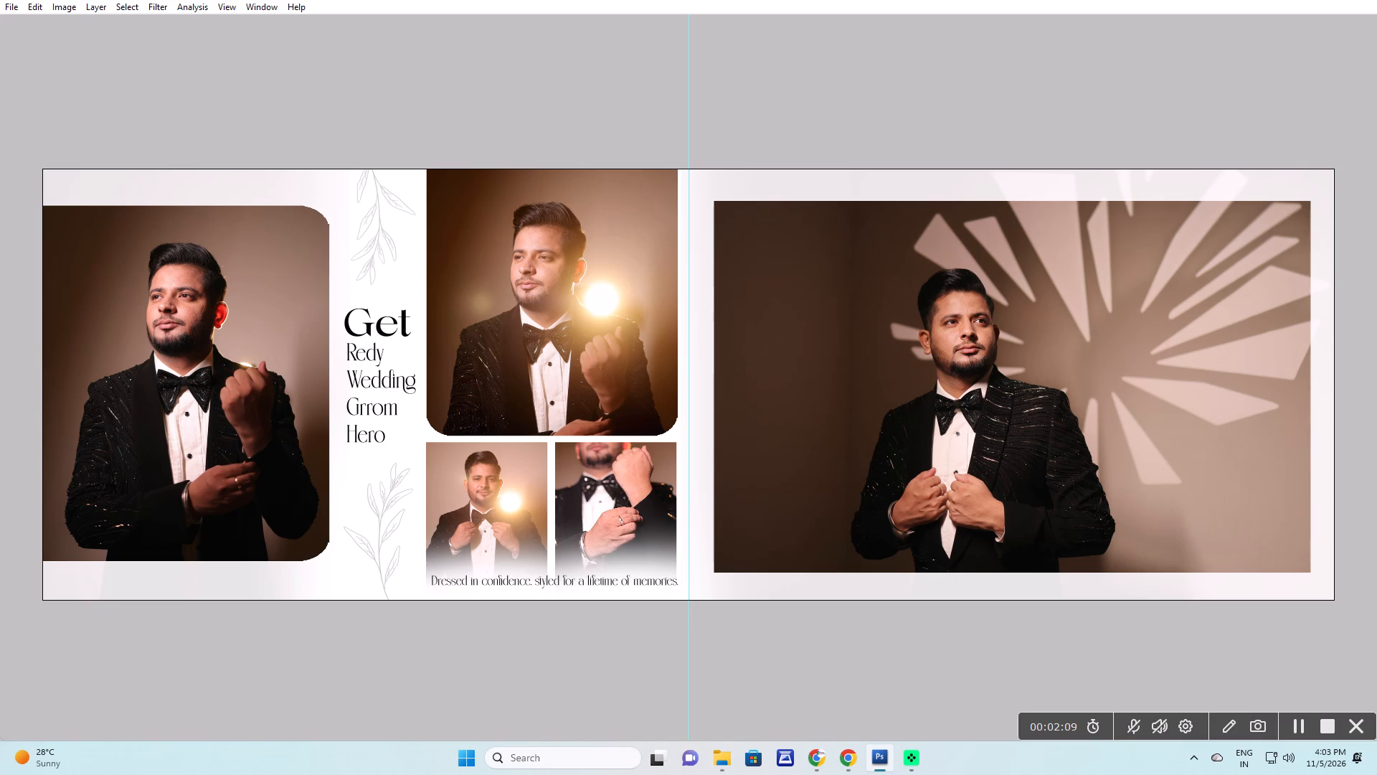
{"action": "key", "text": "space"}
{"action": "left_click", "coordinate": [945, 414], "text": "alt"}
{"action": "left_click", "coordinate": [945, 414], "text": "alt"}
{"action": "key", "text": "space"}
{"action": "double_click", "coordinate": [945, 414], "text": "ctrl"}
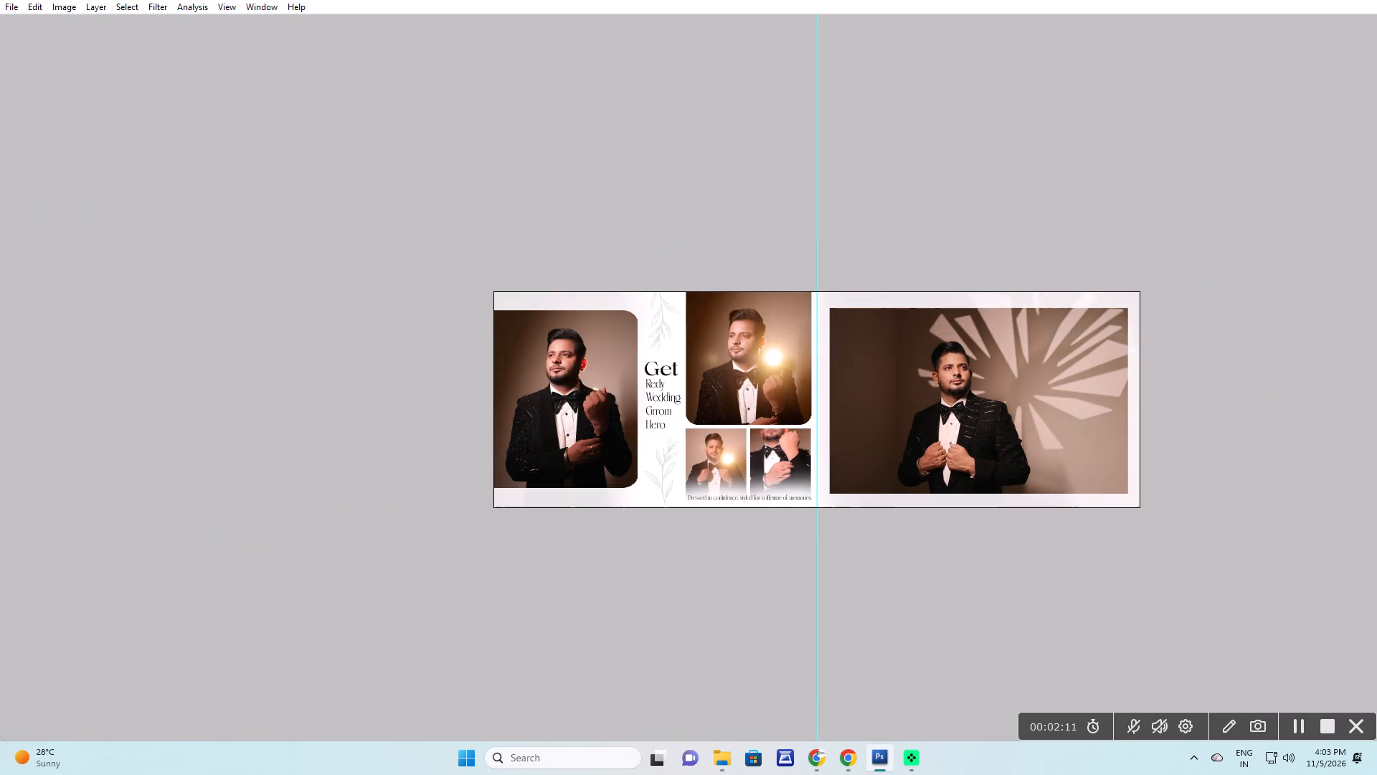
Select the large right-page photo's layer and lasso a soft-edged area around the groom.
{"action": "right_click_drag", "start_coordinate": [955, 363], "coordinate": [971, 371]}
{"action": "left_click", "coordinate": [980, 375]}
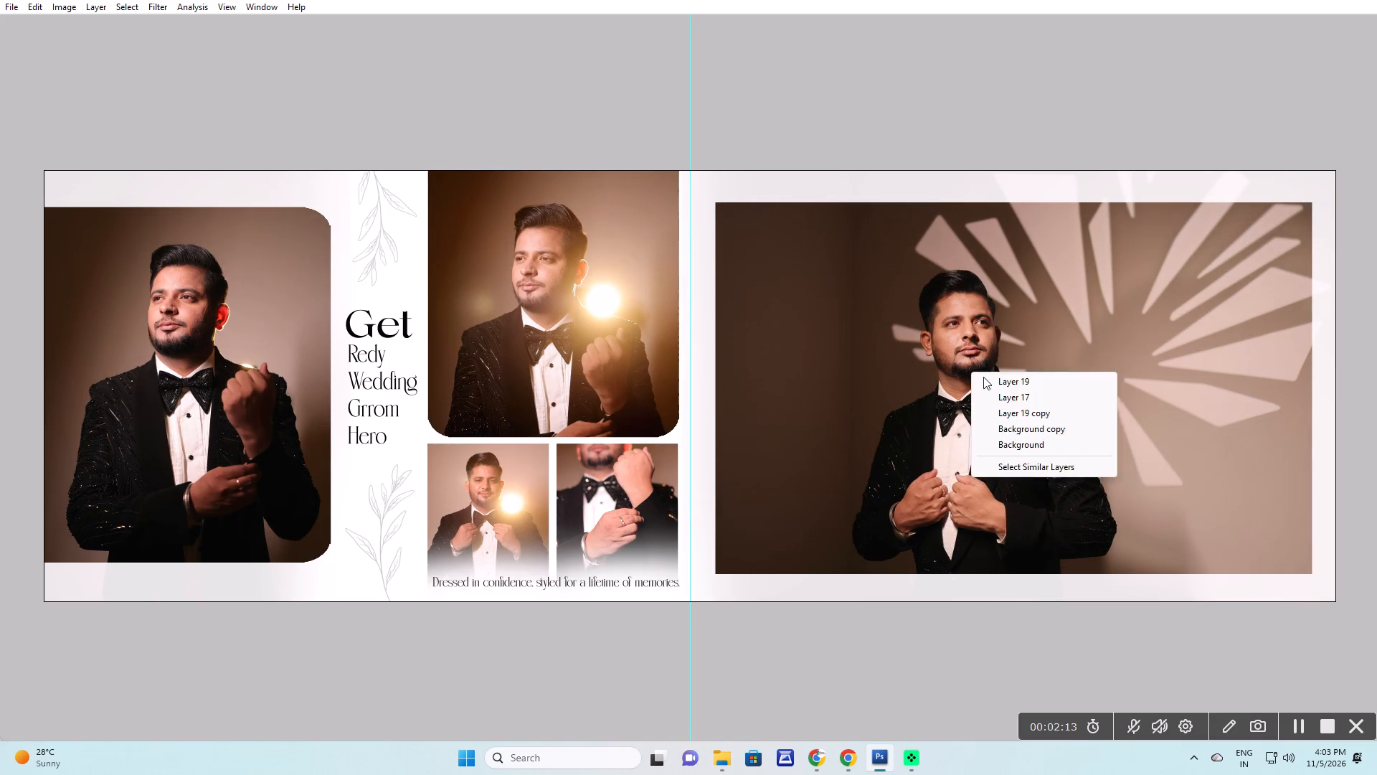
{"action": "key", "text": "l"}
{"action": "left_click_drag", "start_coordinate": [973, 260], "coordinate": [373, 175]}
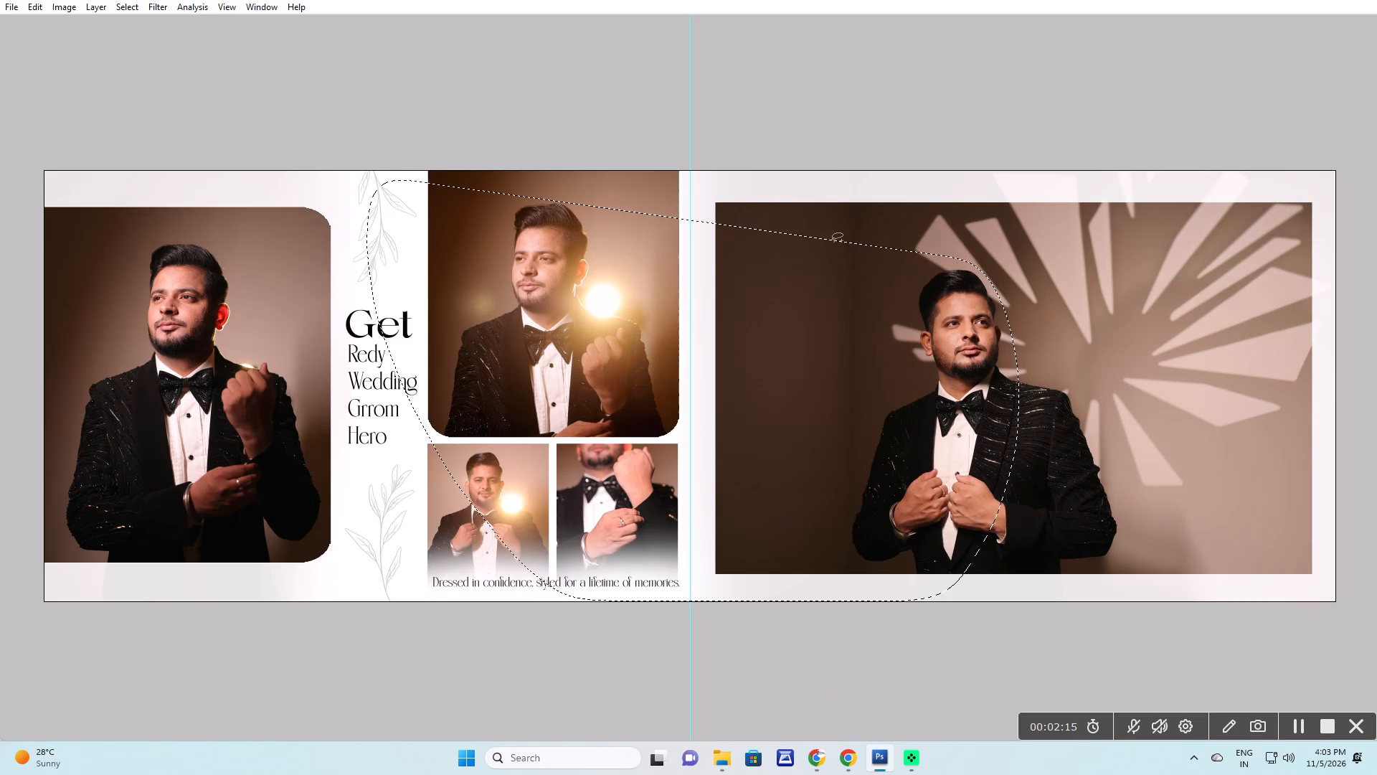
{"action": "left_click_drag", "start_coordinate": [1018, 362], "coordinate": [506, 389], "text": "shift"}
Brighten the selected area with Levels using midtones of 1.37 and slightly raised black input, and clear the selection.
{"action": "key", "text": "ctrl+l"}
{"action": "key", "text": "ctrl+Tab"}
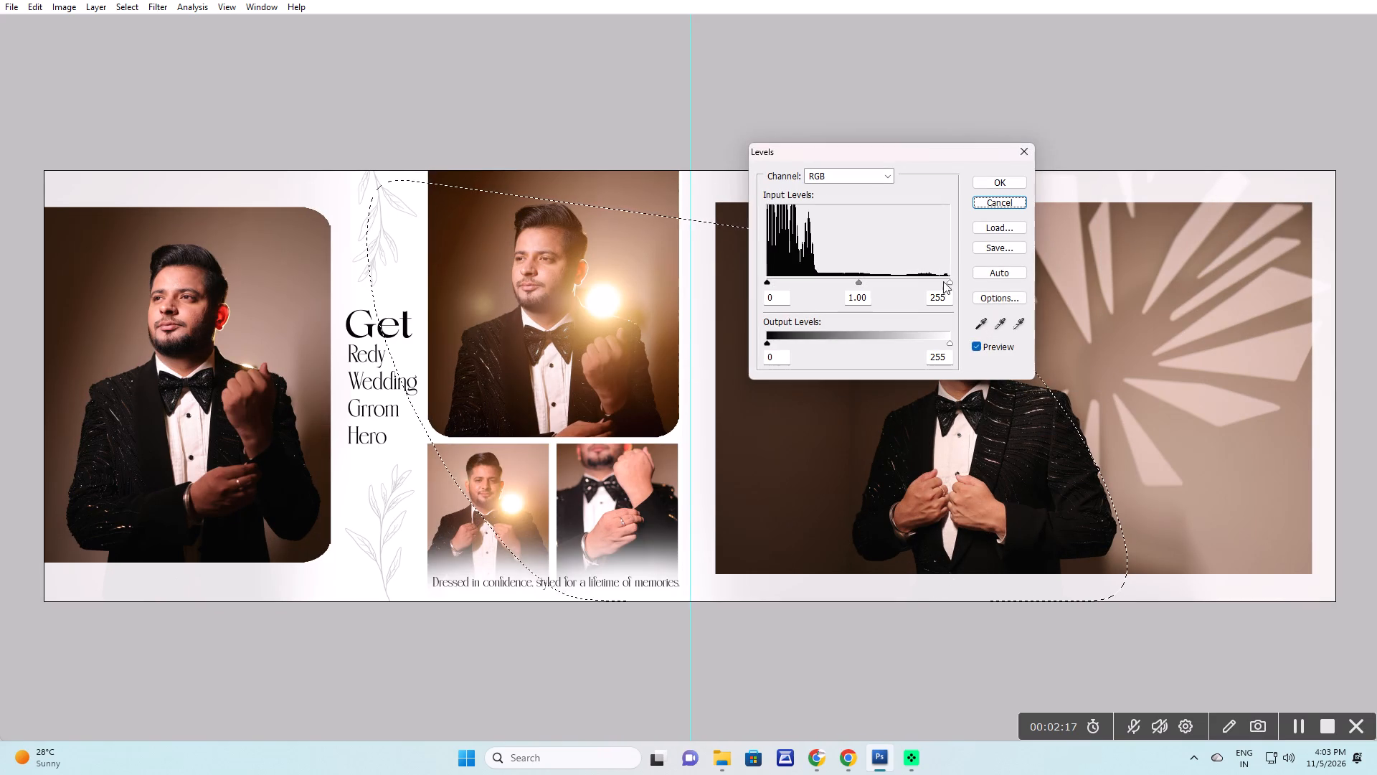
{"action": "left_click_drag", "start_coordinate": [890, 148], "coordinate": [738, 172]}
{"action": "left_click", "coordinate": [692, 304]}
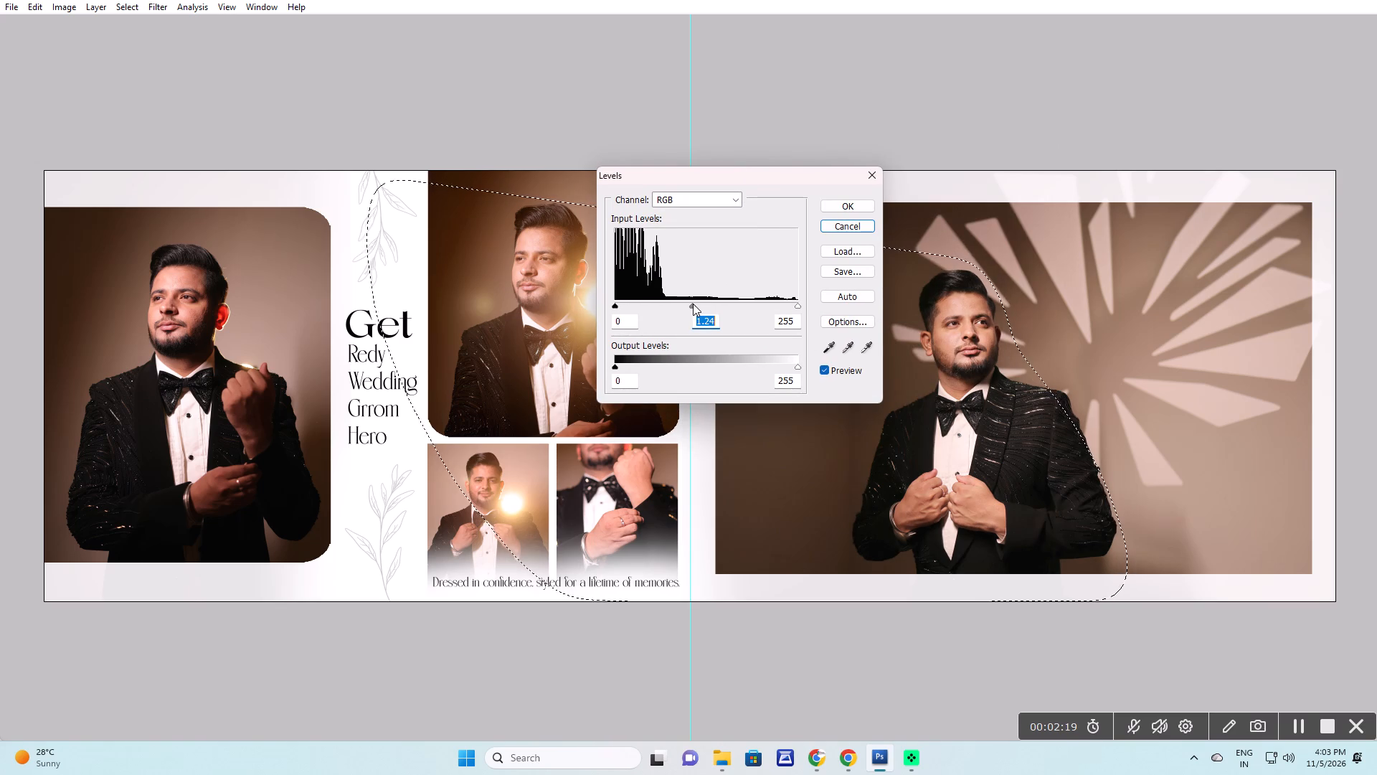
{"action": "scroll", "coordinate": [694, 304], "scroll_direction": "up", "scroll_amount": 13}
{"action": "left_click", "coordinate": [625, 322]}
{"action": "scroll", "coordinate": [624, 322], "scroll_direction": "up", "scroll_amount": 3}
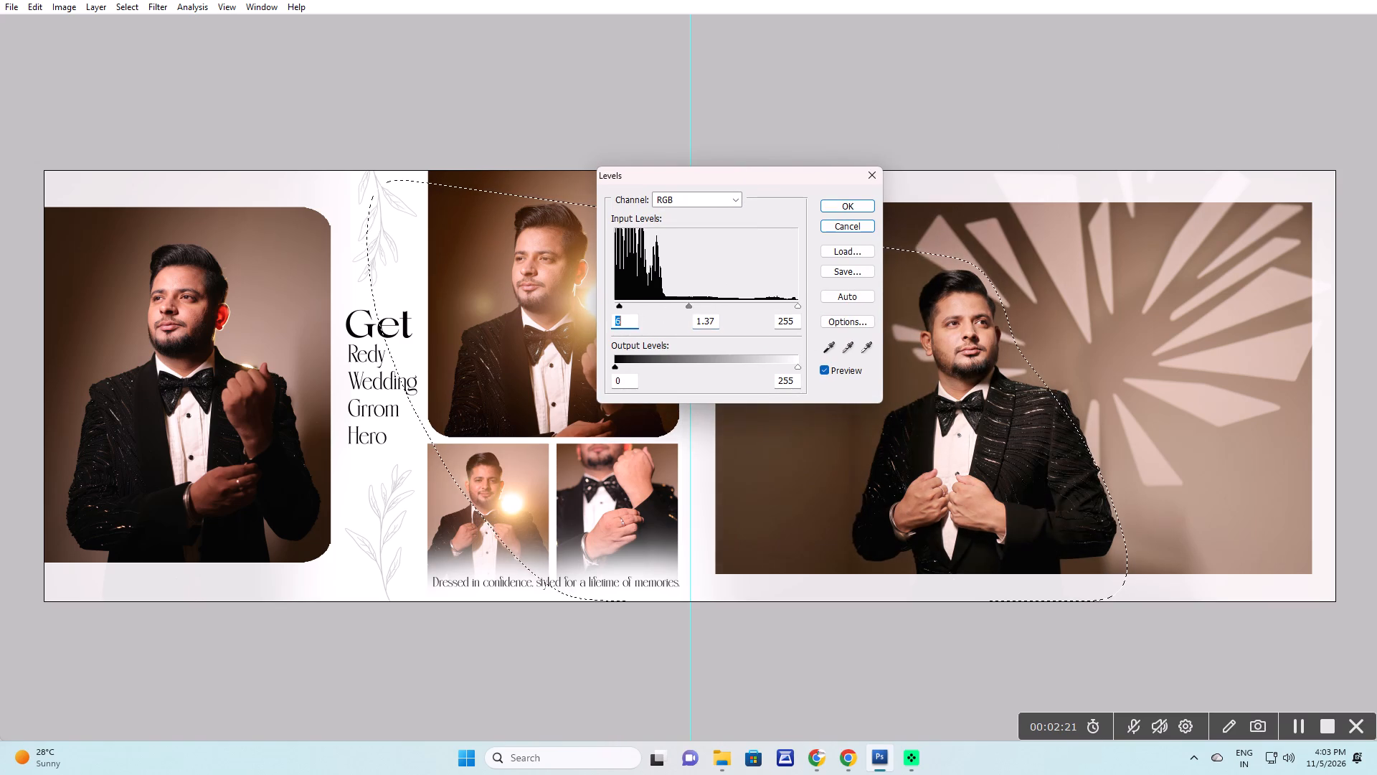
{"action": "scroll", "coordinate": [624, 322], "scroll_direction": "up", "scroll_amount": 6}
{"action": "key", "text": "Return"}
{"action": "key", "text": "ctrl+d"}
{"action": "key", "text": "alt+space"}
{"action": "left_click", "coordinate": [876, 399], "text": "alt"}
{"action": "left_click", "coordinate": [876, 399], "text": "ctrl"}
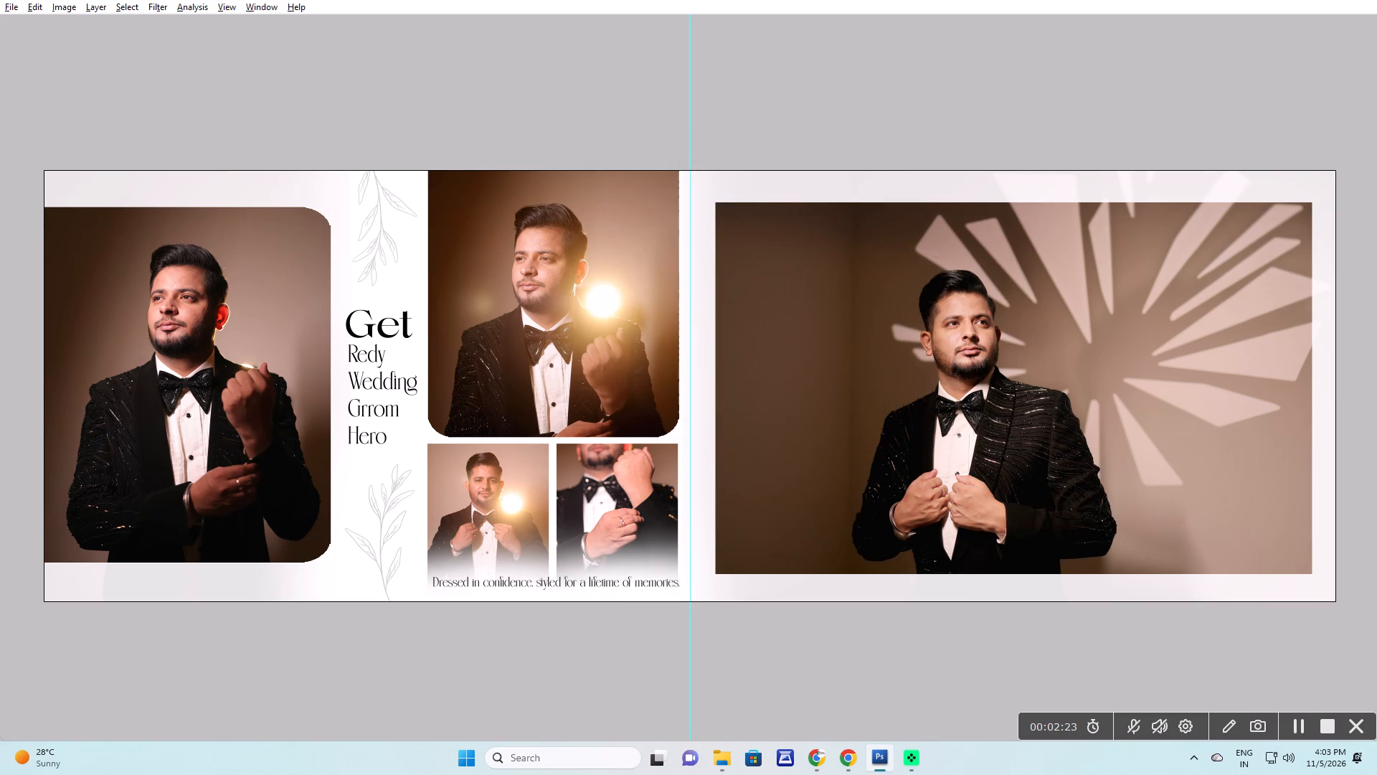
Save a layered PSD copy of the spread as 01 in the Ring folder within Kasim on drive E, with maximum compatibility.
{"action": "key", "text": "ctrl+alt+s"}
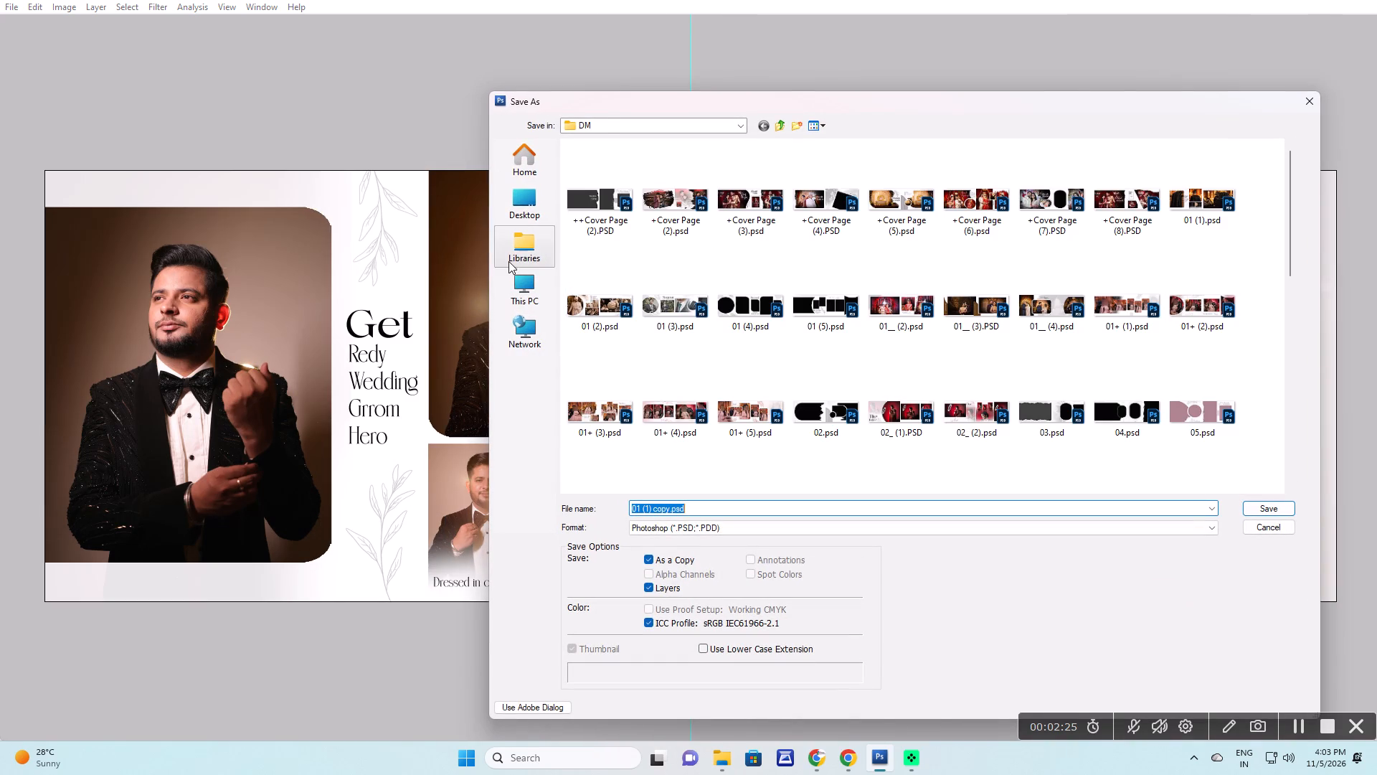
{"action": "left_click", "coordinate": [517, 277]}
{"action": "double_click", "coordinate": [1066, 209]}
{"action": "key", "text": "k"}
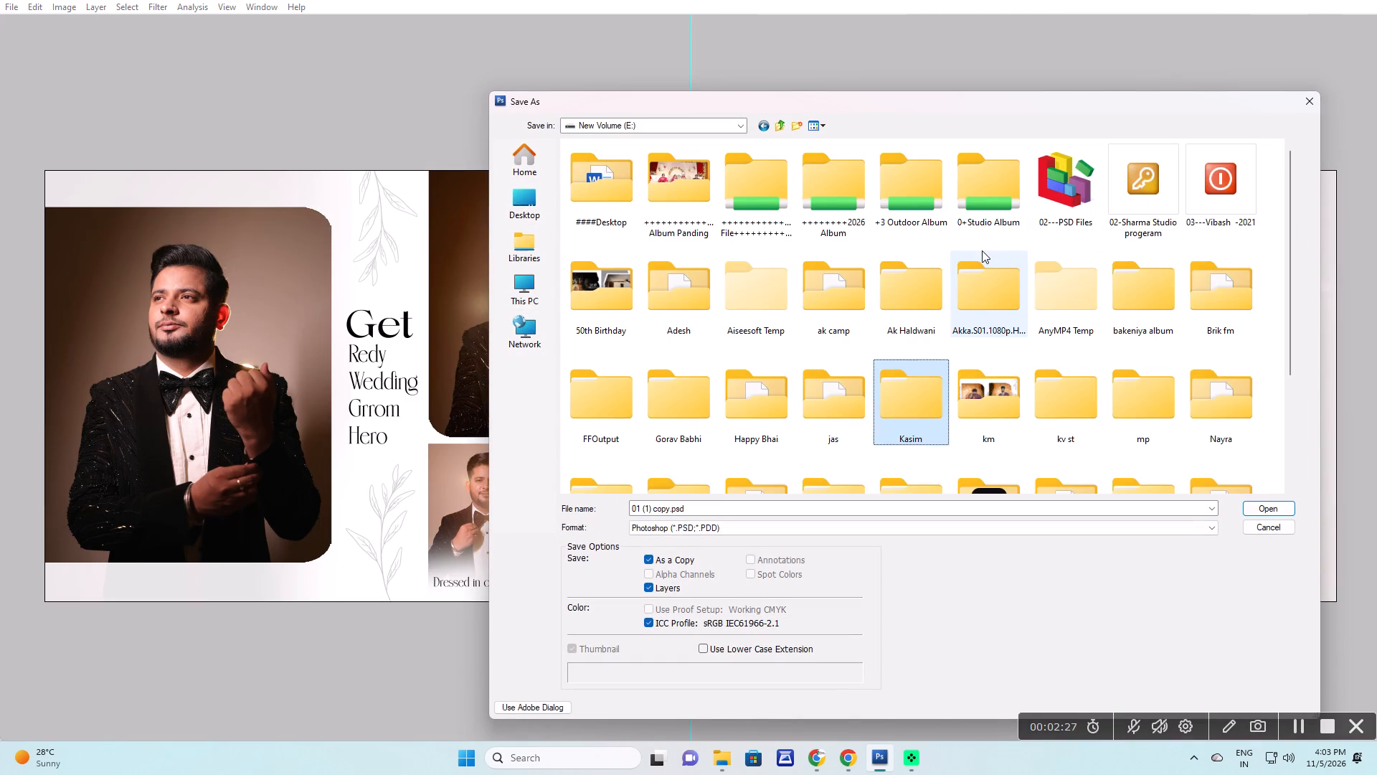
{"action": "key", "text": "Return"}
{"action": "double_click", "coordinate": [676, 231]}
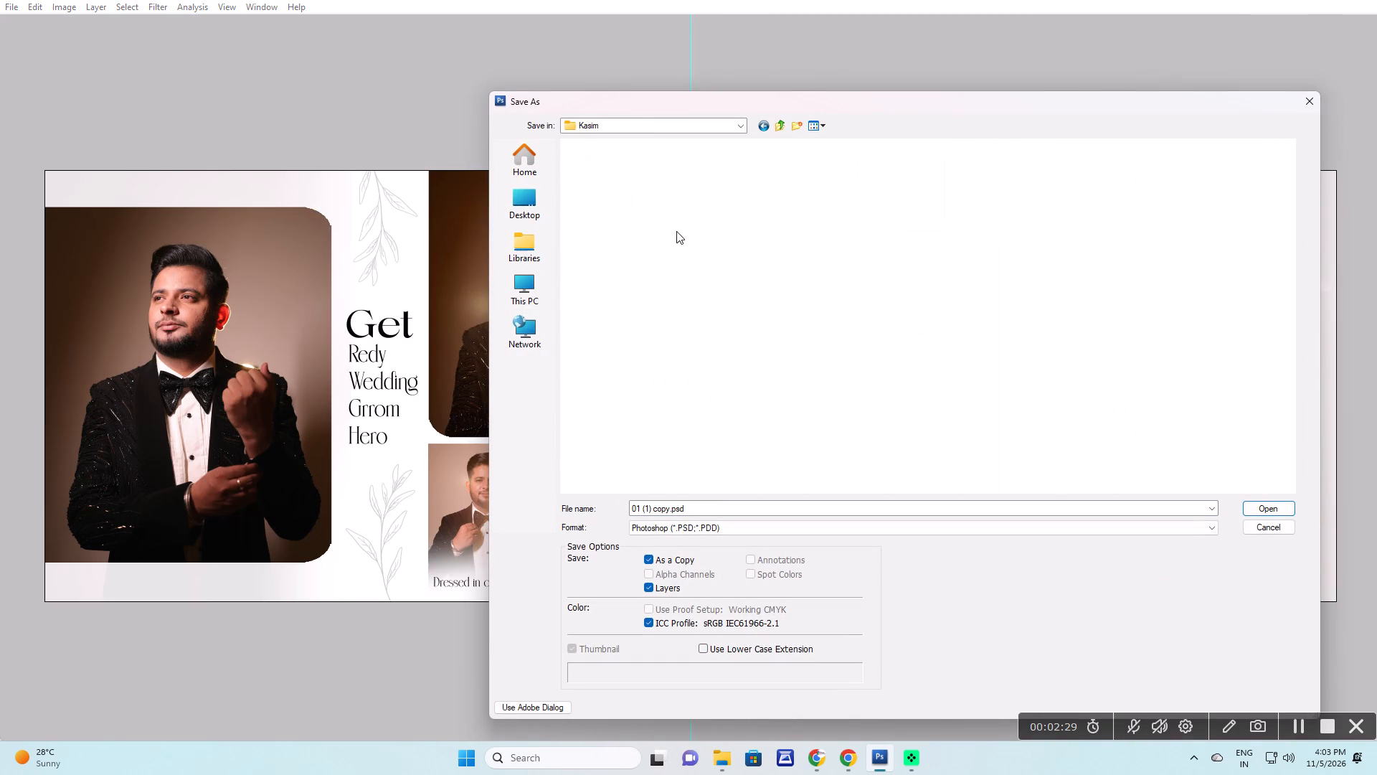
{"action": "left_click_drag", "start_coordinate": [688, 240], "coordinate": [696, 245]}
{"action": "double_click", "coordinate": [638, 231]}
{"action": "double_click", "coordinate": [762, 194]}
{"action": "key", "text": "Tab"}
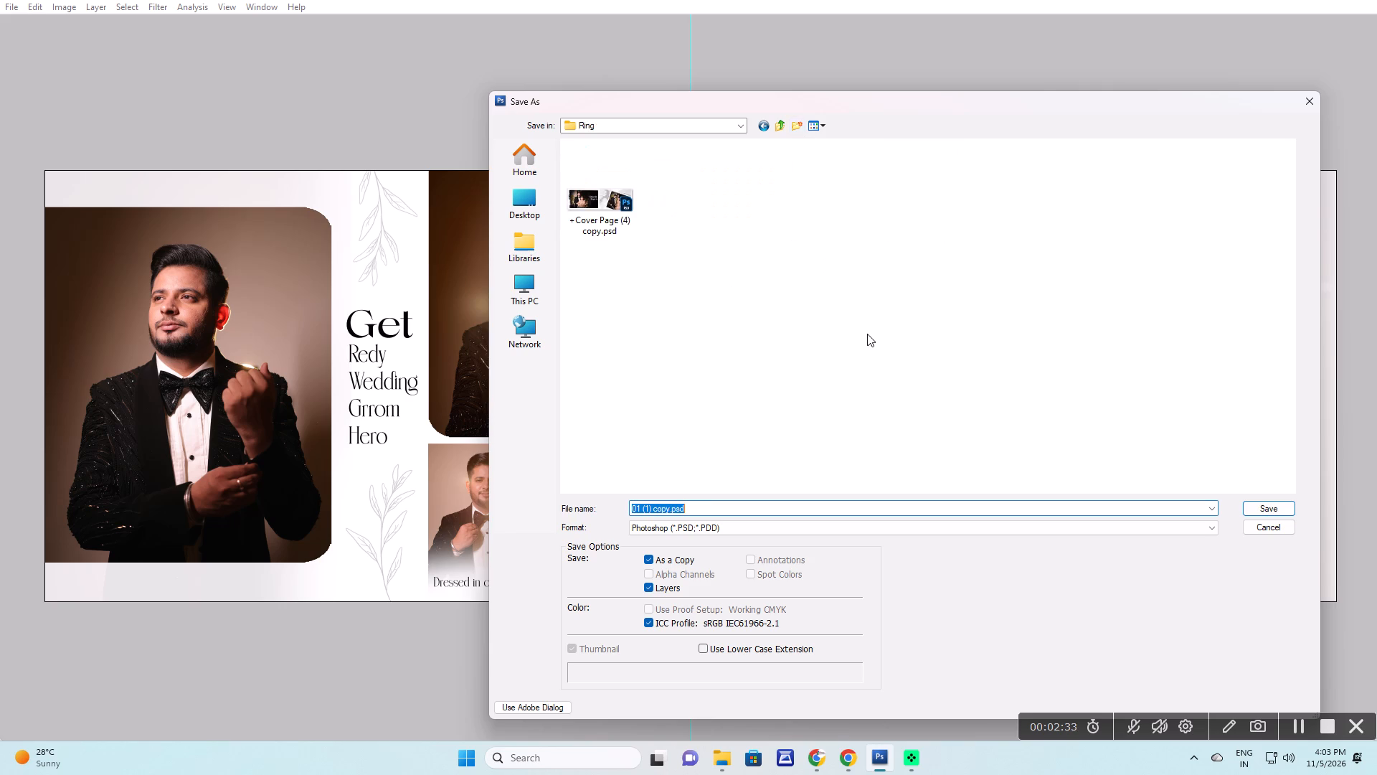
{"action": "type", "text": "01"}
{"action": "key", "text": "Return"}
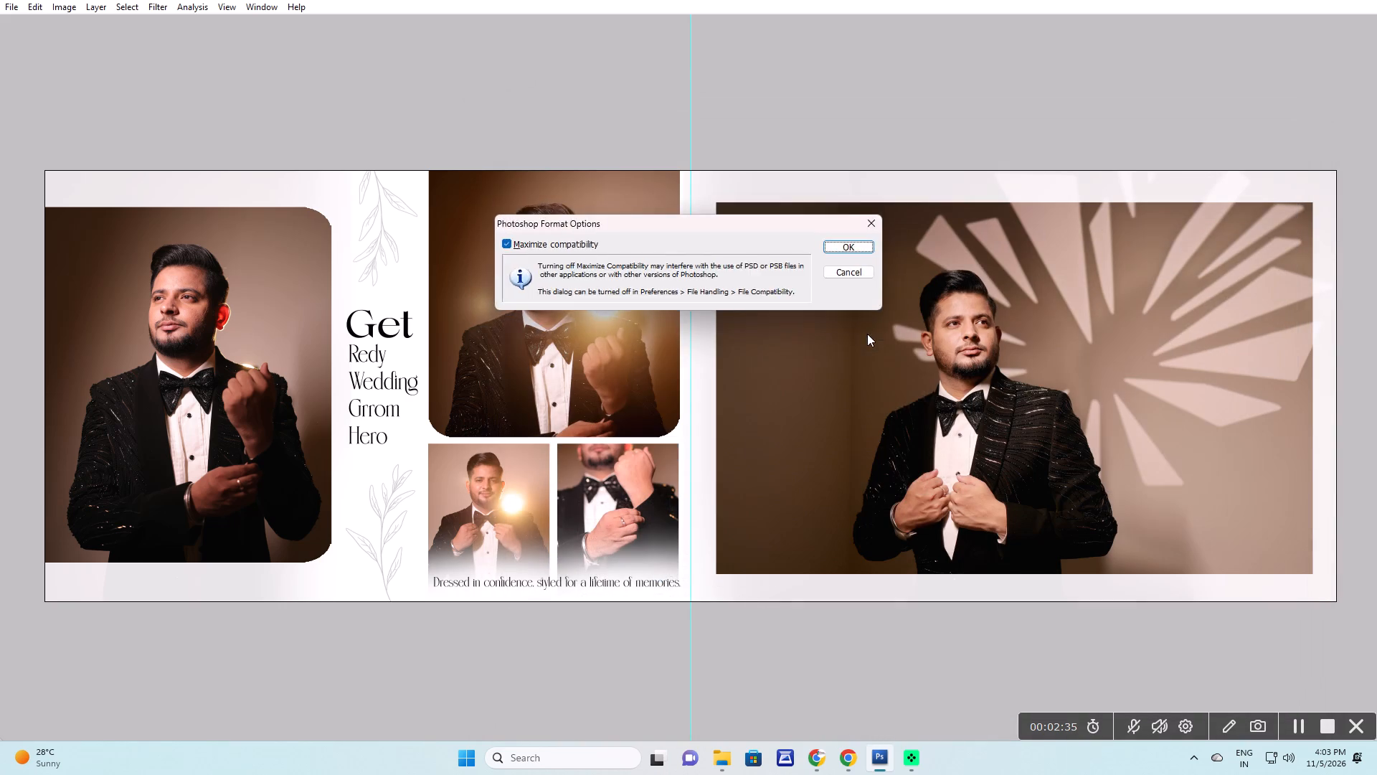
{"action": "key", "text": "Return"}
Close the original 01 (1).psd template without saving its changes.
{"action": "key", "text": "ctrl+w"}
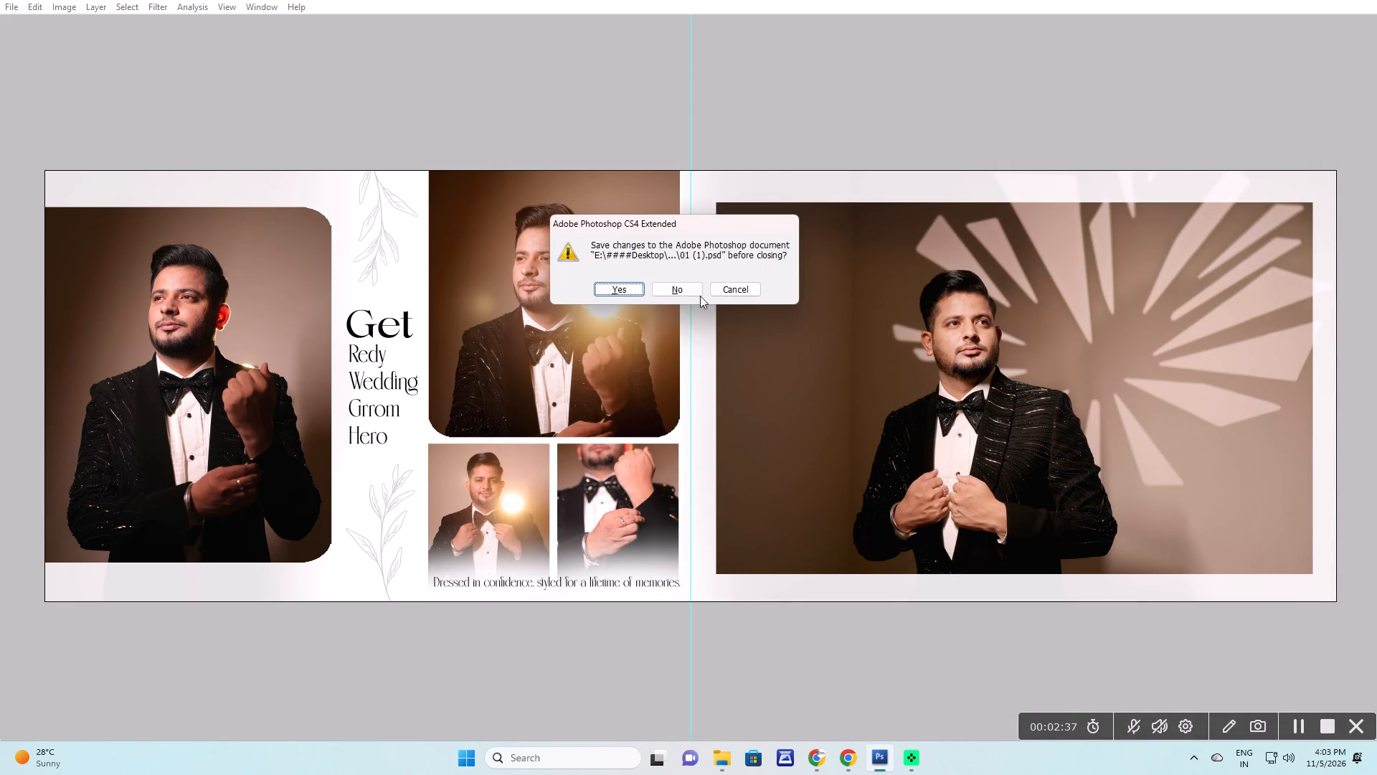
{"action": "left_click", "coordinate": [681, 288]}
Switch to the DM template folder in File Explorer.
{"action": "key", "text": "alt+Tab"}
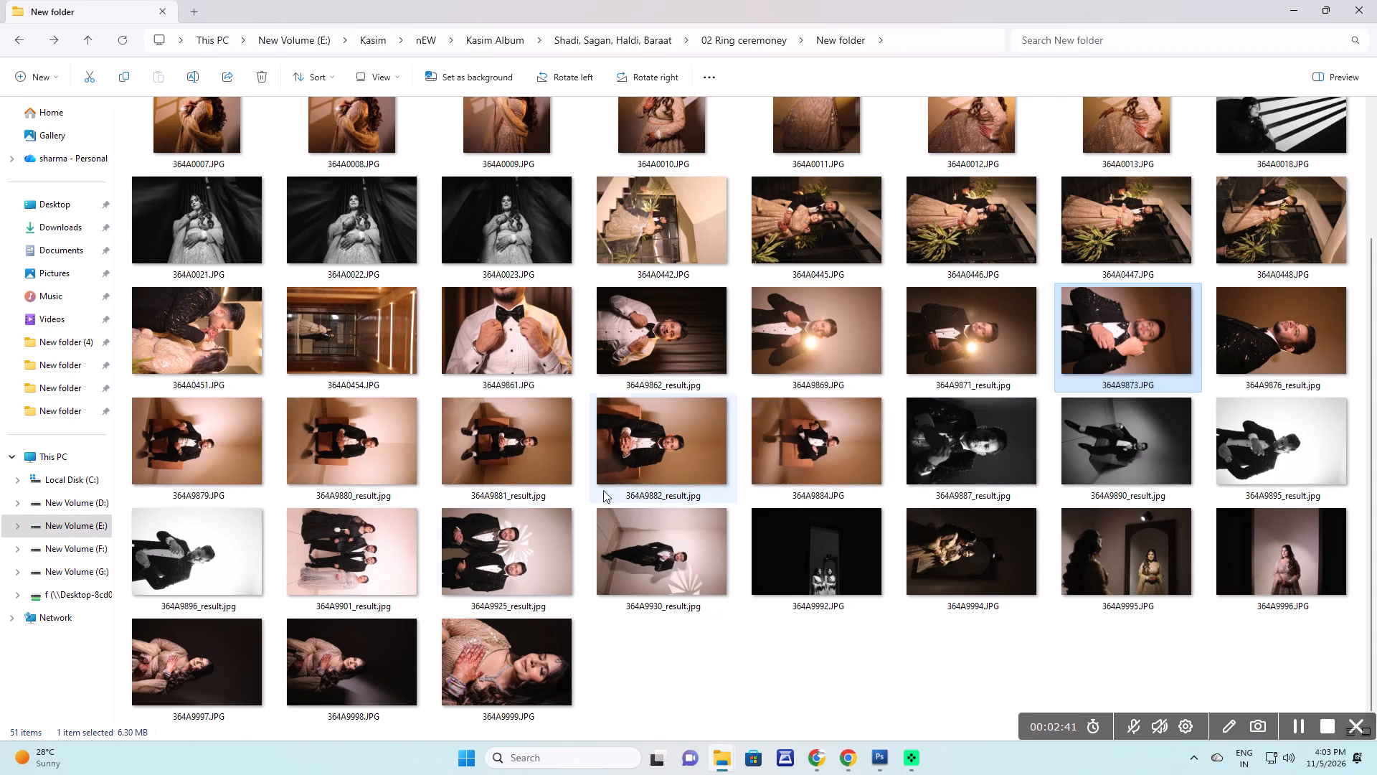
{"action": "key", "text": "alt+Tab"}
{"action": "key", "text": "alt+Tab"}
{"action": "key", "text": "alt+Tab"}
{"action": "key", "text": "alt+Tab"}
{"action": "key", "text": "alt+Tab"}
{"action": "key", "text": "alt+Tab"}
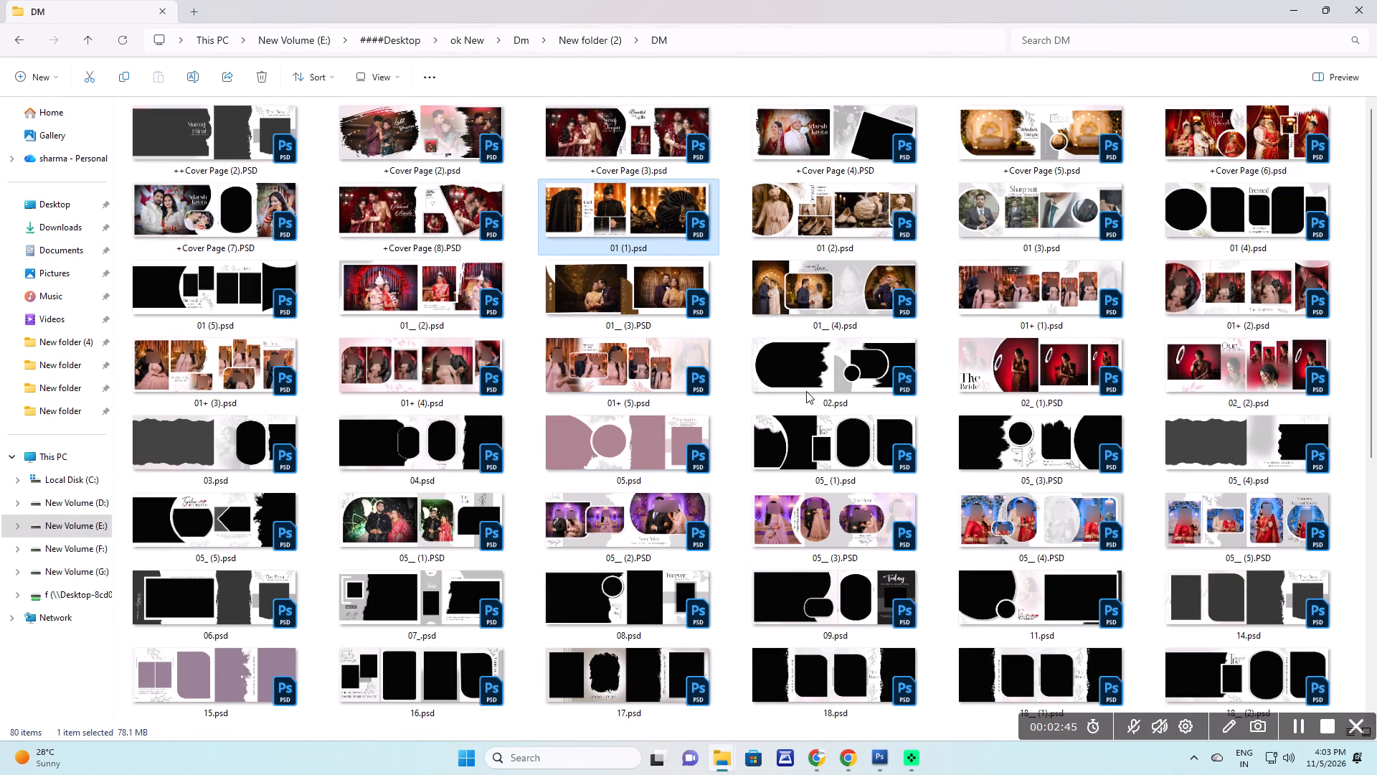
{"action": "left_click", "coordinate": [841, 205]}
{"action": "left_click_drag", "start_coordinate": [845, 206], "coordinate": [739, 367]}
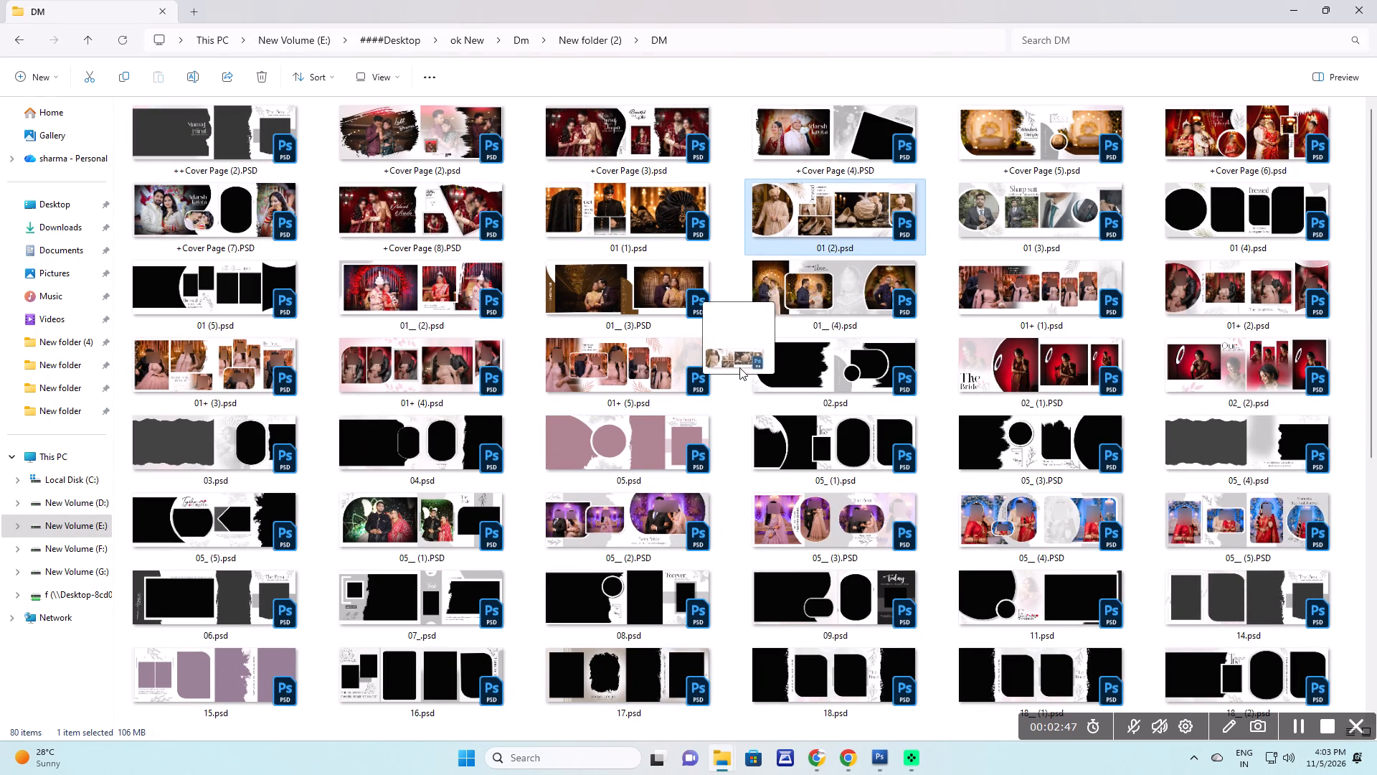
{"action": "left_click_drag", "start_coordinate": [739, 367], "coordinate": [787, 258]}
Open the 01 (3).psd template in Photoshop and dismiss the missing-fonts warning.
{"action": "left_click_drag", "start_coordinate": [1016, 212], "coordinate": [870, 347]}
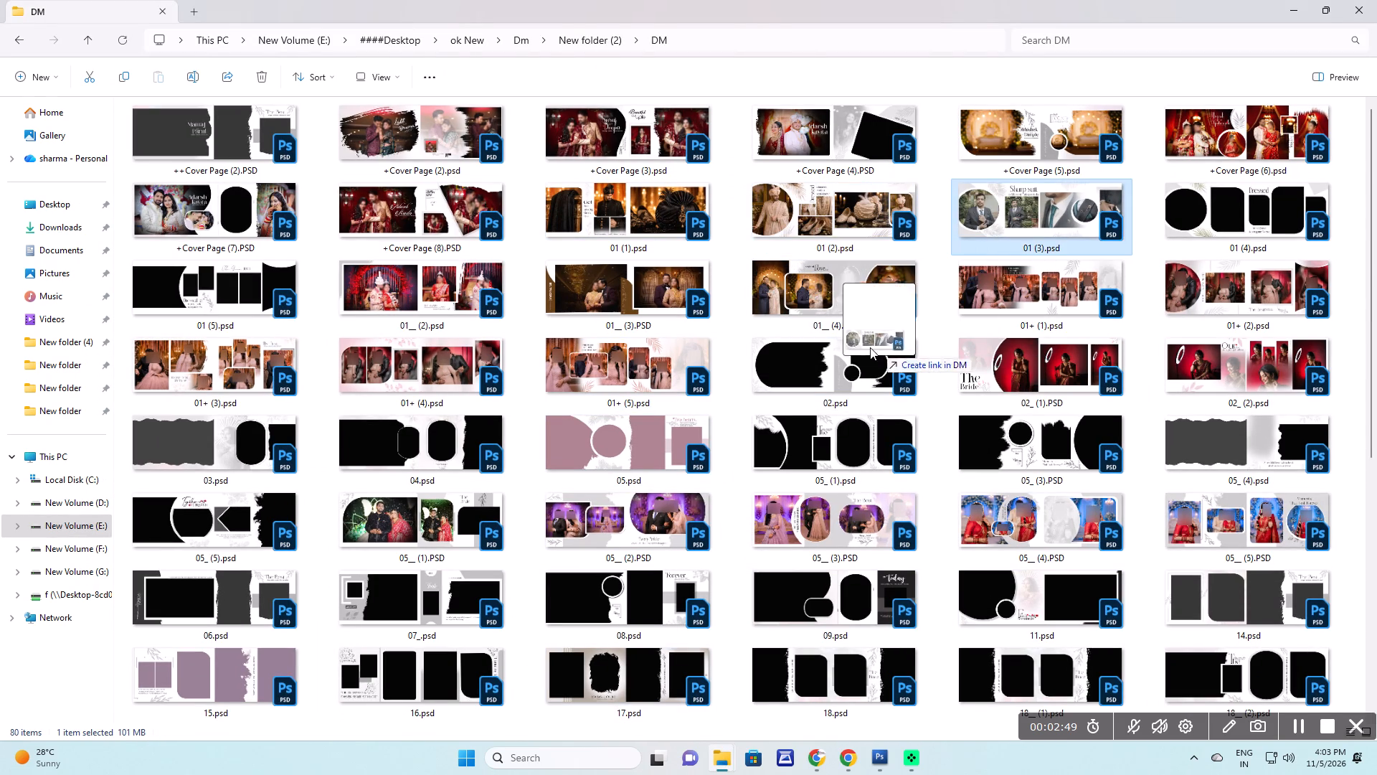
{"action": "left_click_drag", "start_coordinate": [870, 347], "coordinate": [896, 370]}
{"action": "key", "text": "alt+Tab"}
{"action": "key", "text": "alt+Tab"}
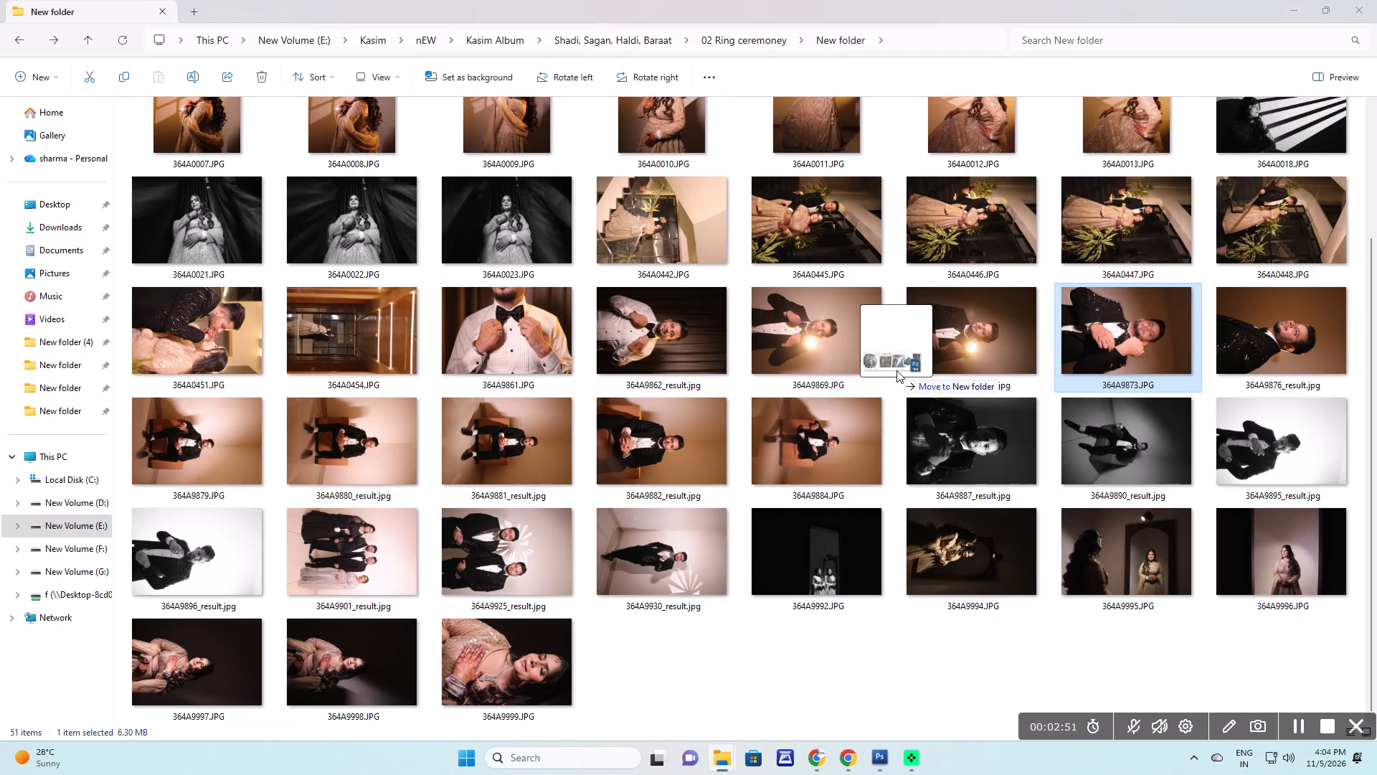
{"action": "left_click_drag", "start_coordinate": [896, 370], "coordinate": [659, 445]}
{"action": "key", "text": "alt+Tab"}
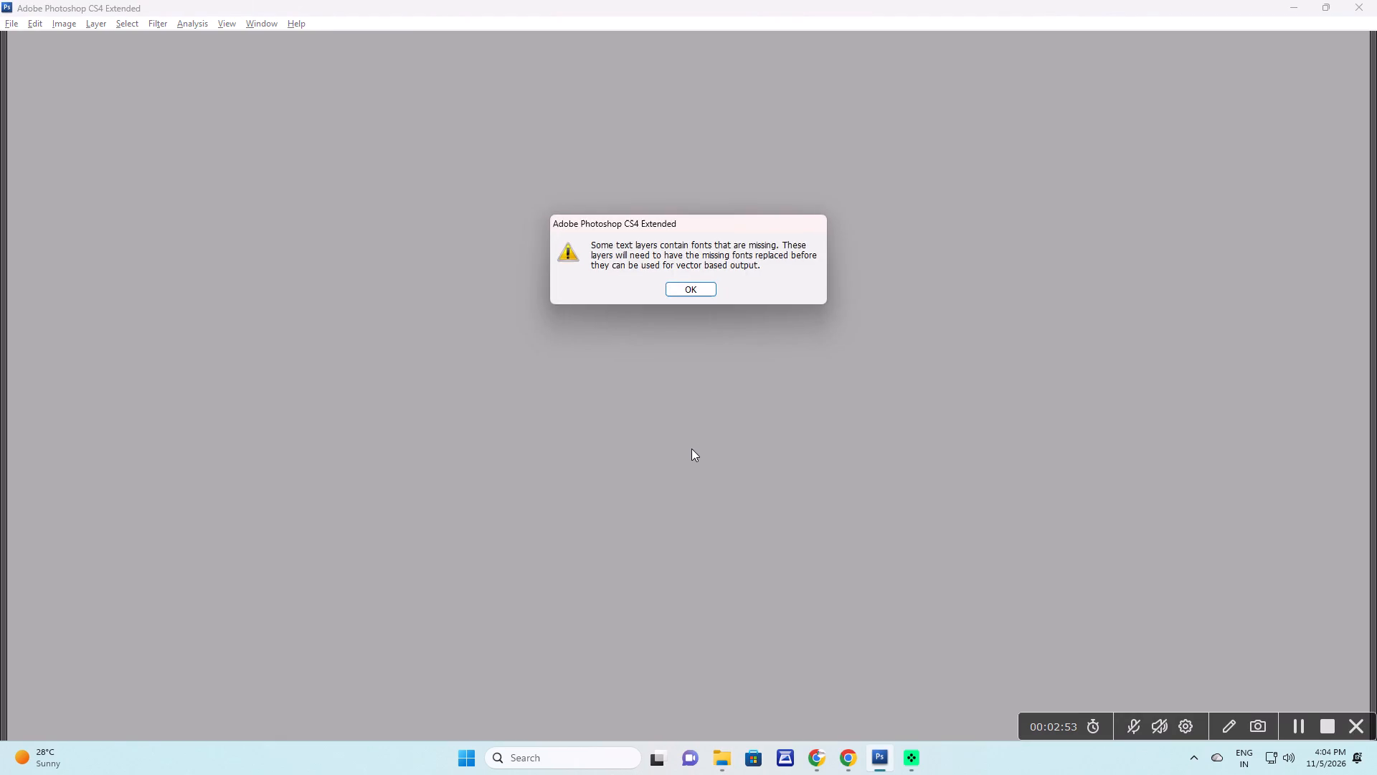
{"action": "key", "text": "space"}
Delete the sample photos from the left page's large circle and square frame.
{"action": "key", "text": "v"}
{"action": "right_click_drag", "start_coordinate": [181, 342], "coordinate": [196, 351]}
{"action": "left_click", "coordinate": [218, 365]}
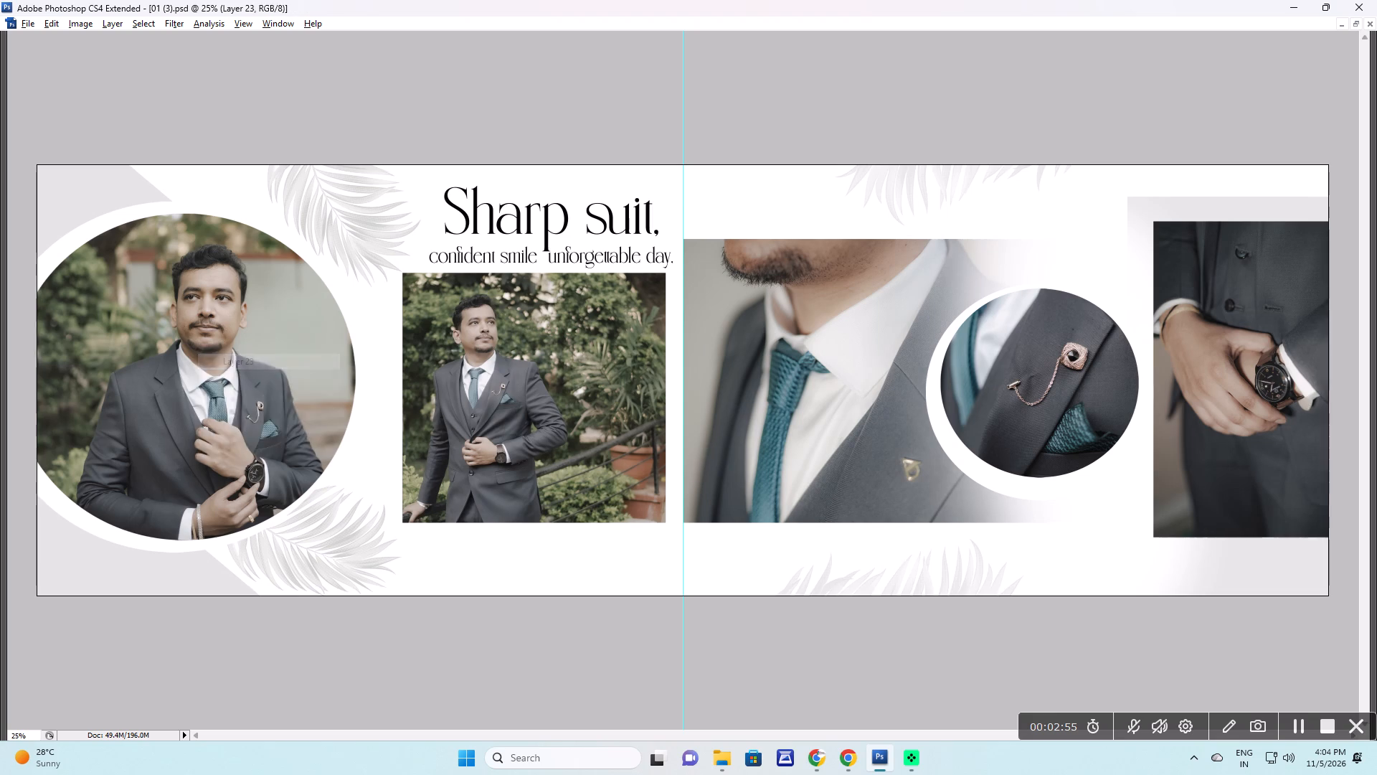
{"action": "key", "text": "Delete"}
{"action": "right_click_drag", "start_coordinate": [511, 367], "coordinate": [521, 373]}
{"action": "left_click", "coordinate": [536, 384]}
{"action": "key", "text": "Delete"}
Delete the sample photos from the right page's faded frame, small circle and tall edge frame.
{"action": "right_click_drag", "start_coordinate": [881, 398], "coordinate": [888, 401]}
{"action": "left_click_drag", "start_coordinate": [894, 406], "coordinate": [901, 410]}
{"action": "key", "text": "Delete"}
{"action": "right_click_drag", "start_coordinate": [1069, 378], "coordinate": [1079, 383]}
{"action": "left_click_drag", "start_coordinate": [1083, 385], "coordinate": [1092, 390]}
{"action": "key", "text": "Delete"}
{"action": "right_click_drag", "start_coordinate": [1244, 329], "coordinate": [1253, 332]}
{"action": "left_click", "coordinate": [1259, 335]}
{"action": "key", "text": "Delete"}
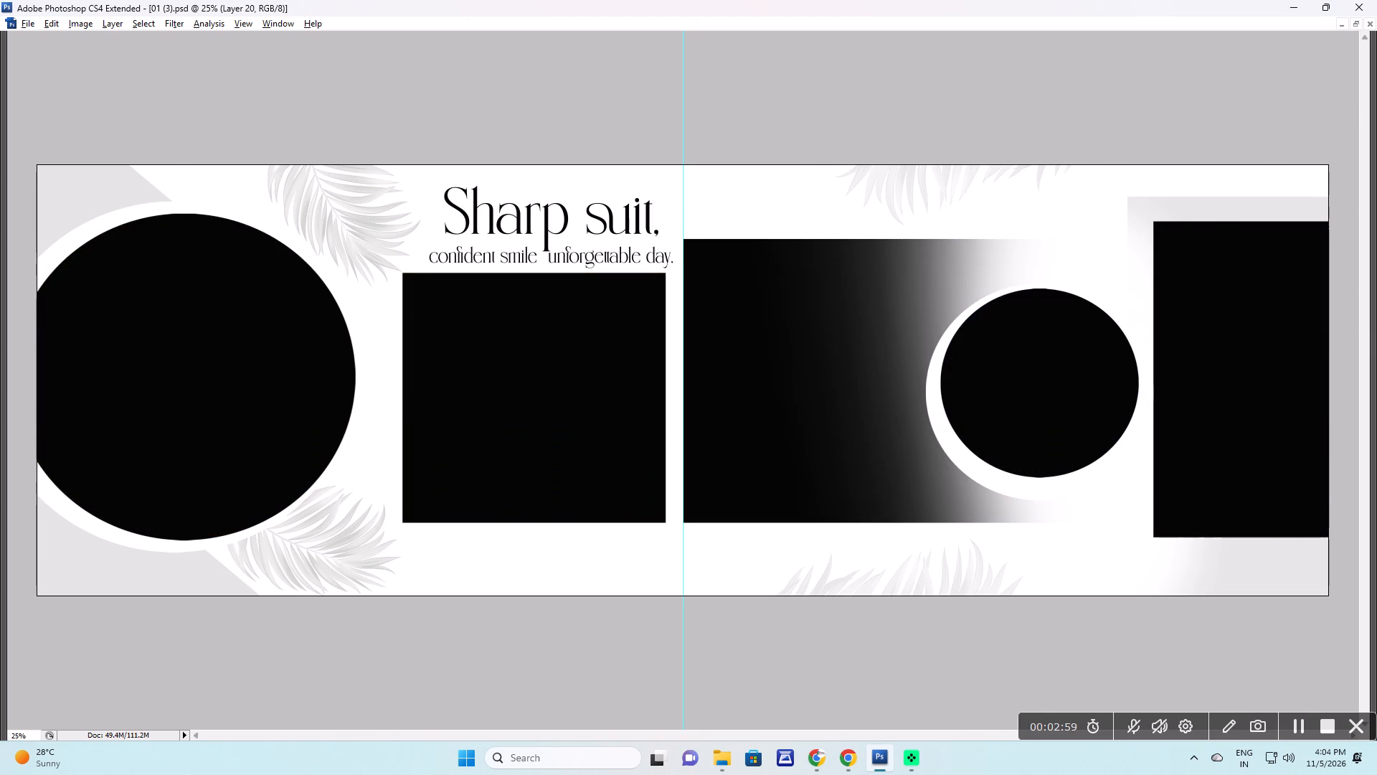
Open the bow-tie close-up 364A9861.JPG in Photoshop, copy the entire photo and close its file.
{"action": "key", "text": "alt+Tab"}
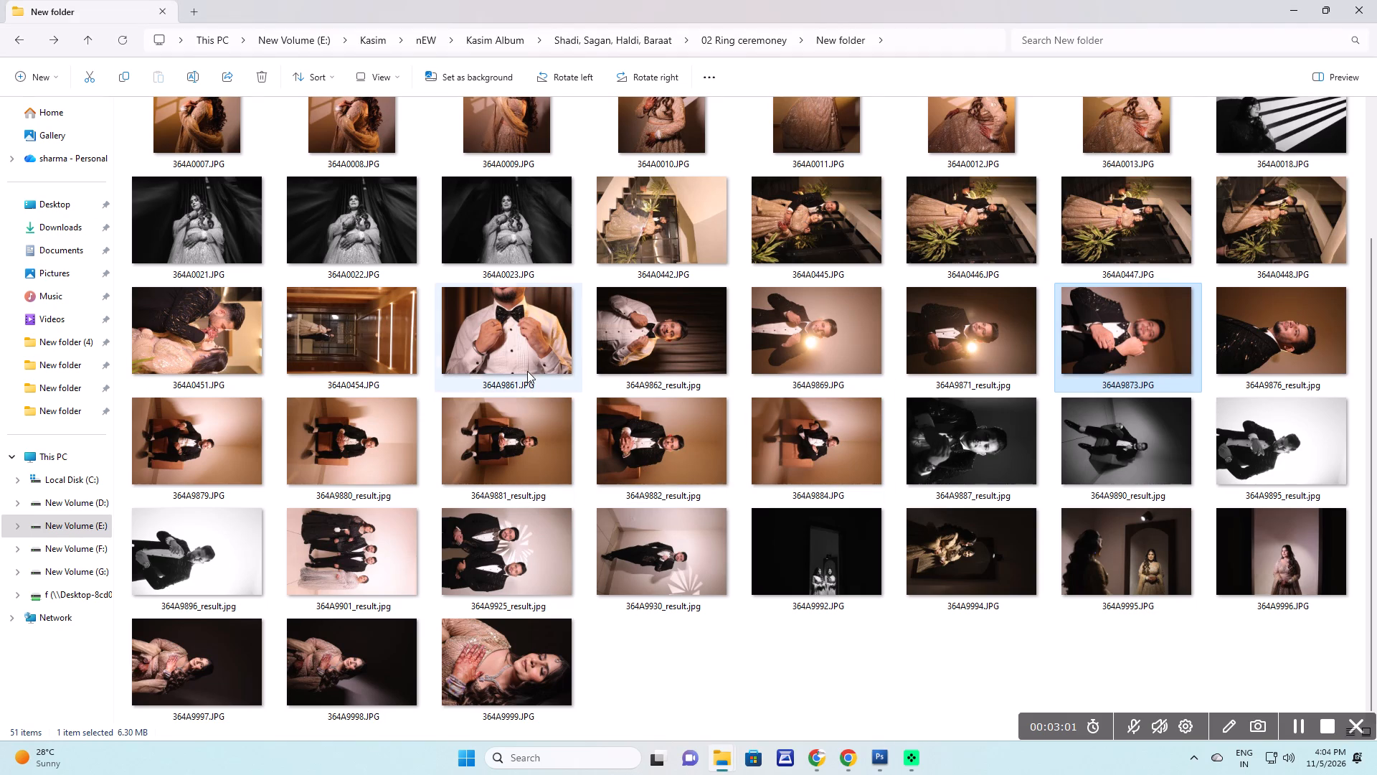
{"action": "left_click", "coordinate": [526, 368]}
{"action": "left_click_drag", "start_coordinate": [508, 316], "coordinate": [701, 380]}
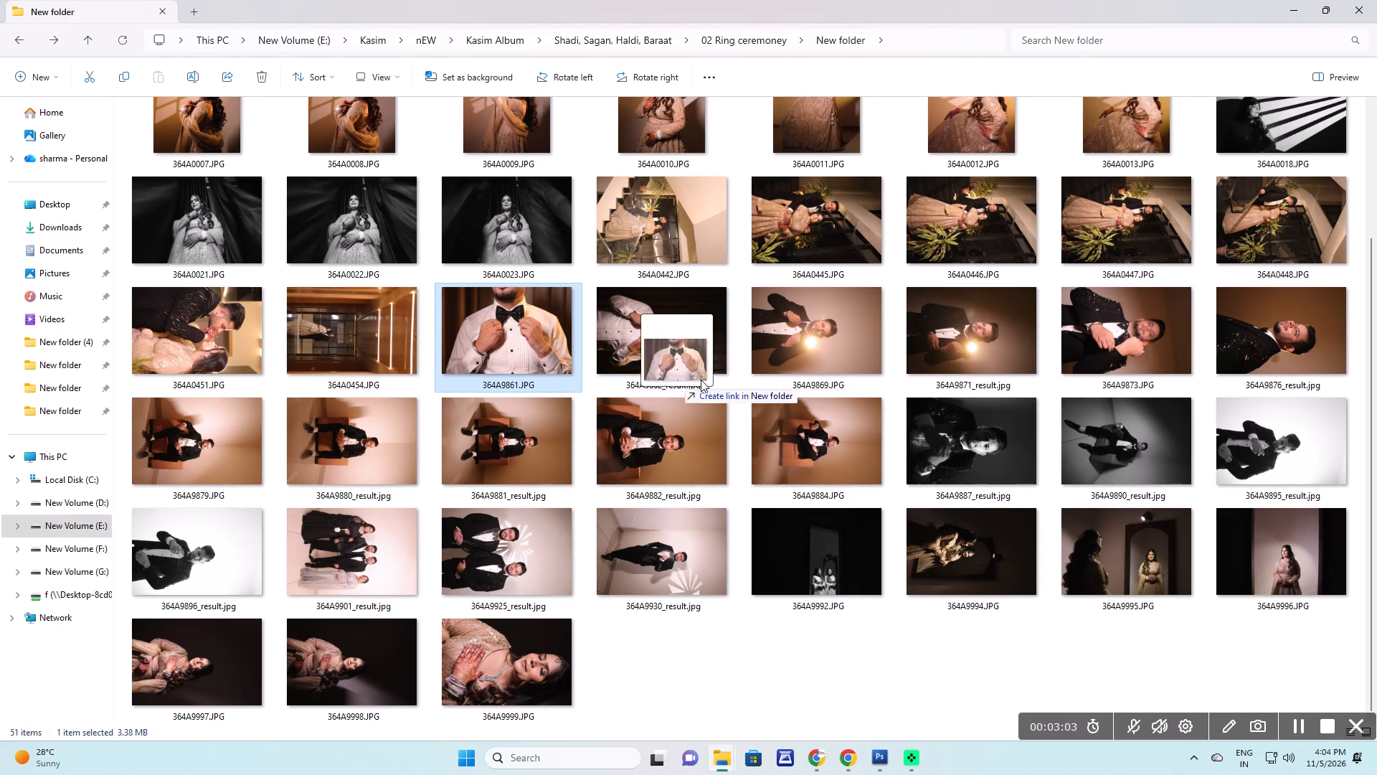
{"action": "key", "text": "alt+Tab"}
{"action": "left_click_drag", "start_coordinate": [701, 380], "coordinate": [823, 402]}
{"action": "key", "text": "ctrl+a"}
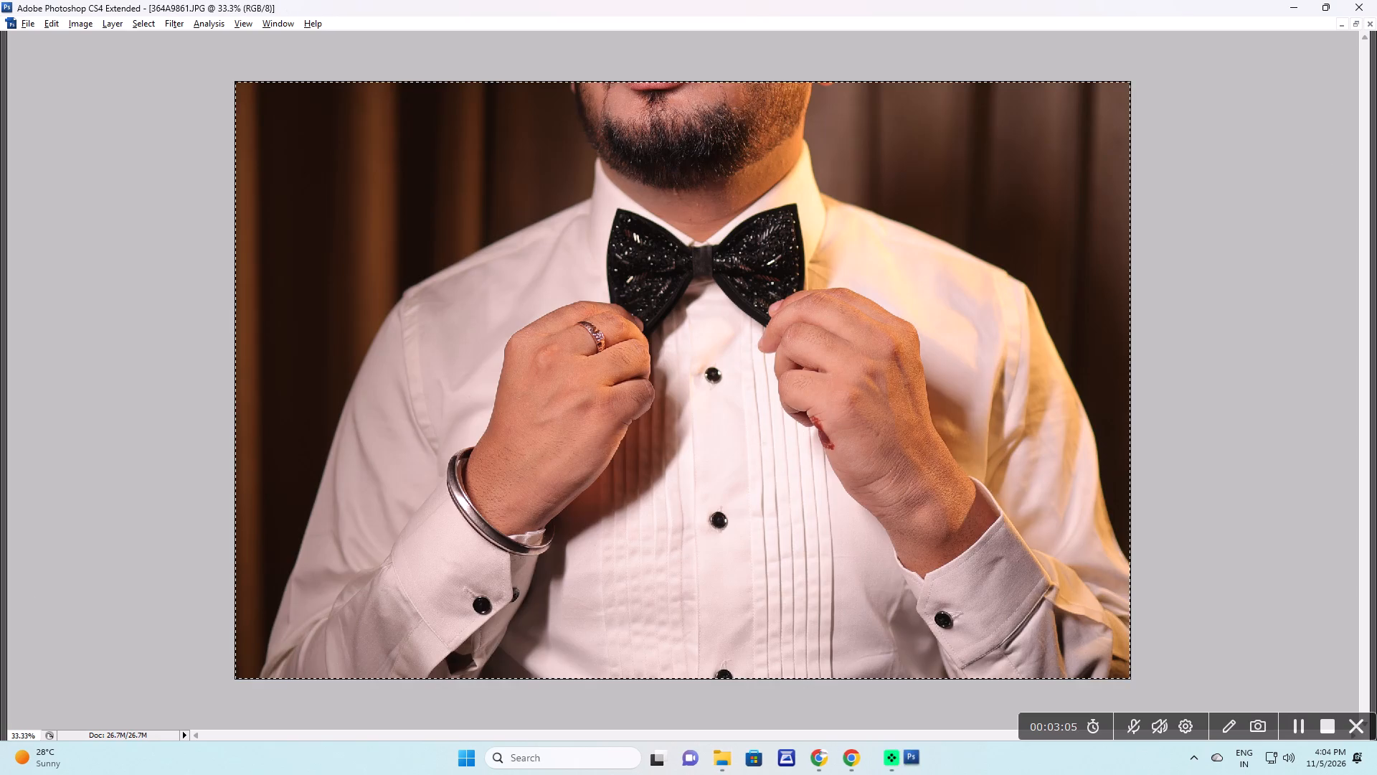
{"action": "key", "text": "ctrl+c"}
{"action": "key", "text": "ctrl+w"}
Paste the bow-tie close-up above the right page's small black circle and clip it to that circle.
{"action": "right_click_drag", "start_coordinate": [1000, 375], "coordinate": [1010, 377]}
{"action": "left_click", "coordinate": [1024, 385]}
{"action": "key", "text": "ctrl+v"}
{"action": "key", "text": "ctrl+g"}
Scale down and position the clipped close-up so the bow tie and both hands fill the small circle.
{"action": "key", "text": "ctrl+t"}
{"action": "left_click_drag", "start_coordinate": [838, 412], "coordinate": [1135, 398], "text": "ctrl"}
{"action": "left_click_drag", "start_coordinate": [644, 157], "coordinate": [833, 274], "text": "alt+shift"}
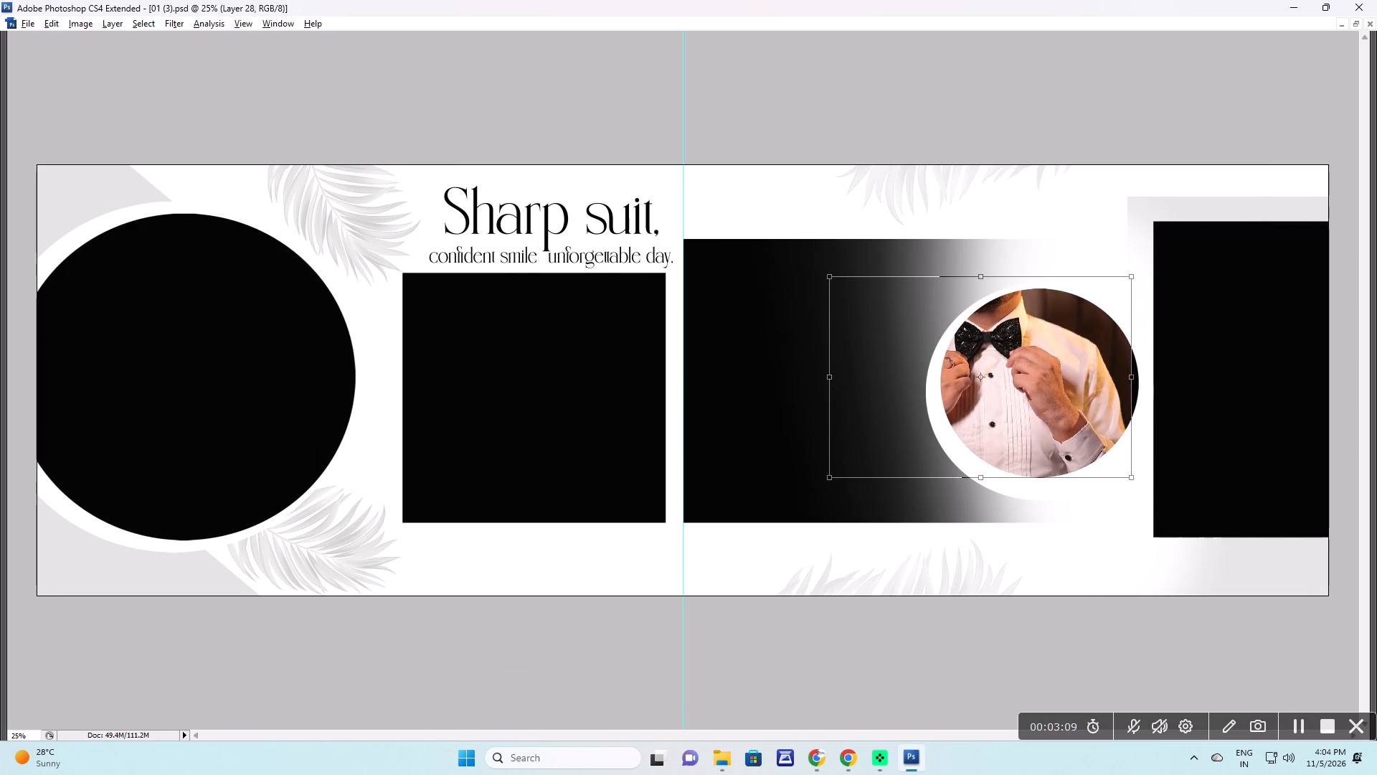
{"action": "left_click_drag", "start_coordinate": [940, 314], "coordinate": [996, 322]}
{"action": "left_click_drag", "start_coordinate": [886, 282], "coordinate": [874, 276], "text": "alt+shift"}
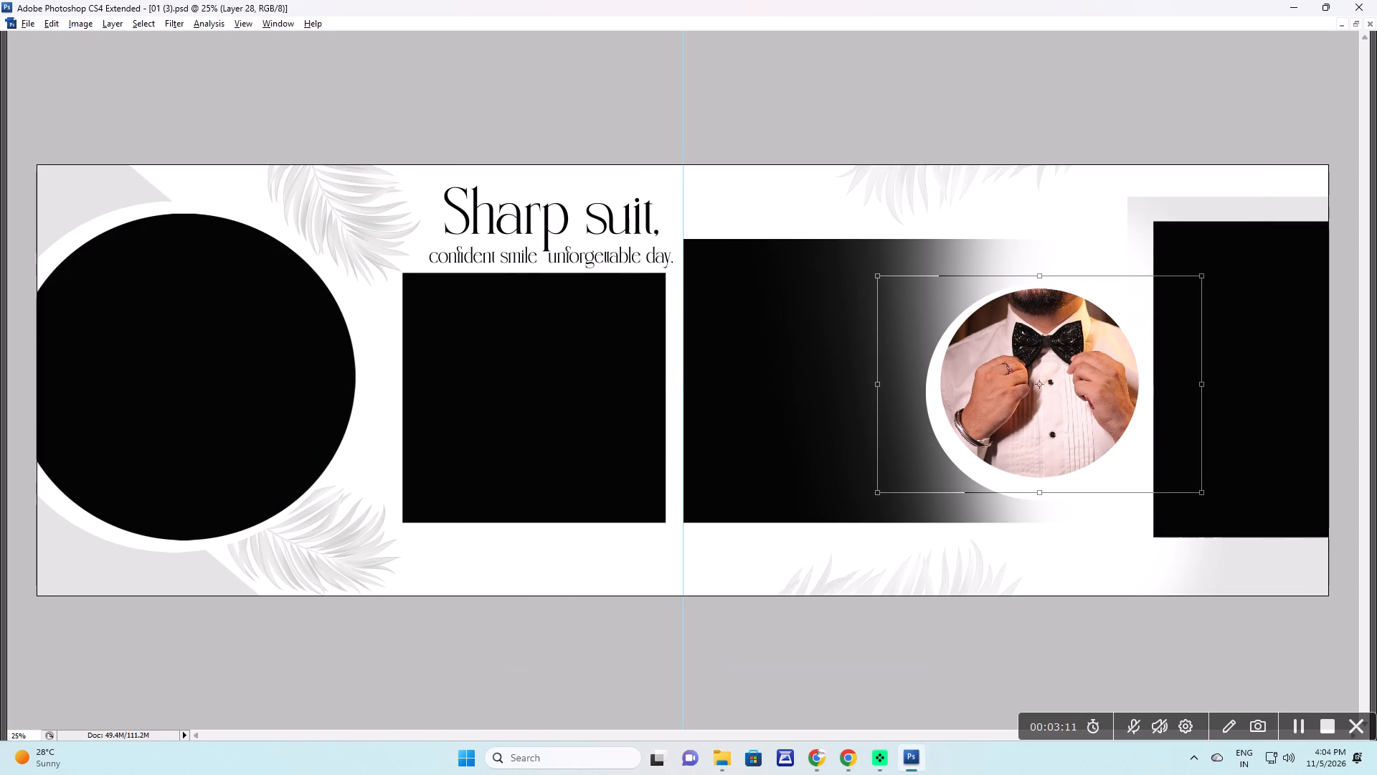
{"action": "left_click_drag", "start_coordinate": [1011, 332], "coordinate": [1002, 328]}
{"action": "key", "text": "Return"}
{"action": "key", "text": "F3"}
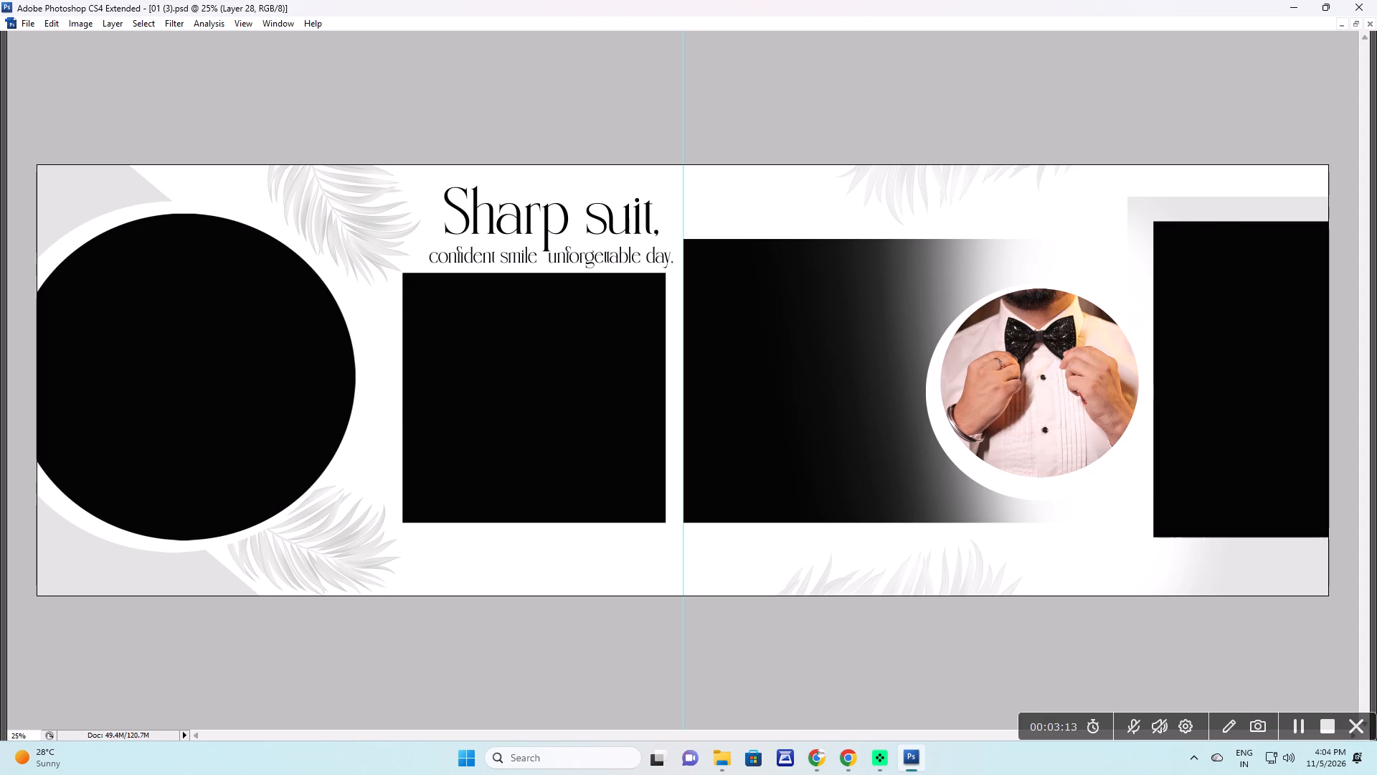
Open 364A9862_result.jpg in Photoshop and rotate it 90° counter-clockwise so the groom stands upright.
{"action": "key", "text": "alt+Tab"}
{"action": "left_click_drag", "start_coordinate": [680, 329], "coordinate": [717, 367]}
{"action": "key", "text": "alt+Tab"}
{"action": "left_click_drag", "start_coordinate": [717, 367], "coordinate": [716, 367]}
{"action": "key", "text": "alt+i"}
{"action": "key", "text": "alt+e"}
{"action": "key", "text": "Down"}
{"action": "key", "text": "Down"}
{"action": "key", "text": "Return"}
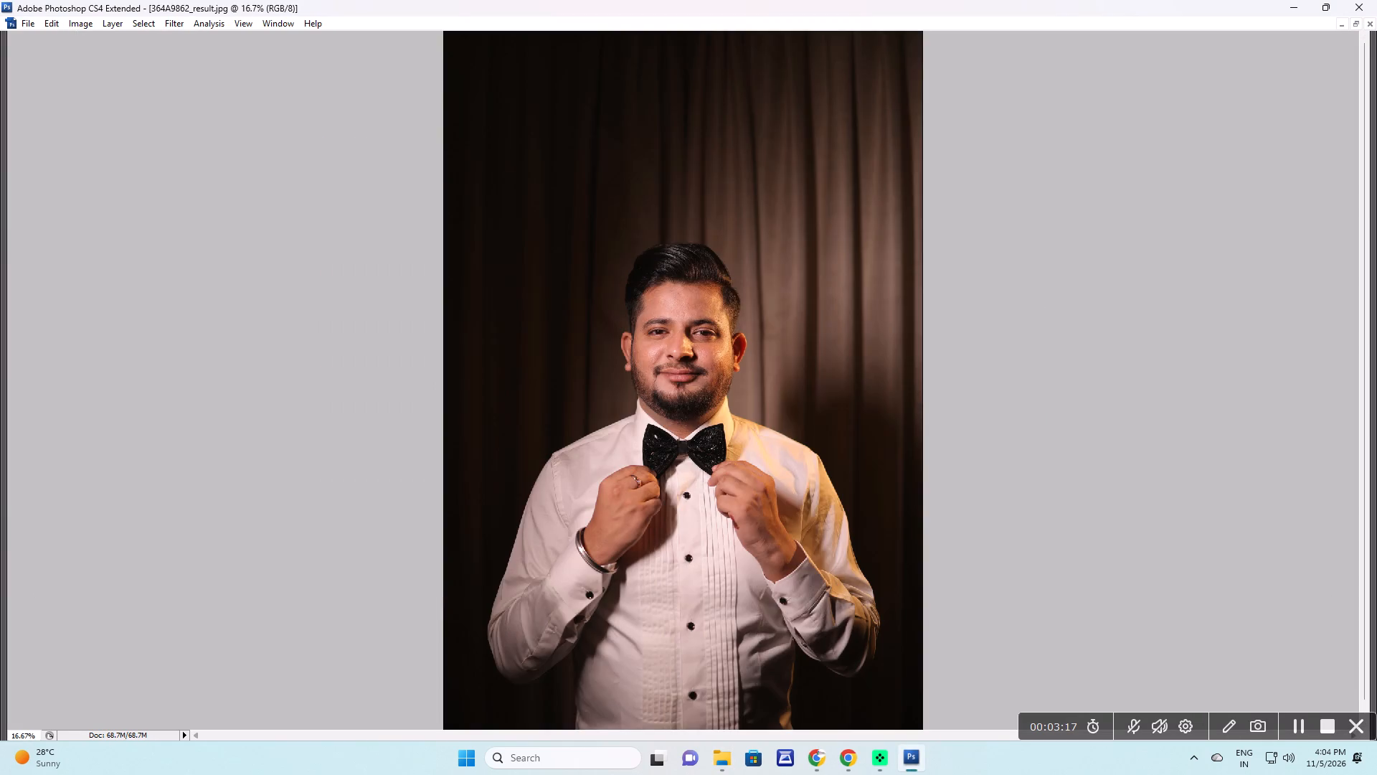
Copy the entire upright white-shirt photo and close its file without saving changes.
{"action": "key", "text": "F3"}
{"action": "key", "text": "ctrl+a"}
{"action": "key", "text": "ctrl+c"}
{"action": "key", "text": "ctrl+w"}
{"action": "left_click", "coordinate": [685, 291]}
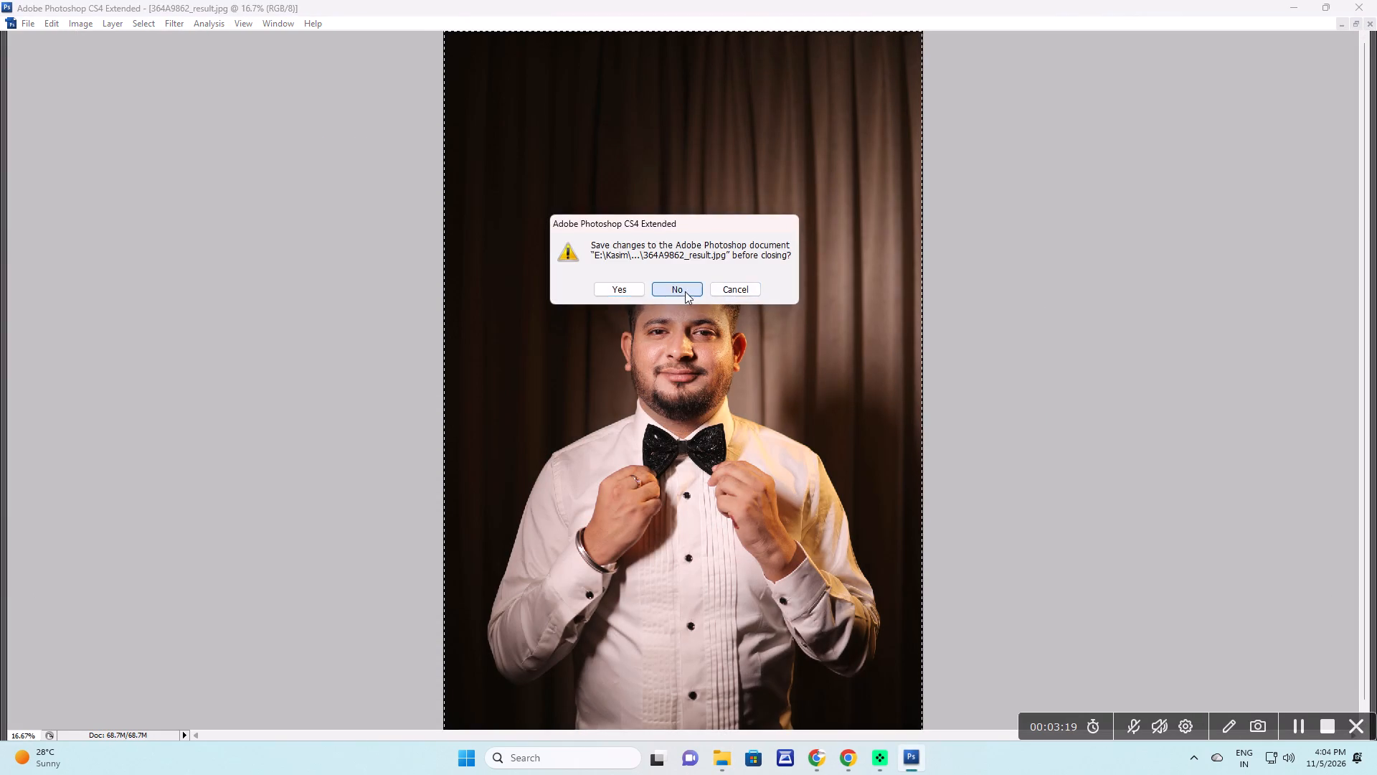
{"action": "key", "text": "v"}
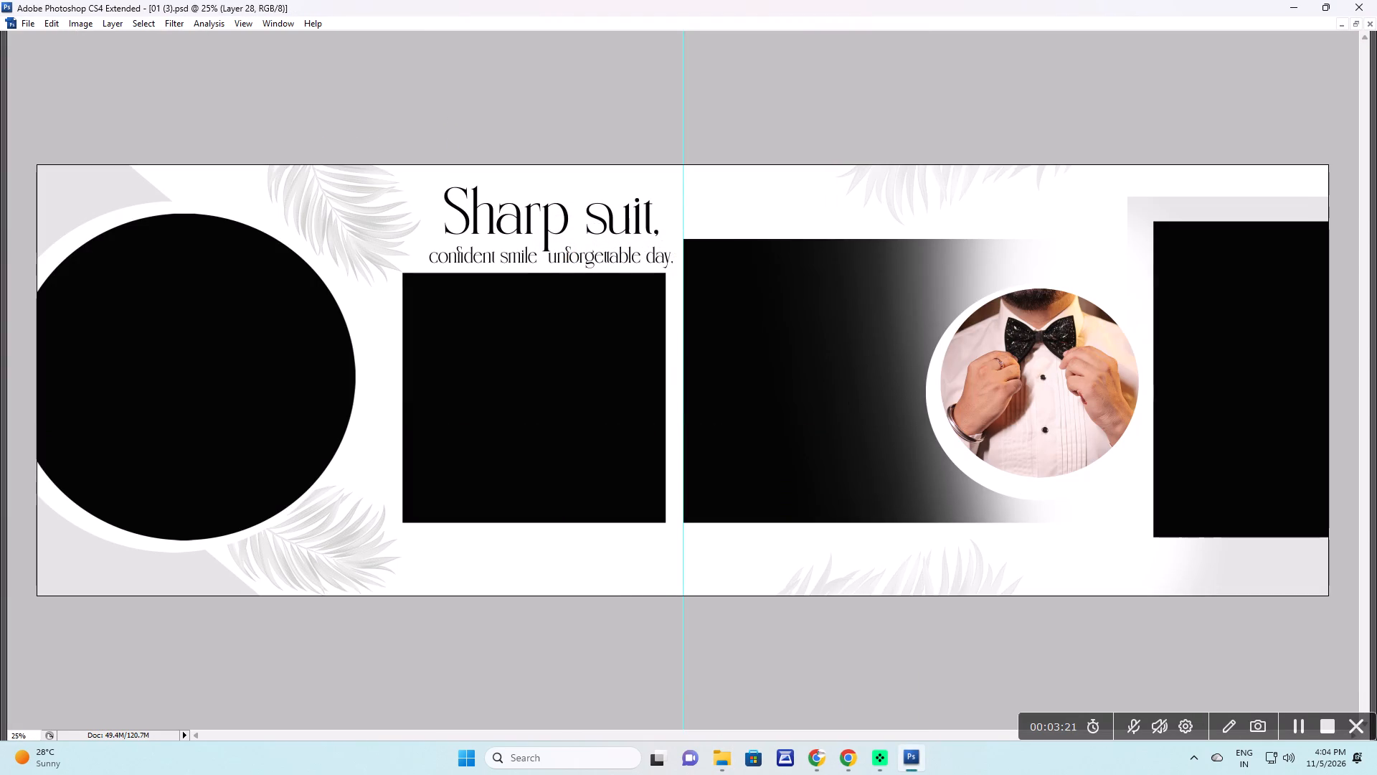
{"action": "key", "text": "alt+Tab"}
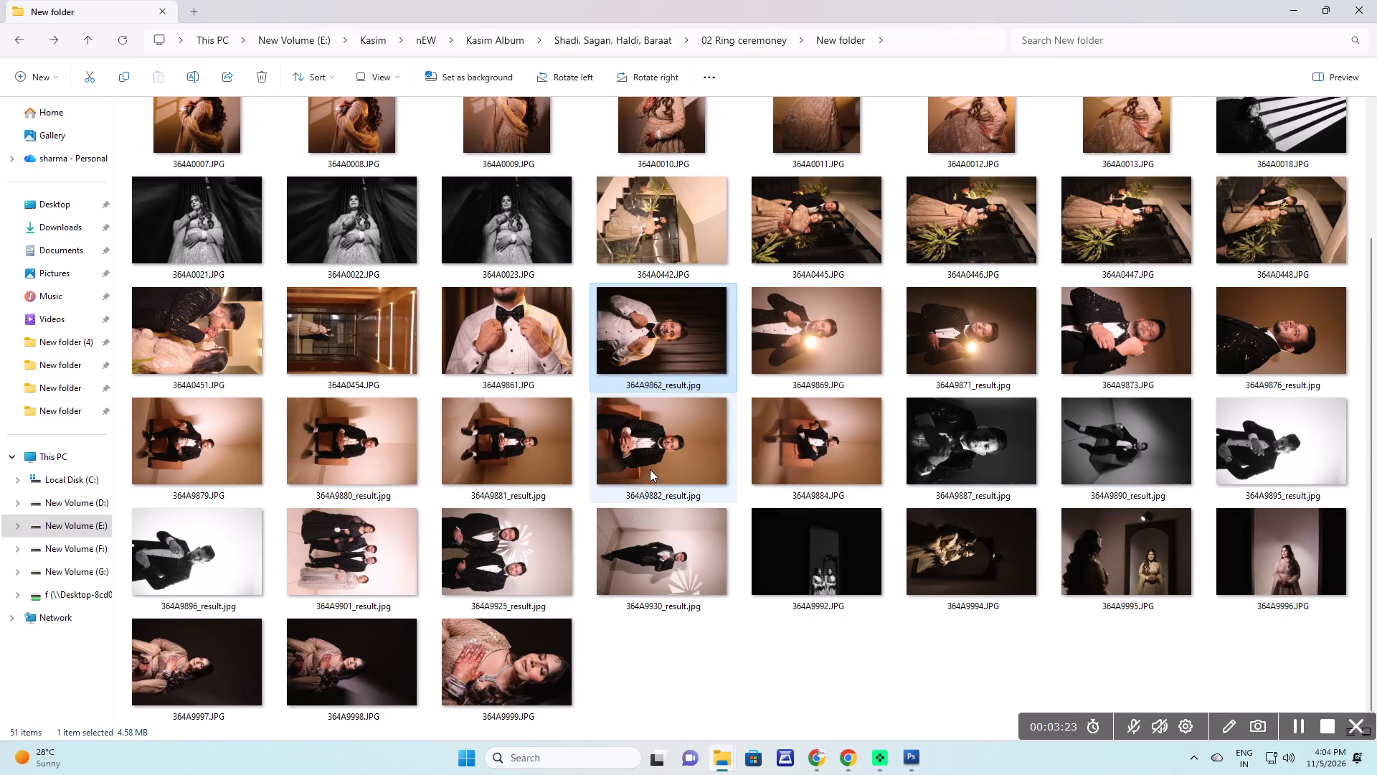
{"action": "key", "text": "alt+Tab"}
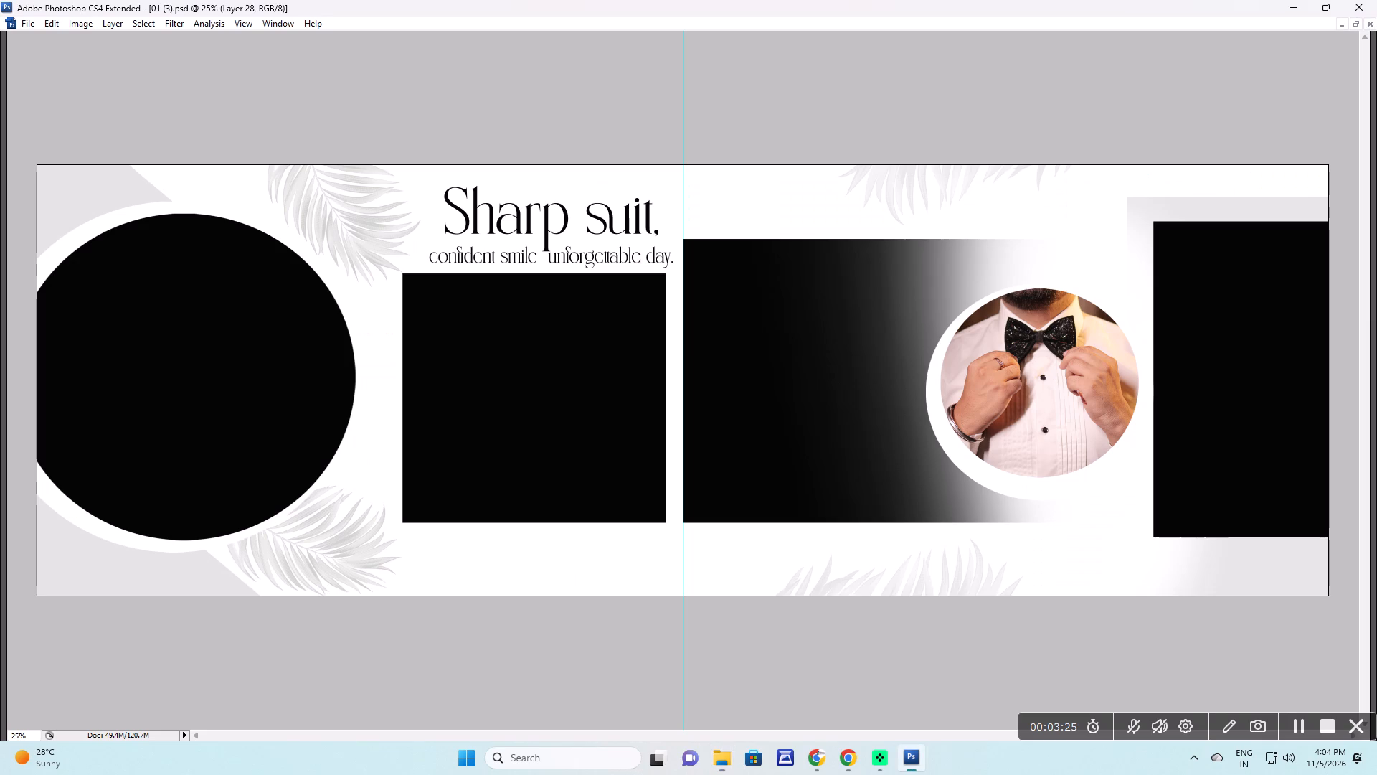
Paste the white-shirt photo above the tall black frame at the spread's right edge and clip it to that frame.
{"action": "right_click_drag", "start_coordinate": [1195, 337], "coordinate": [1211, 345]}
{"action": "left_click", "coordinate": [1224, 352]}
{"action": "key", "text": "ctrl+v"}
{"action": "key", "text": "v"}
{"action": "left_click_drag", "start_coordinate": [652, 482], "coordinate": [1094, 257]}
{"action": "key", "text": "ctrl+g"}
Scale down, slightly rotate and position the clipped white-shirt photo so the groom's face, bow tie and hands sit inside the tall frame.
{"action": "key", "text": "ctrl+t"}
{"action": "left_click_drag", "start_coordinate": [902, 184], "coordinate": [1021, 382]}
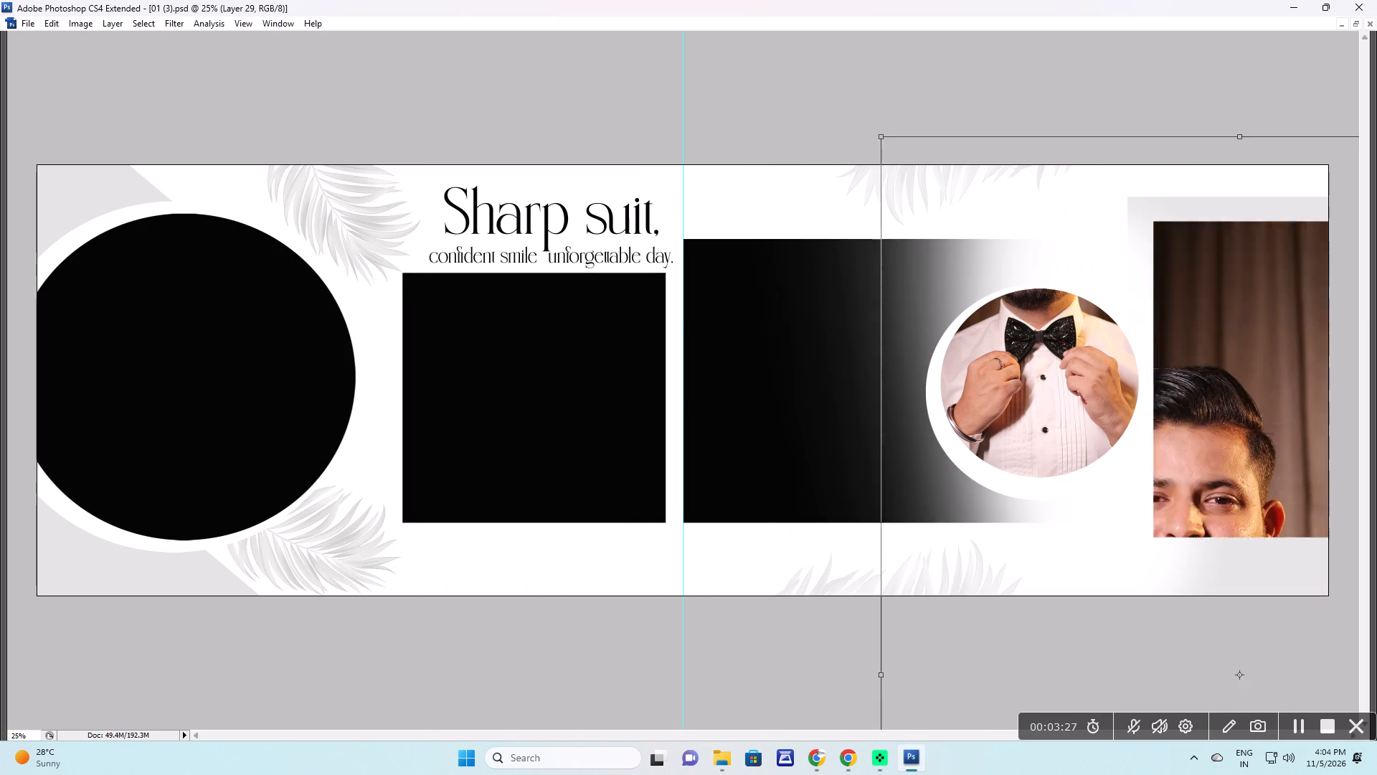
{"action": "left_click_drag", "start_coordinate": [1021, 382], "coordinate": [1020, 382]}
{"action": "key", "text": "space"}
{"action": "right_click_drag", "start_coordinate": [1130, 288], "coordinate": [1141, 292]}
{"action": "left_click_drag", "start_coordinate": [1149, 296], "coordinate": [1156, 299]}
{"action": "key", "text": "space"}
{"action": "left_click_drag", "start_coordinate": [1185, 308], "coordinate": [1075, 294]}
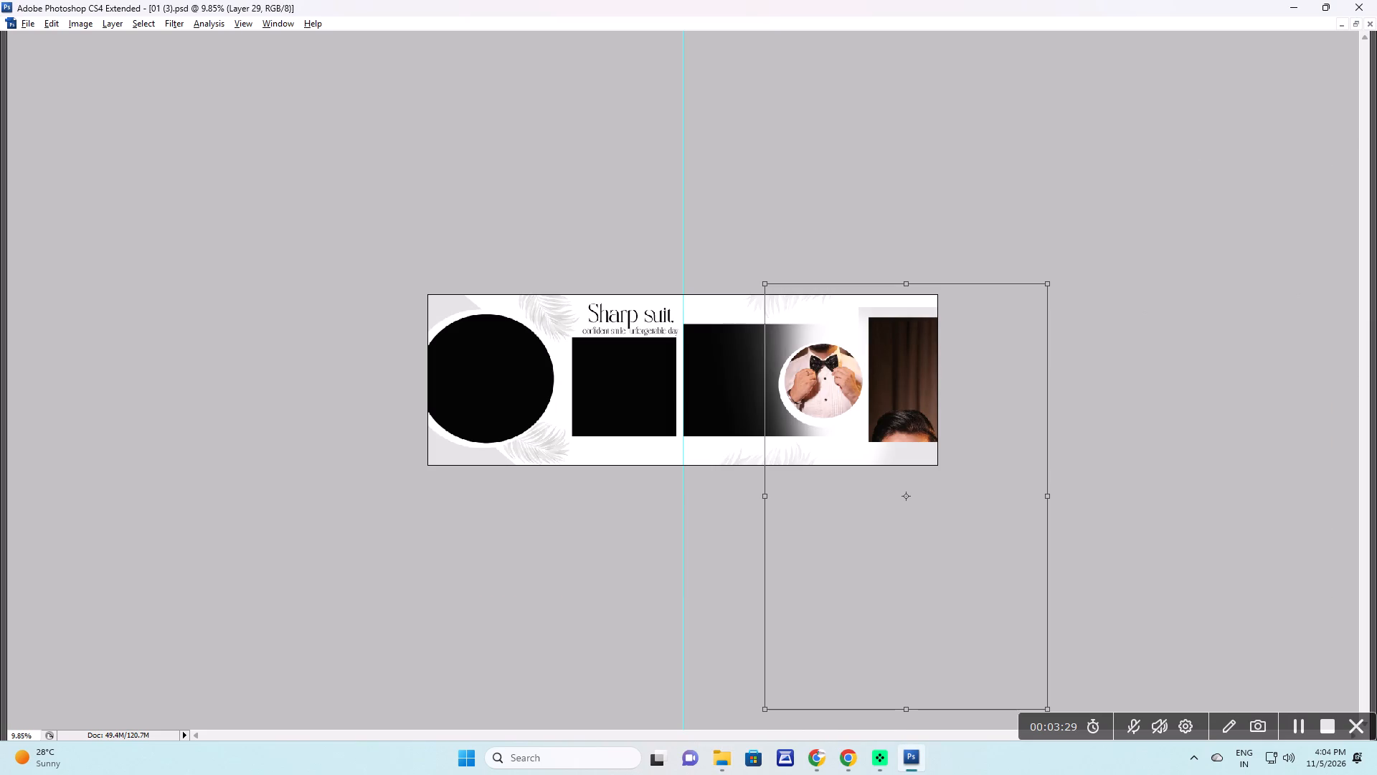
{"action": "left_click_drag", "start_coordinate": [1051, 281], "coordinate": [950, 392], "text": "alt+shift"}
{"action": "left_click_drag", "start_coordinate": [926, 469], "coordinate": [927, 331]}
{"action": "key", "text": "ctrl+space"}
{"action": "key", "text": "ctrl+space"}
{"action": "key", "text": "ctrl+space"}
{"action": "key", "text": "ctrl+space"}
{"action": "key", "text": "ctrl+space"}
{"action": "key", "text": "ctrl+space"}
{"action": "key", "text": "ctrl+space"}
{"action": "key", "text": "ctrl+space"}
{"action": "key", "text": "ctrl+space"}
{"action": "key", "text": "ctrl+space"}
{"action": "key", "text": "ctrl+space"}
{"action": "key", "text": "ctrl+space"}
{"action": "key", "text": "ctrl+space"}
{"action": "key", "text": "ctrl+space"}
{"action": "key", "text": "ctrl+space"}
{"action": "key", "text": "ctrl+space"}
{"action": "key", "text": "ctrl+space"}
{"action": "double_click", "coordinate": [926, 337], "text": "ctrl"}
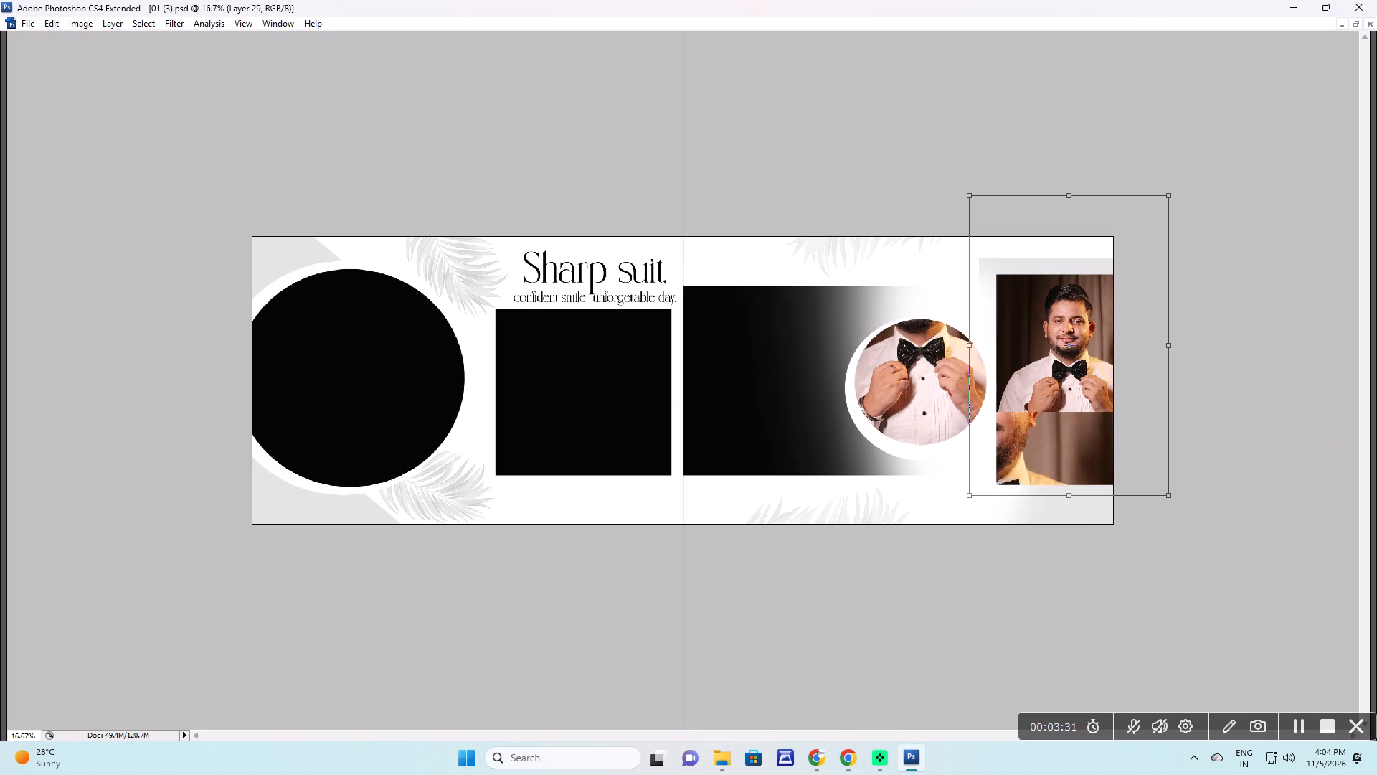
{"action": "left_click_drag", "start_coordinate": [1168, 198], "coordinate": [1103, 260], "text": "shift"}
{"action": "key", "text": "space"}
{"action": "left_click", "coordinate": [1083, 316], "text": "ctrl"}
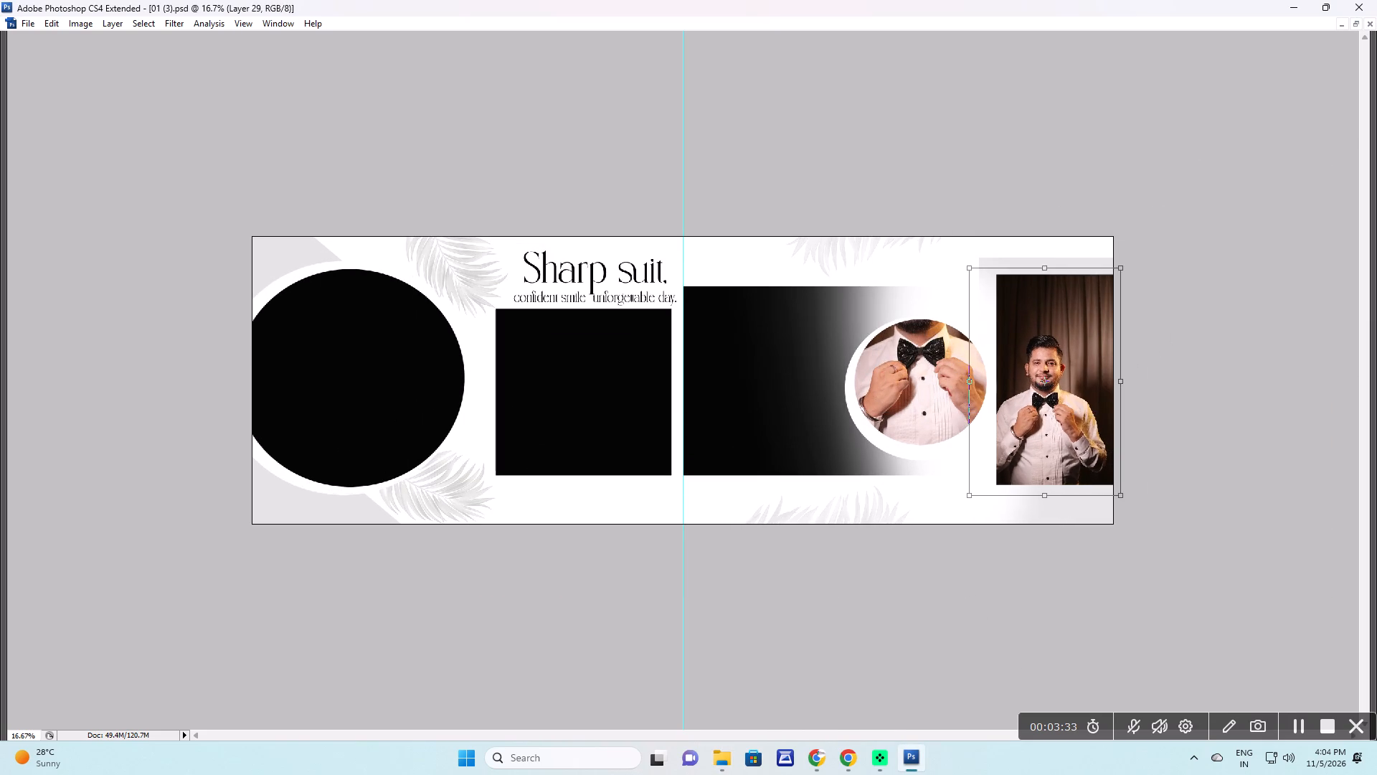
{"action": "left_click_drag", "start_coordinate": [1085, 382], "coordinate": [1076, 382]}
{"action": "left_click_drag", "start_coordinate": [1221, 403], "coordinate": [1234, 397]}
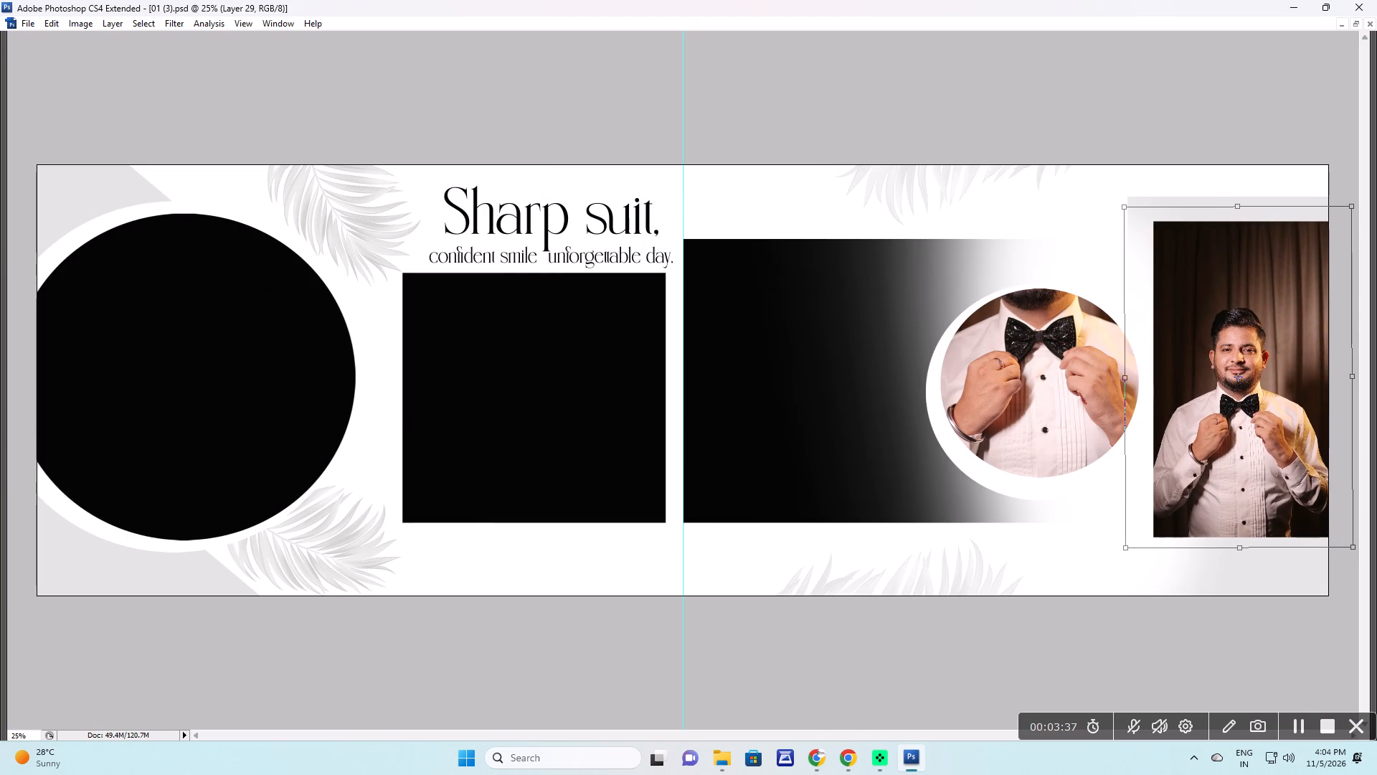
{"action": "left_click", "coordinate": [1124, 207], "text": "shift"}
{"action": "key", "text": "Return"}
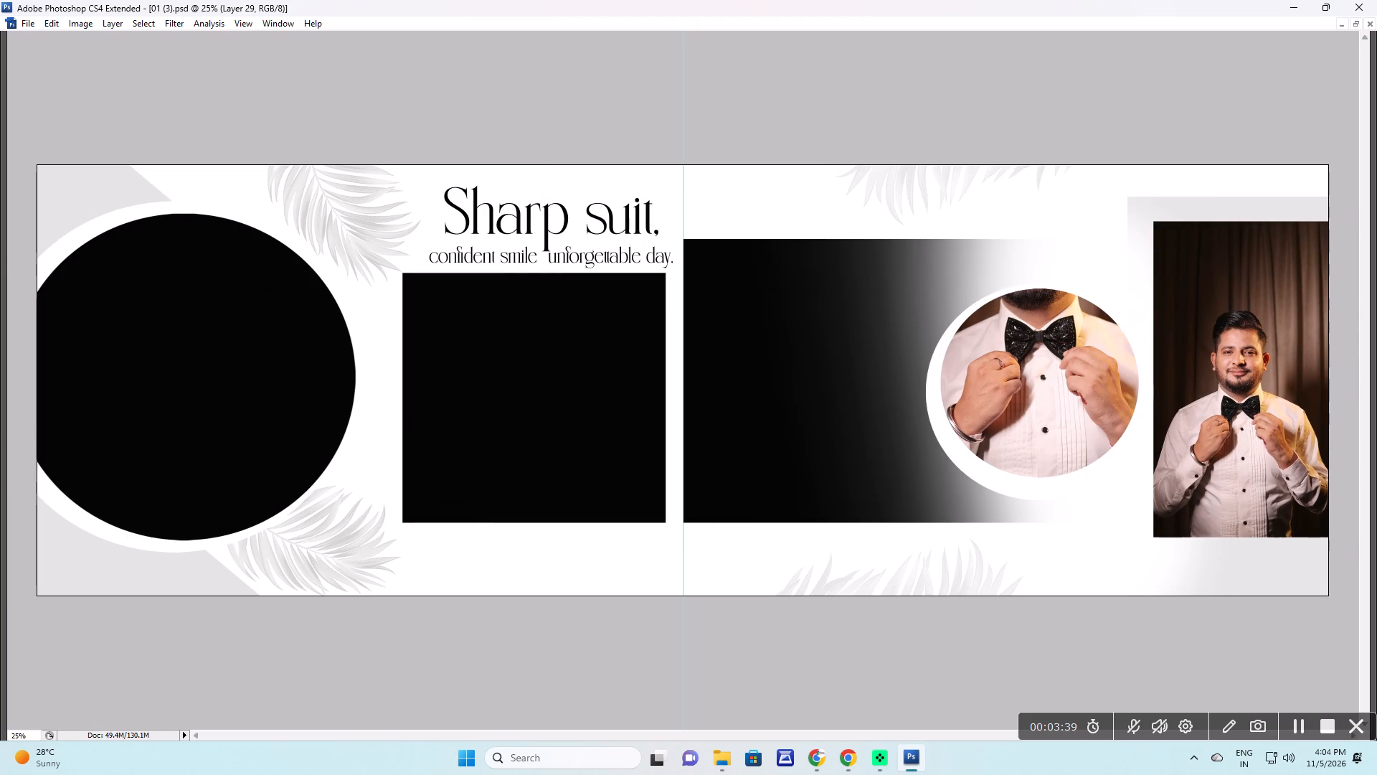
Delete the white-shirt photo from the tall frame at the spread's right edge.
{"action": "key", "text": "F5"}
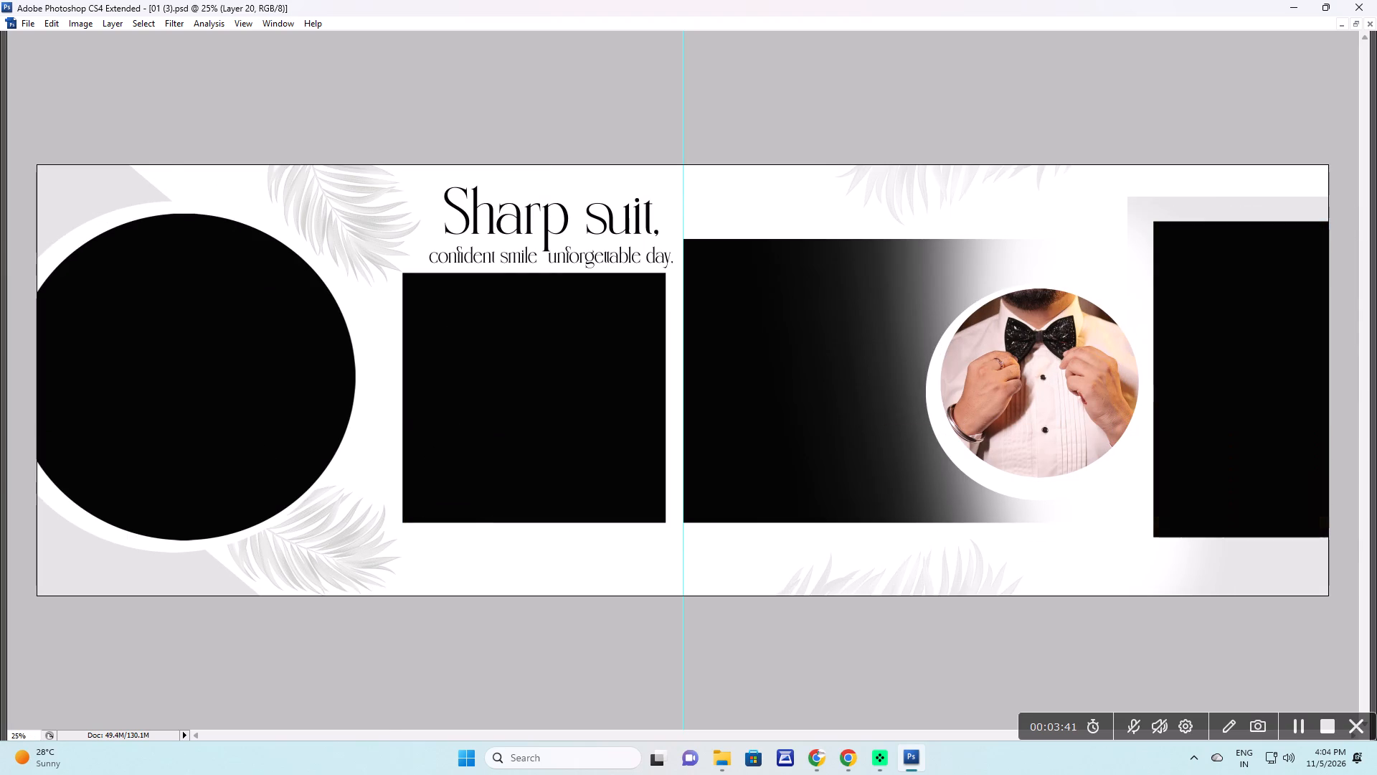
Open 364A9876_result.jpg in Photoshop and rotate it 90° counter-clockwise so the groom's side portrait stands upright.
{"action": "key", "text": "alt+Tab"}
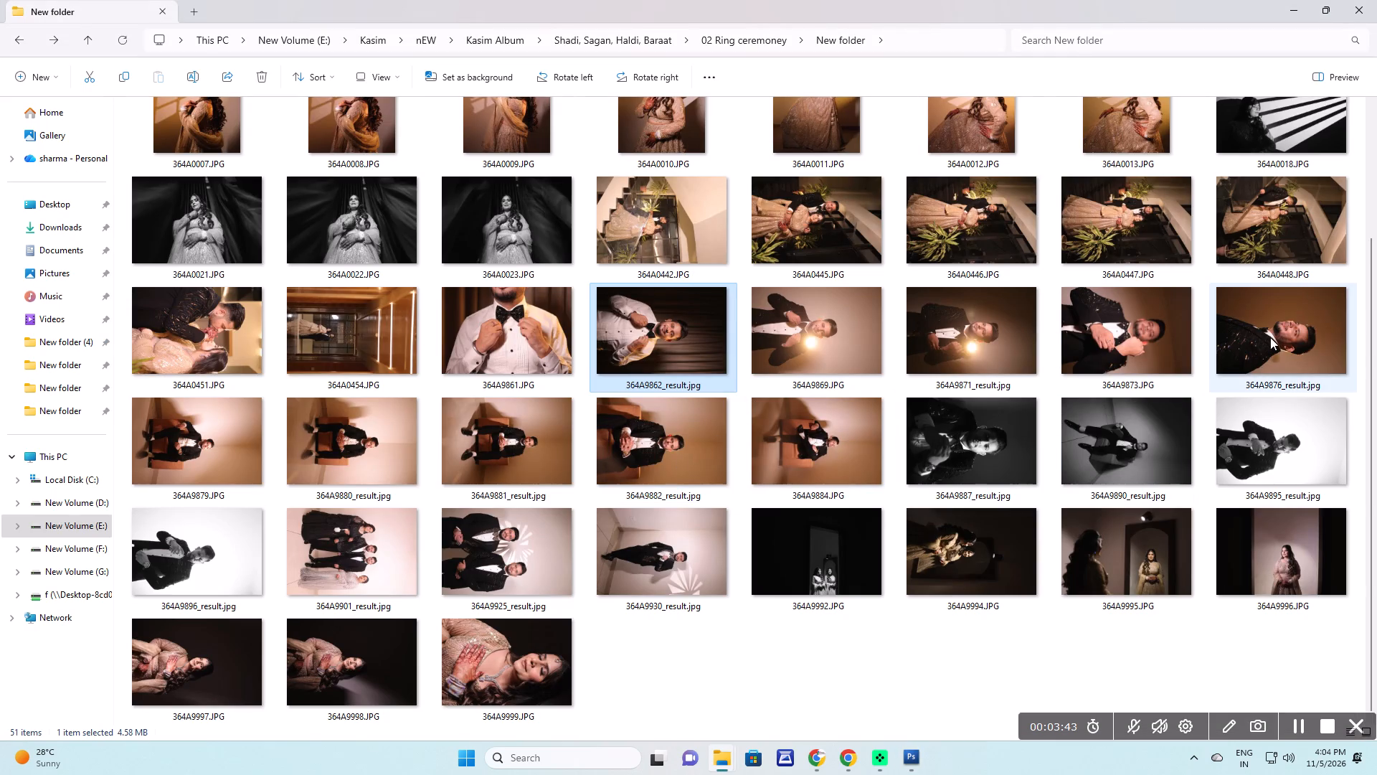
{"action": "left_click_drag", "start_coordinate": [1271, 337], "coordinate": [843, 405]}
{"action": "key", "text": "alt+Tab"}
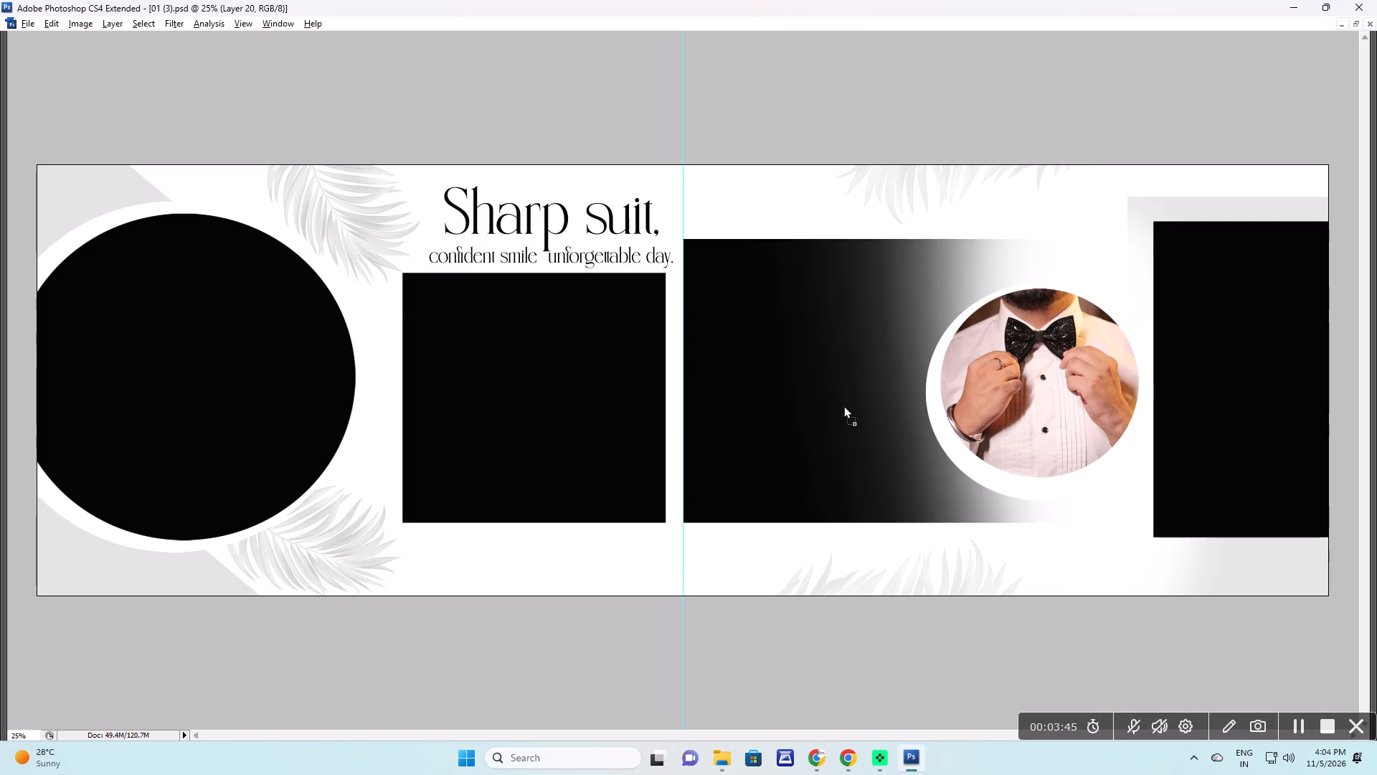
{"action": "key", "text": "alt+i"}
{"action": "key", "text": "alt+e"}
{"action": "key", "text": "Down"}
{"action": "key", "text": "Down"}
{"action": "key", "text": "Return"}
Copy the entire upright side-portrait photo and close its file without saving changes.
{"action": "key", "text": "ctrl+a"}
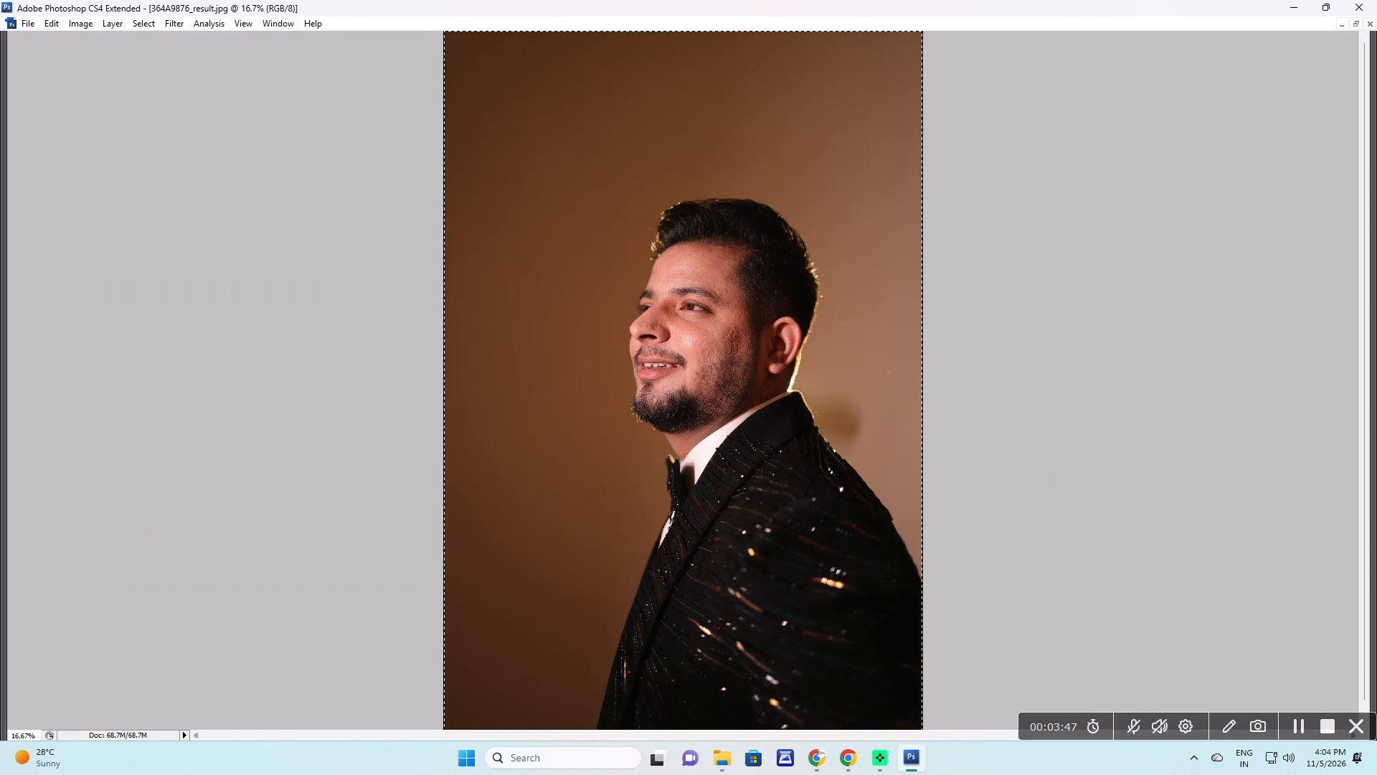
{"action": "key", "text": "ctrl+c"}
{"action": "key", "text": "ctrl+w"}
{"action": "left_click", "coordinate": [683, 288]}
In full-screen view, paste the side portrait above the tall black frame at the spread's right edge and clip it to that frame.
{"action": "key", "text": "space"}
{"action": "left_click_drag", "start_coordinate": [996, 370], "coordinate": [763, 333]}
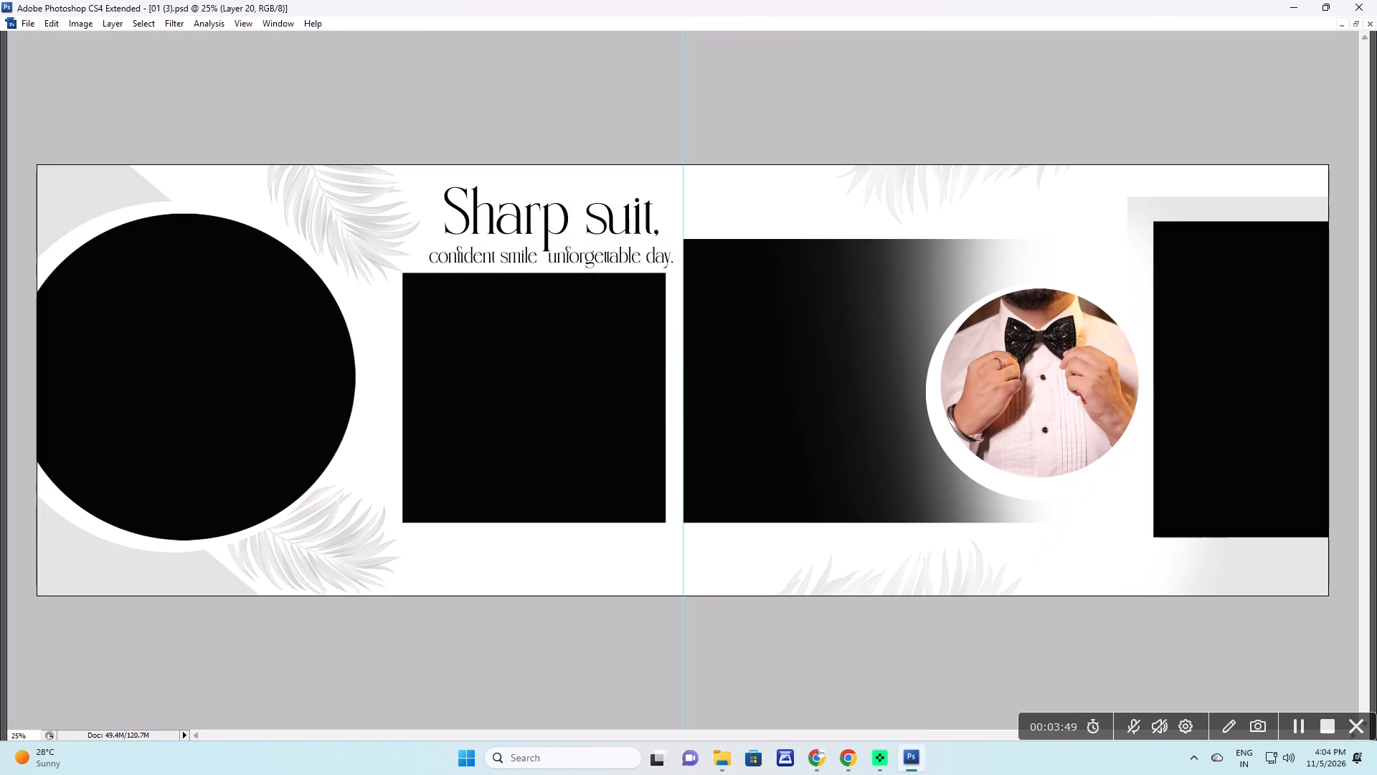
{"action": "key", "text": "f"}
{"action": "key", "text": "space"}
{"action": "left_click_drag", "start_coordinate": [1186, 363], "coordinate": [801, 348]}
{"action": "right_click_drag", "start_coordinate": [837, 332], "coordinate": [850, 339]}
{"action": "left_click", "coordinate": [867, 351]}
{"action": "key", "text": "ctrl+v"}
{"action": "key", "text": "v"}
{"action": "left_click_drag", "start_coordinate": [688, 454], "coordinate": [993, 215]}
{"action": "key", "text": "ctrl+g"}
Scale down and position the clipped side portrait so the groom's head and sequined jacket fill the tall frame.
{"action": "key", "text": "ctrl+t"}
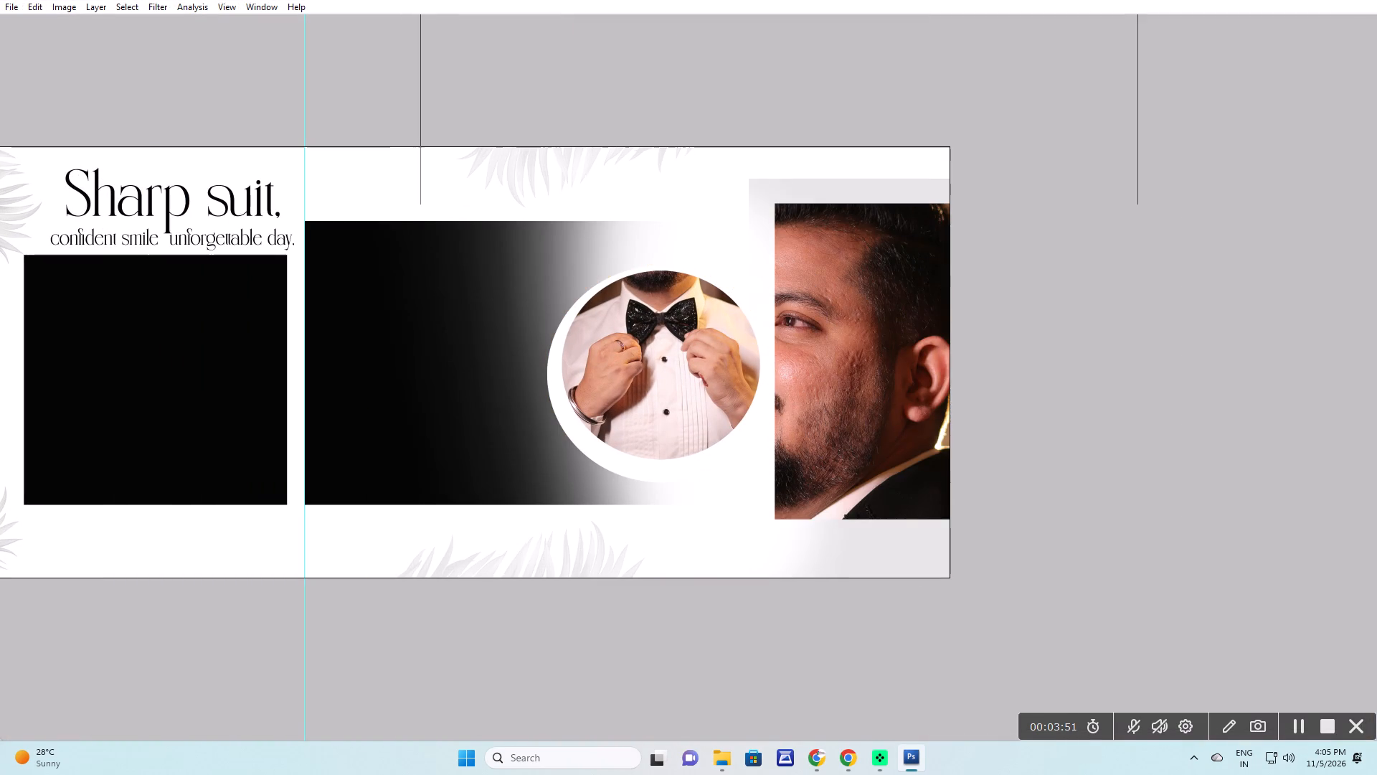
{"action": "left_click_drag", "start_coordinate": [969, 200], "coordinate": [964, 369]}
{"action": "left_click_drag", "start_coordinate": [1131, 77], "coordinate": [923, 440], "text": "alt+shift"}
{"action": "left_click_drag", "start_coordinate": [861, 523], "coordinate": [940, 236]}
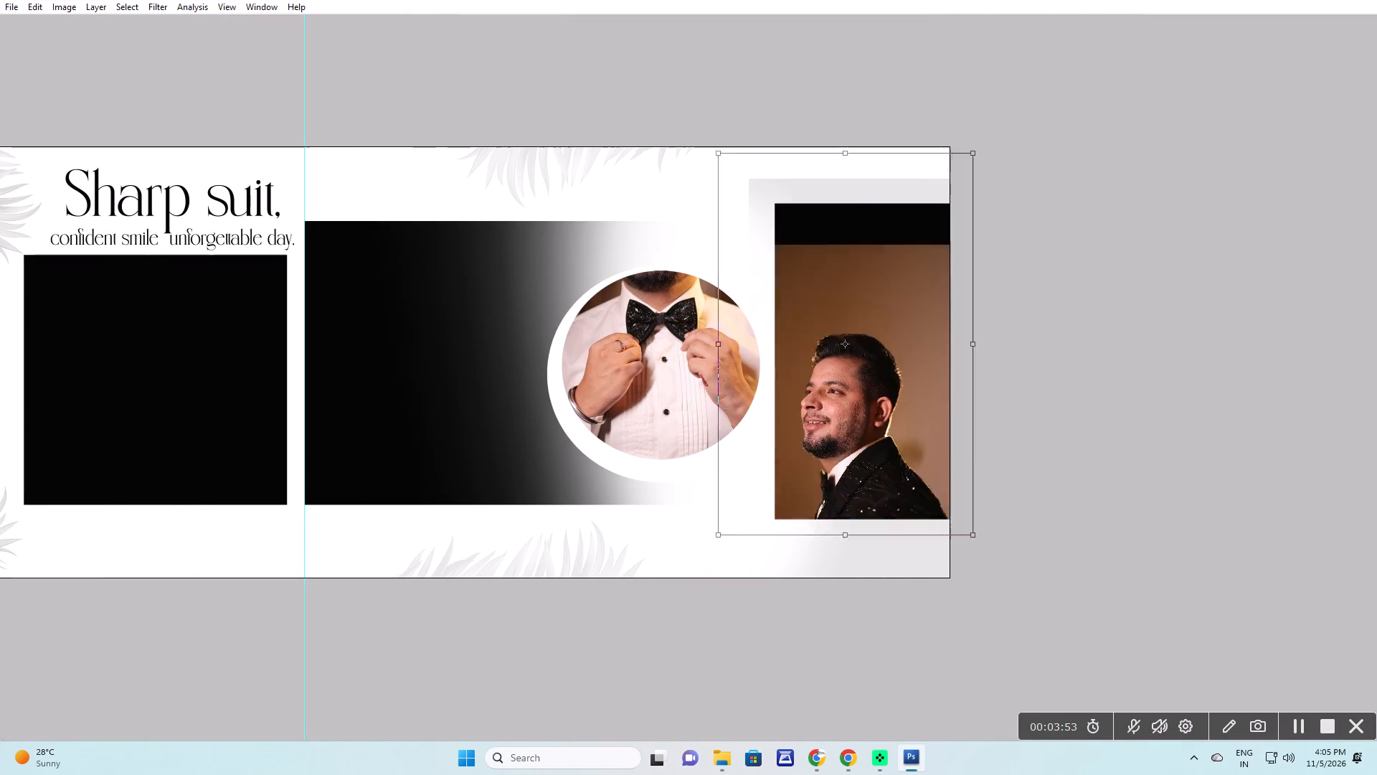
{"action": "left_click_drag", "start_coordinate": [940, 236], "coordinate": [914, 254]}
{"action": "key", "text": "Return"}
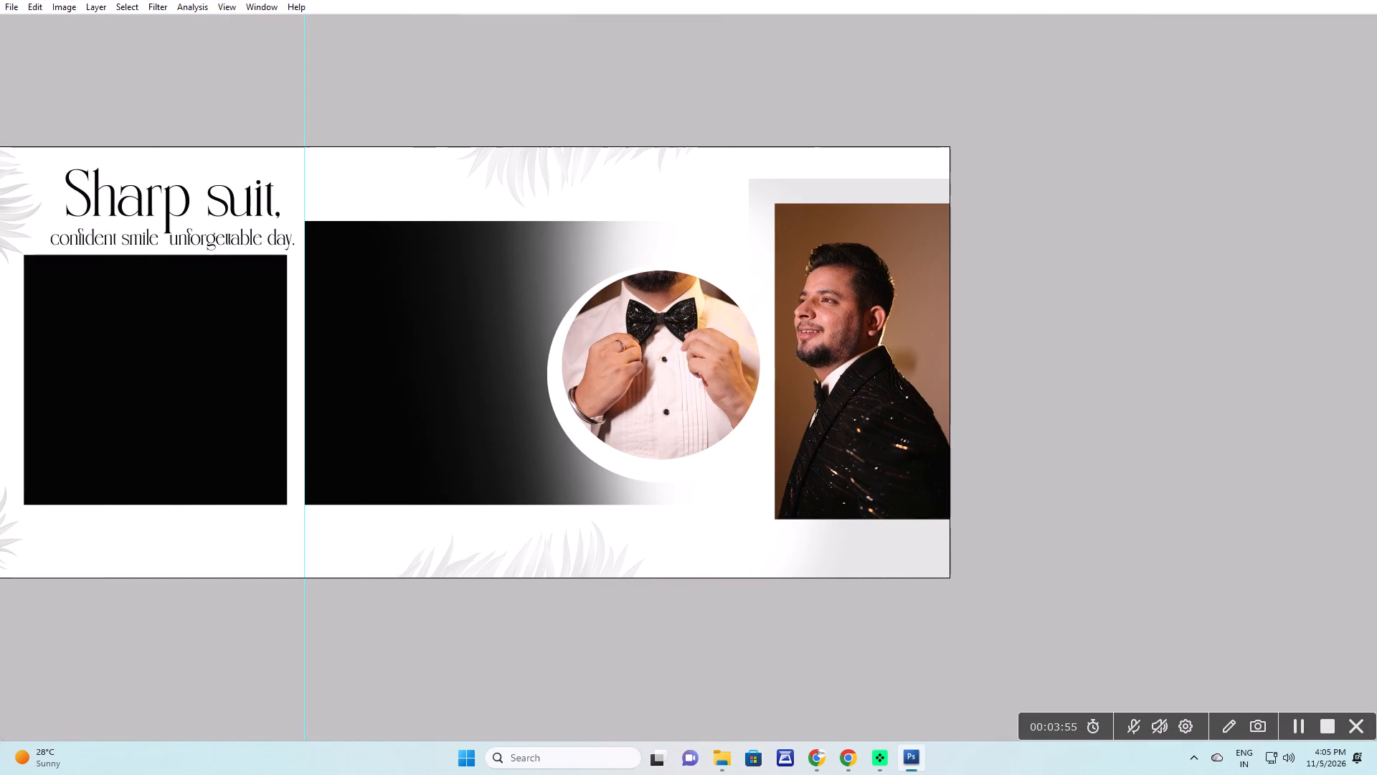
{"action": "key", "text": "F3"}
Open 364A9879.JPG in Photoshop and rotate it 90° counter-clockwise so the groom seated in the armchair is upright.
{"action": "key", "text": "space"}
{"action": "left_click_drag", "start_coordinate": [732, 362], "coordinate": [825, 362]}
{"action": "key", "text": "alt+Tab"}
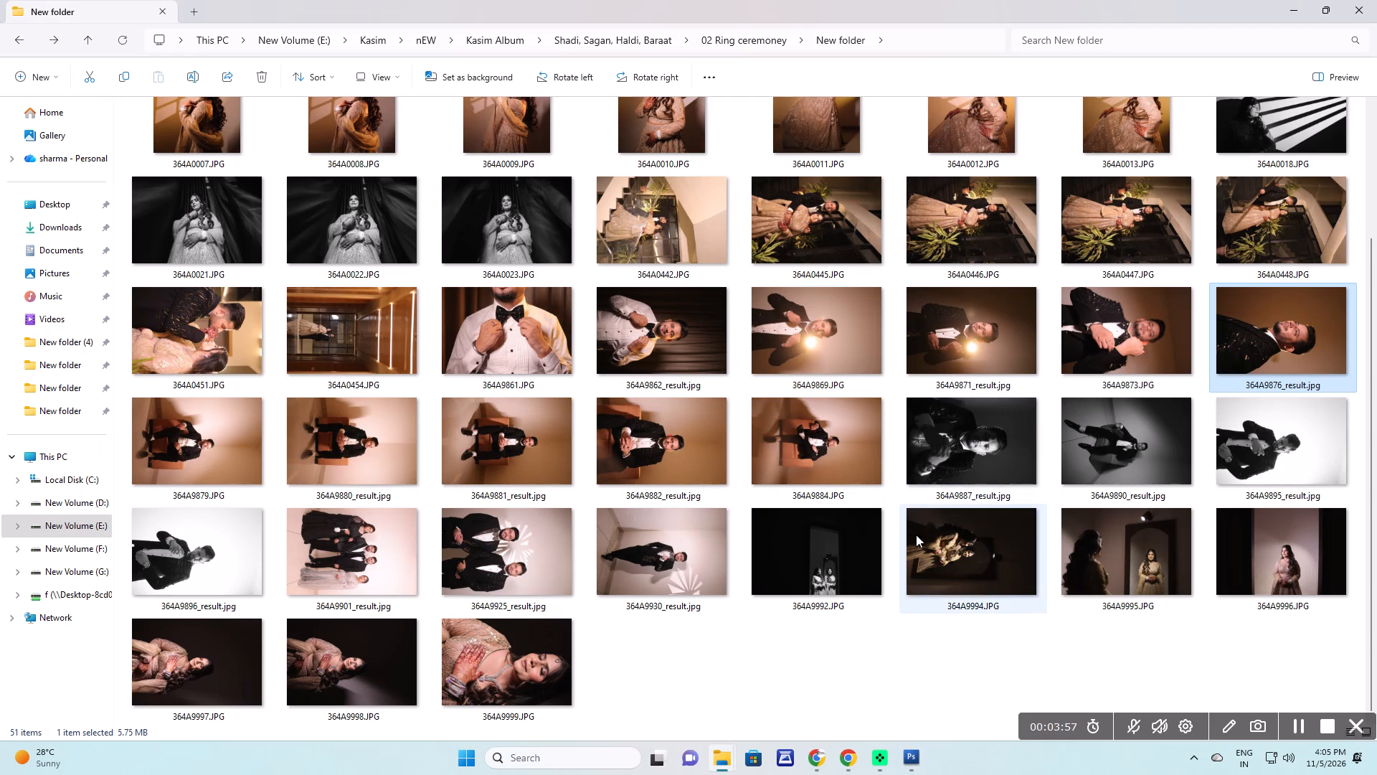
{"action": "left_click_drag", "start_coordinate": [181, 441], "coordinate": [336, 489]}
{"action": "key", "text": "alt+Tab"}
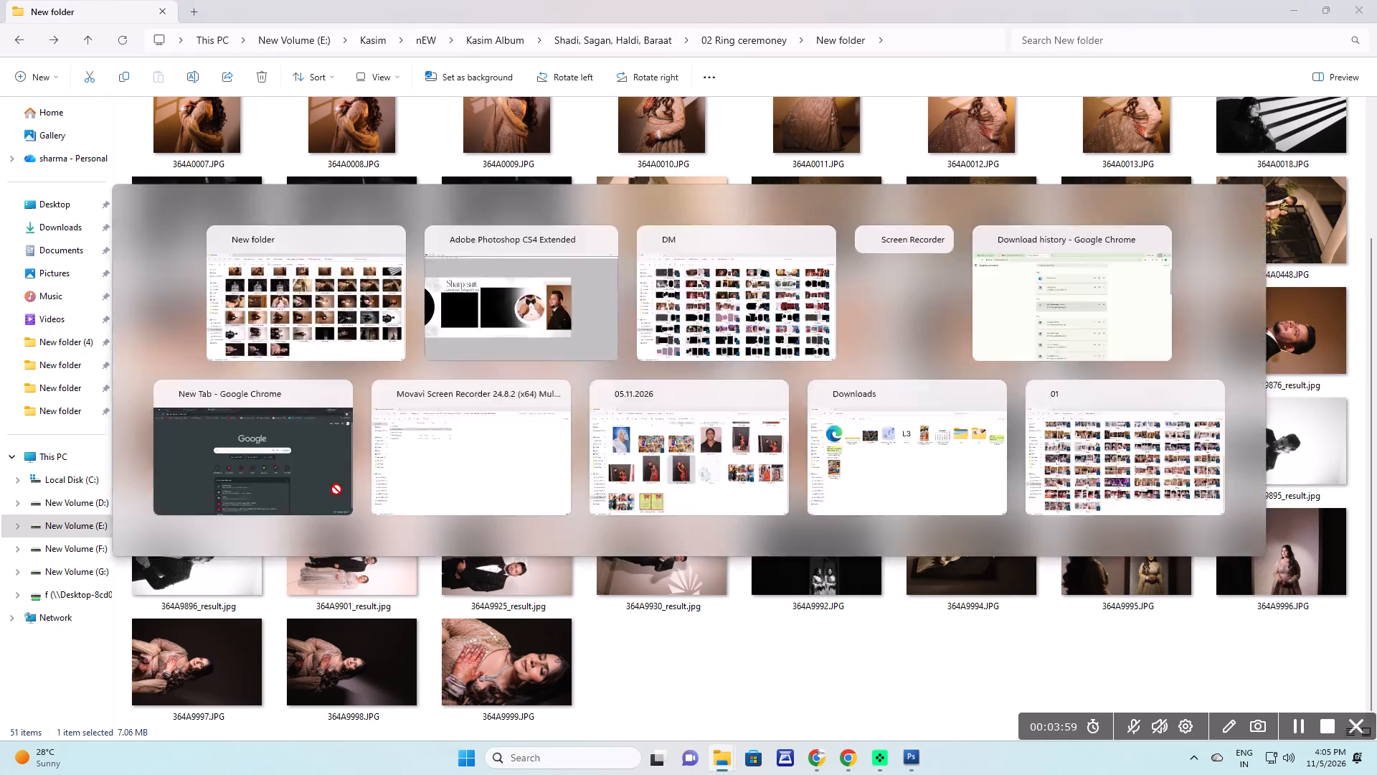
{"action": "left_click_drag", "start_coordinate": [336, 489], "coordinate": [437, 410]}
{"action": "key", "text": "alt+i"}
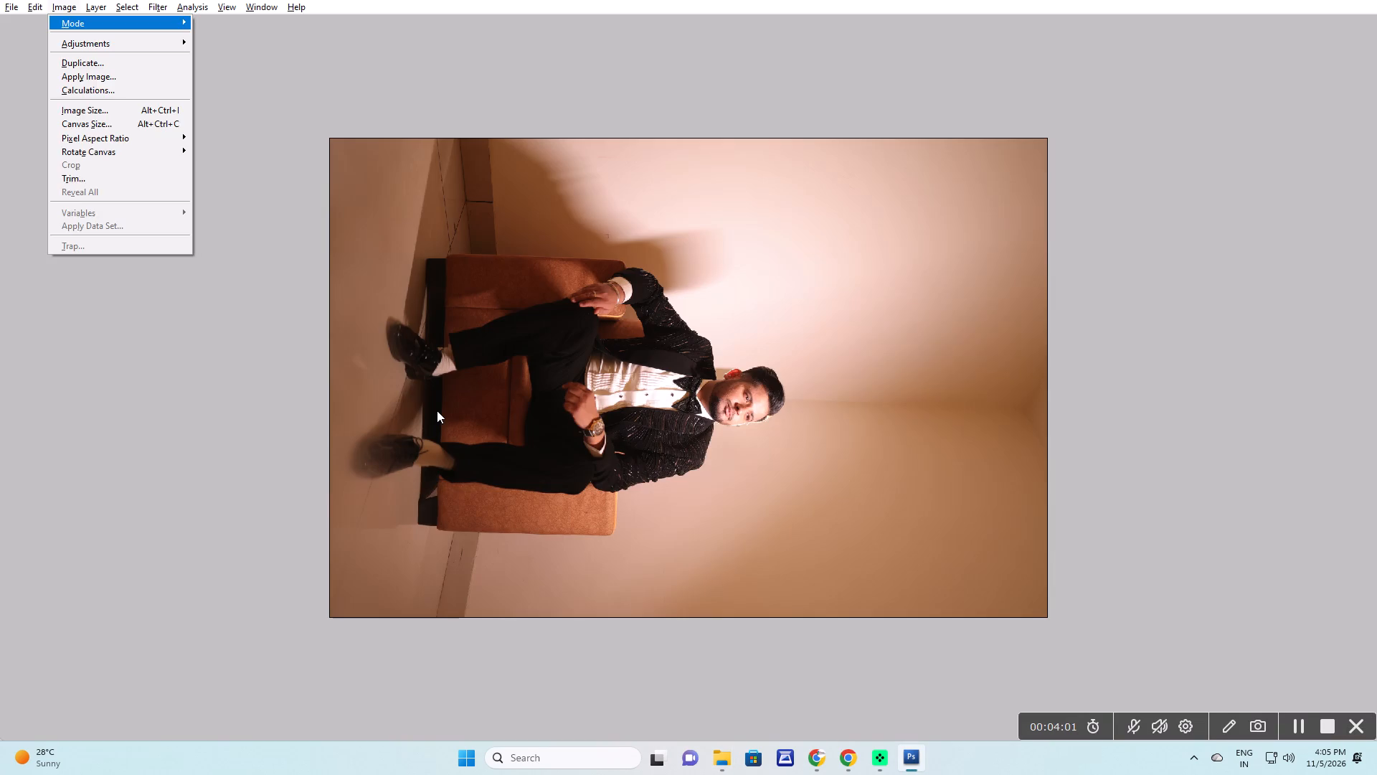
{"action": "key", "text": "alt+i"}
{"action": "key", "text": "alt+e"}
{"action": "key", "text": "Down"}
{"action": "key", "text": "Down"}
{"action": "key", "text": "Return"}
Copy the entire upright armchair photo and close its file without saving changes.
{"action": "key", "text": "ctrl+a"}
{"action": "key", "text": "ctrl+c"}
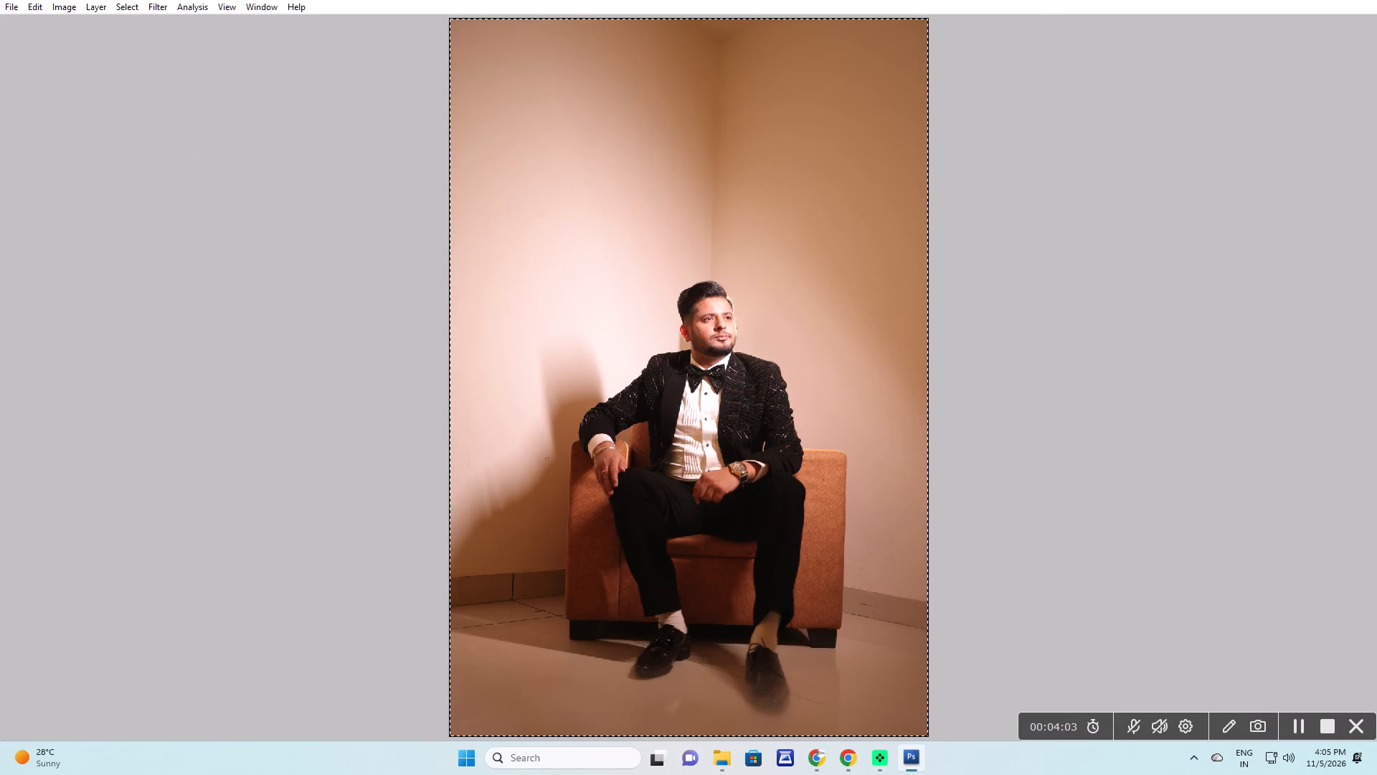
{"action": "key", "text": "ctrl+w"}
{"action": "left_click", "coordinate": [688, 292]}
Paste the armchair photo above the large black circle at the spread's left edge and clip it to that circle.
{"action": "key", "text": "alt+Tab"}
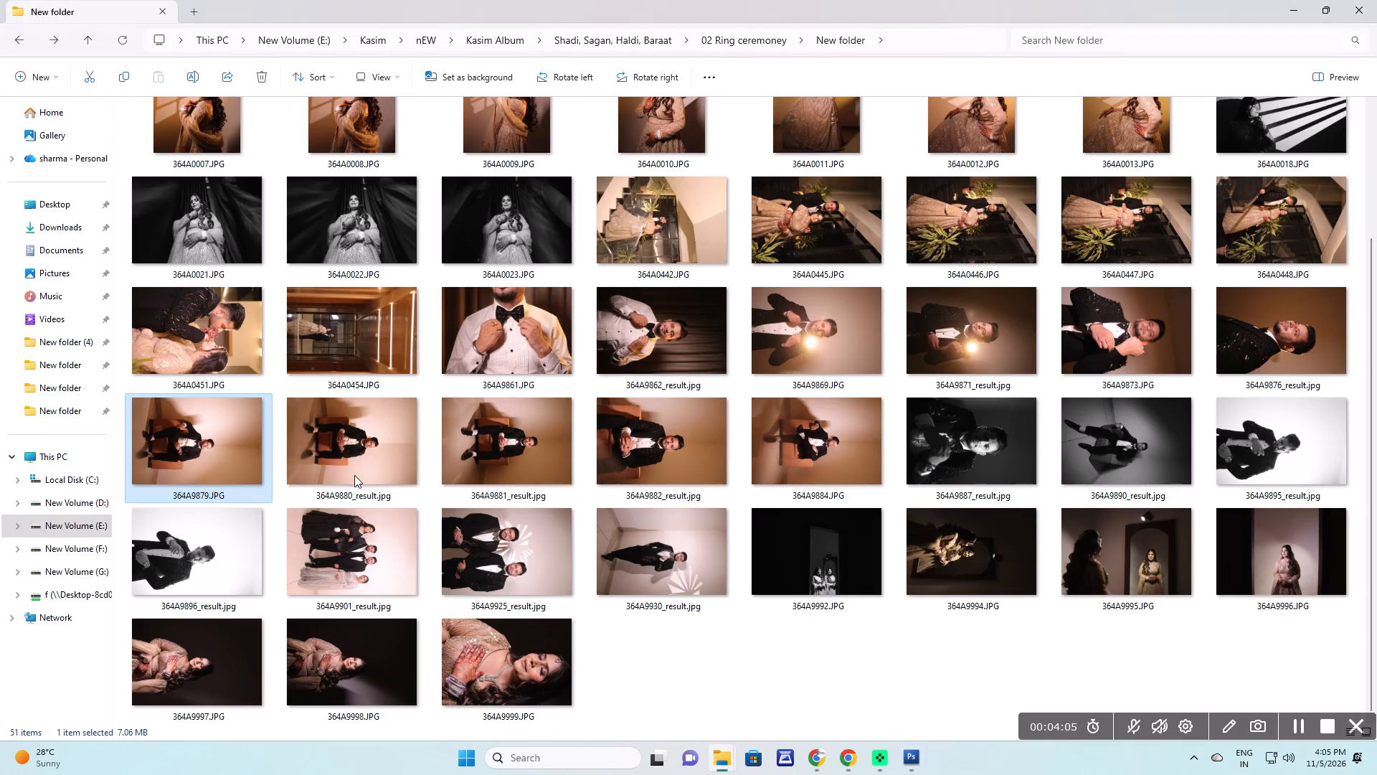
{"action": "key", "text": "alt+Tab"}
{"action": "key", "text": "space"}
{"action": "key", "text": "space"}
{"action": "key", "text": "space"}
{"action": "key", "text": "space"}
{"action": "key", "text": "space"}
{"action": "key", "text": "space"}
{"action": "key", "text": "space"}
{"action": "key", "text": "space"}
{"action": "left_click_drag", "start_coordinate": [349, 461], "coordinate": [629, 478]}
{"action": "key", "text": "v"}
{"action": "right_click_drag", "start_coordinate": [214, 348], "coordinate": [224, 352]}
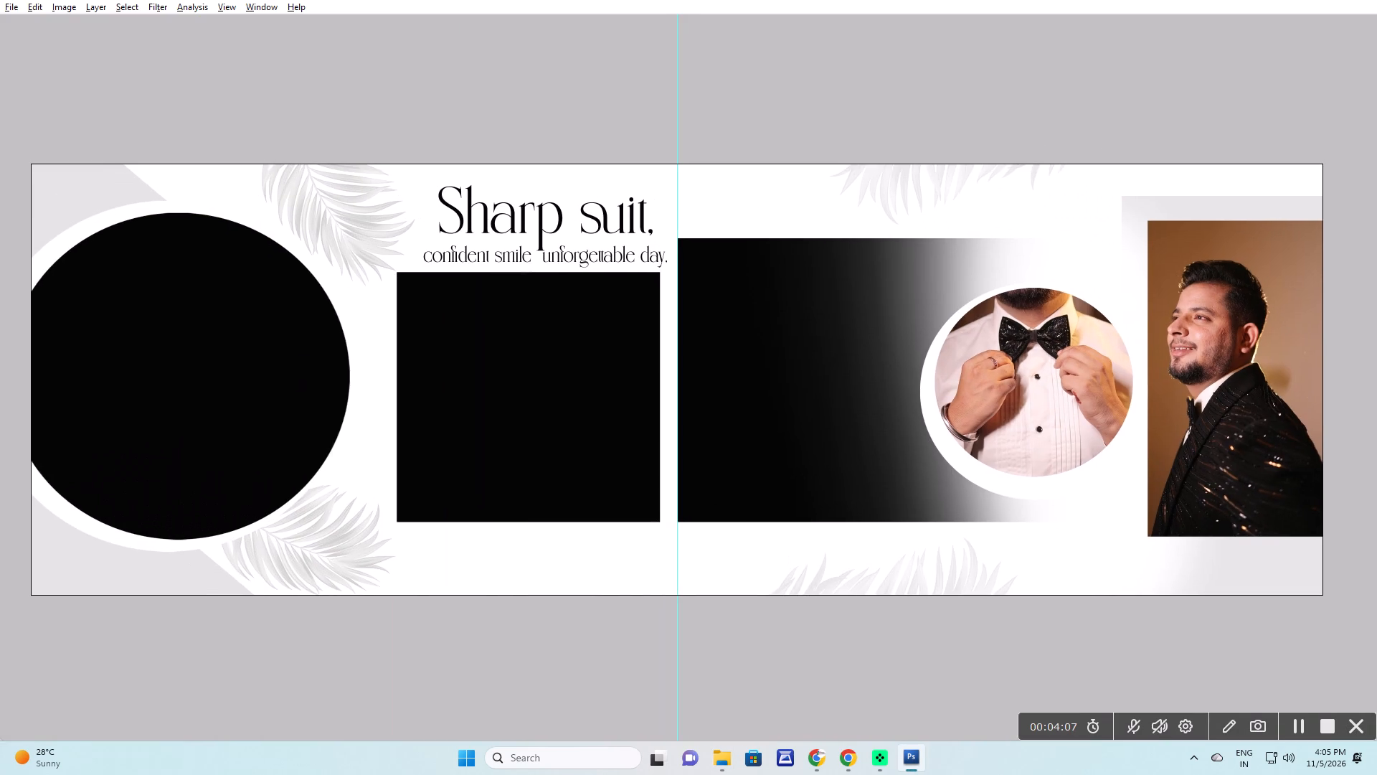
{"action": "right_click_drag", "start_coordinate": [224, 352], "coordinate": [232, 357]}
{"action": "left_click", "coordinate": [255, 370]}
{"action": "key", "text": "ctrl+v"}
{"action": "key", "text": "ctrl+g"}
Scale down and position the clipped armchair photo so the seated groom, from head to shoes, and the chair fill the large circle.
{"action": "key", "text": "ctrl+t"}
{"action": "left_click_drag", "start_coordinate": [759, 499], "coordinate": [597, 428], "text": "ctrl"}
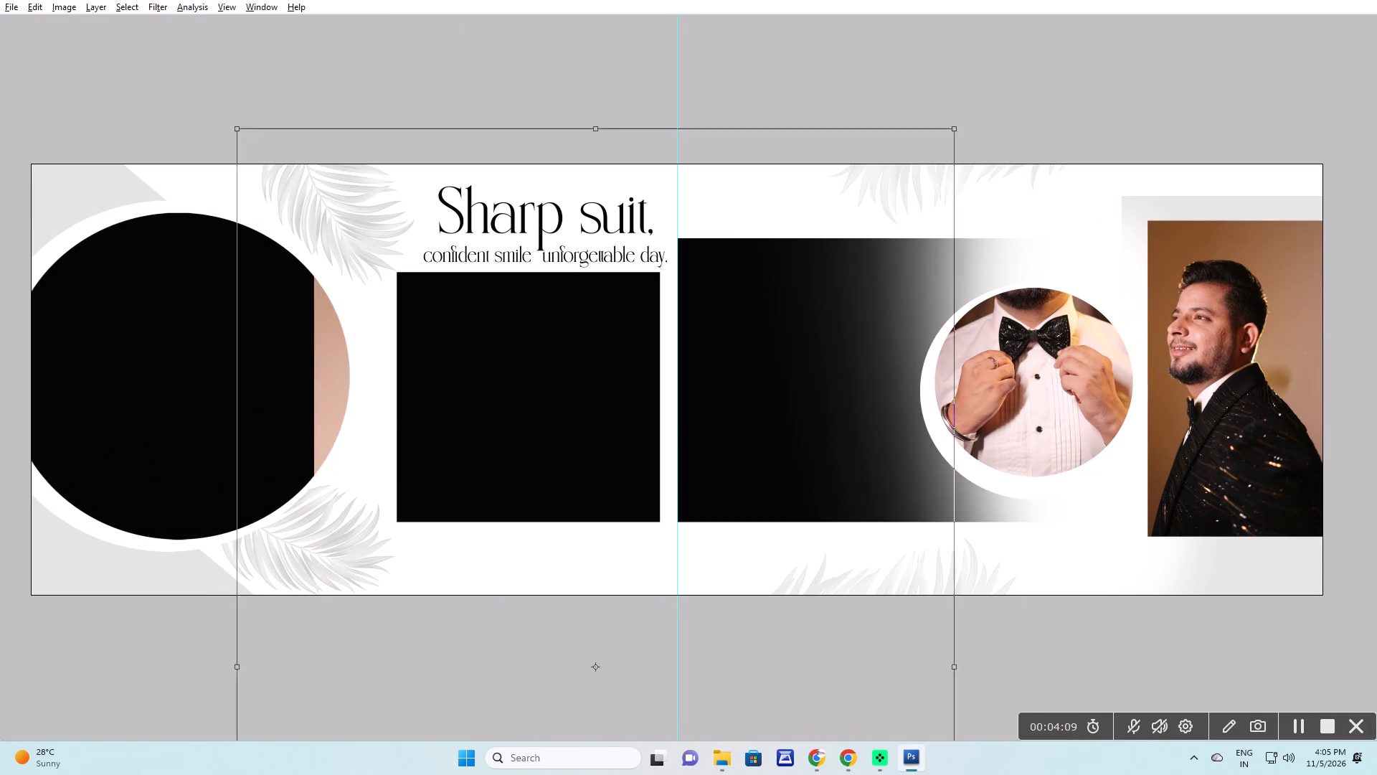
{"action": "left_click_drag", "start_coordinate": [597, 428], "coordinate": [403, 320], "text": "ctrl"}
{"action": "key", "text": "space"}
{"action": "right_click_drag", "start_coordinate": [357, 299], "coordinate": [377, 306]}
{"action": "left_click", "coordinate": [394, 316]}
{"action": "left_click_drag", "start_coordinate": [692, 182], "coordinate": [605, 318], "text": "alt+shift"}
{"action": "left_click_drag", "start_coordinate": [528, 369], "coordinate": [474, 288]}
{"action": "key", "text": "ctrl+space"}
{"action": "key", "text": "ctrl+space"}
{"action": "key", "text": "ctrl+space"}
{"action": "key", "text": "ctrl+space"}
{"action": "key", "text": "ctrl+space"}
{"action": "key", "text": "ctrl+space"}
{"action": "key", "text": "ctrl+space"}
{"action": "key", "text": "ctrl+space"}
{"action": "left_click", "coordinate": [466, 255], "text": "ctrl"}
{"action": "key", "text": "ctrl+space"}
{"action": "key", "text": "ctrl+space"}
{"action": "key", "text": "ctrl+space"}
{"action": "key", "text": "ctrl+space"}
{"action": "key", "text": "ctrl+space"}
{"action": "key", "text": "ctrl+space"}
{"action": "key", "text": "ctrl+space"}
{"action": "key", "text": "ctrl+space"}
{"action": "key", "text": "ctrl+space"}
{"action": "key", "text": "ctrl+space"}
{"action": "key", "text": "ctrl+space"}
{"action": "key", "text": "ctrl+space"}
{"action": "key", "text": "ctrl+space"}
{"action": "key", "text": "ctrl+space"}
{"action": "double_click", "coordinate": [708, 481], "text": "ctrl"}
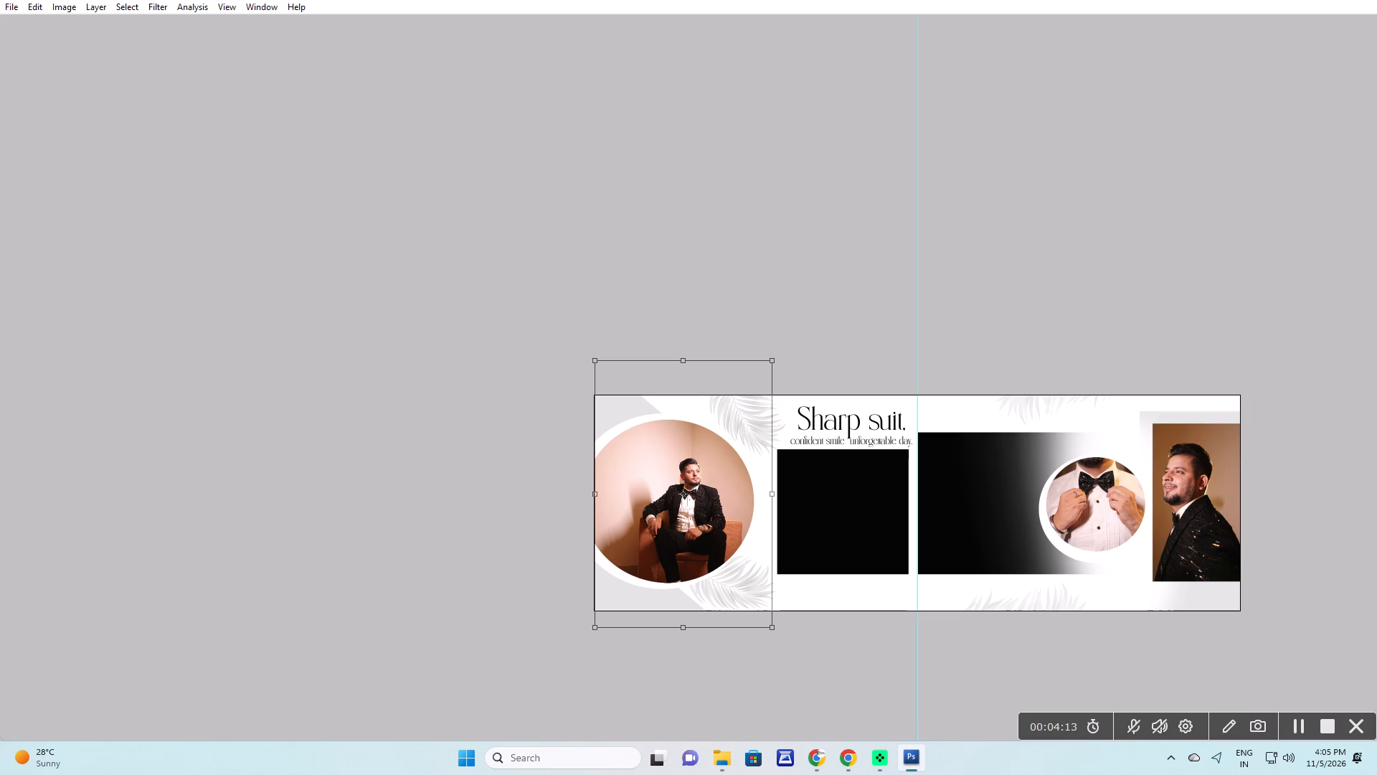
{"action": "left_click_drag", "start_coordinate": [747, 499], "coordinate": [732, 421]}
{"action": "left_click_drag", "start_coordinate": [742, 438], "coordinate": [706, 378]}
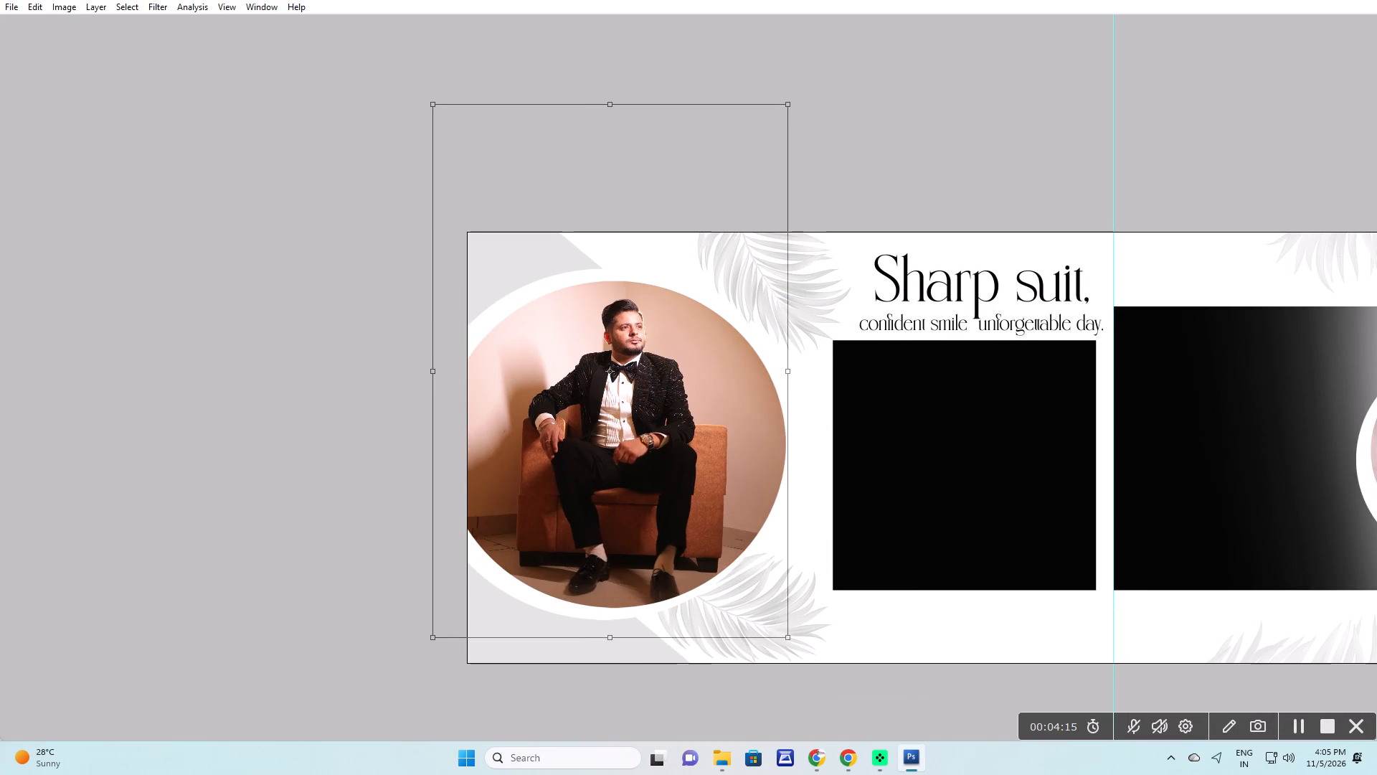
{"action": "left_click_drag", "start_coordinate": [706, 378], "coordinate": [708, 382]}
{"action": "key", "text": "Return"}
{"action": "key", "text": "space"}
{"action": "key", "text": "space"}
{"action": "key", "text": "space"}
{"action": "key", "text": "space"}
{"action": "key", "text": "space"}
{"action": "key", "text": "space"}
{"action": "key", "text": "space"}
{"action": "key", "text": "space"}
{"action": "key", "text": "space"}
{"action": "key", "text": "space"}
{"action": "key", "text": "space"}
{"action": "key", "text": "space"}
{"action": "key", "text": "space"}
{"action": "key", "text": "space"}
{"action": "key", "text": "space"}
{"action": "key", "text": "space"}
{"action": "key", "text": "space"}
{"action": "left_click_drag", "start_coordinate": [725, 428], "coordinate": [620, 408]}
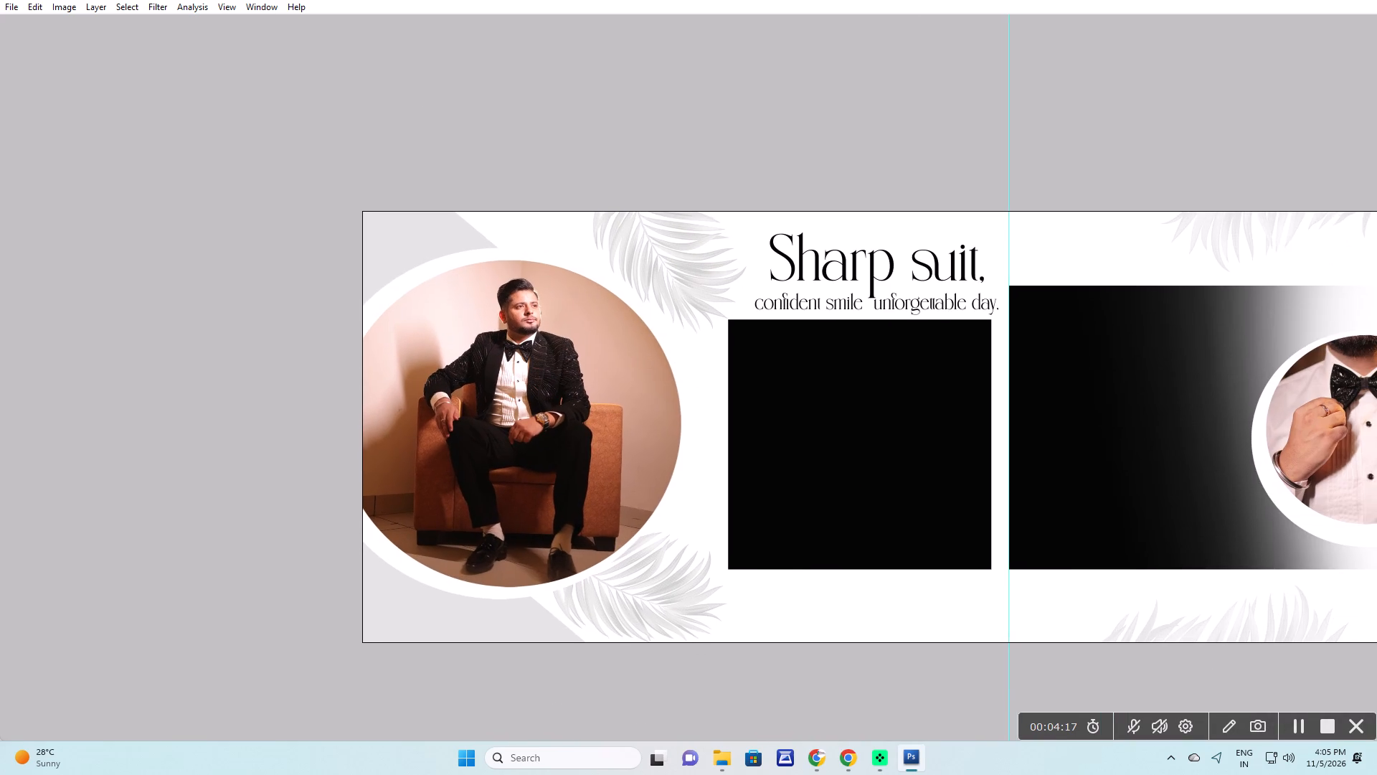
Open 364A9884.JPG in Photoshop and rotate it 90° counter-clockwise so the groom seated with crossed legs is upright.
{"action": "left_click_drag", "start_coordinate": [800, 406], "coordinate": [595, 406]}
{"action": "right_click_drag", "start_coordinate": [653, 390], "coordinate": [673, 398]}
{"action": "left_click", "coordinate": [684, 403]}
{"action": "key", "text": "alt+Tab"}
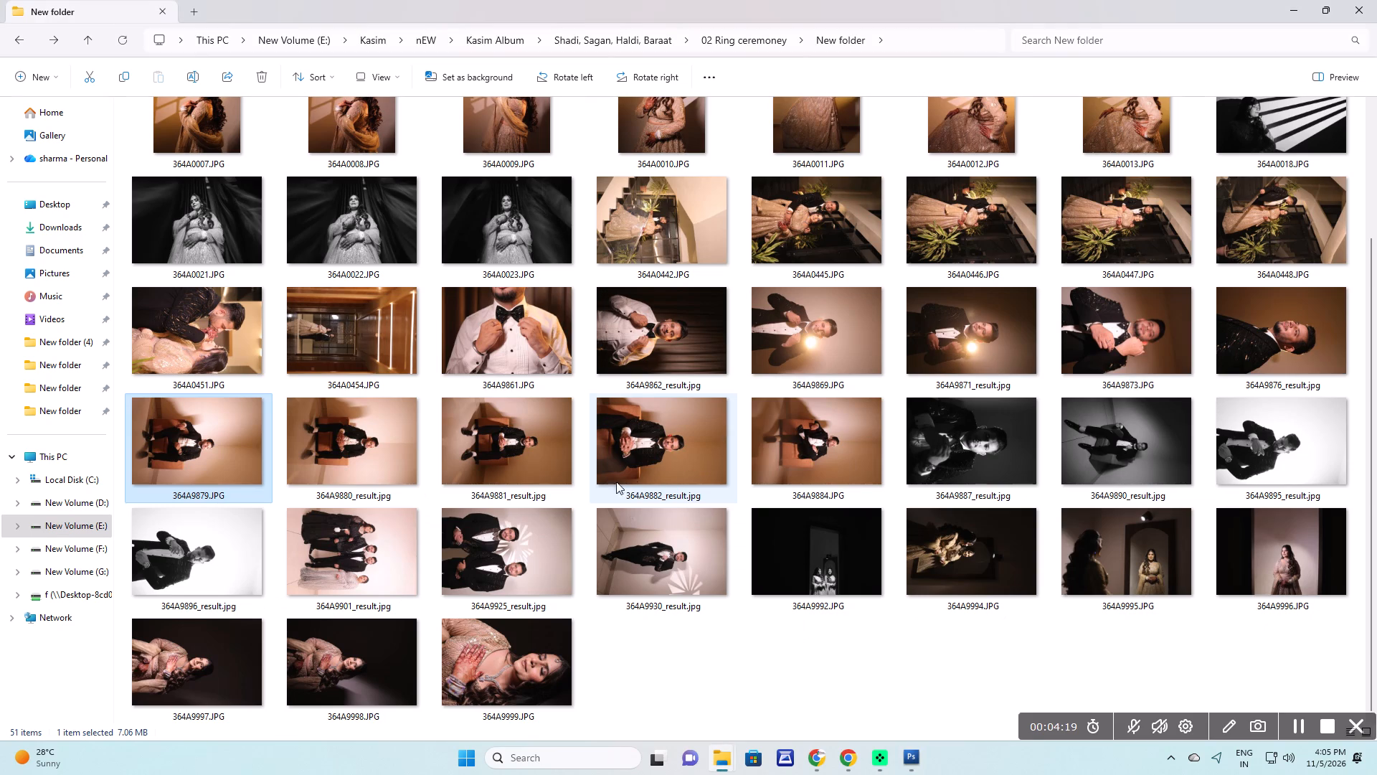
{"action": "left_click", "coordinate": [359, 466]}
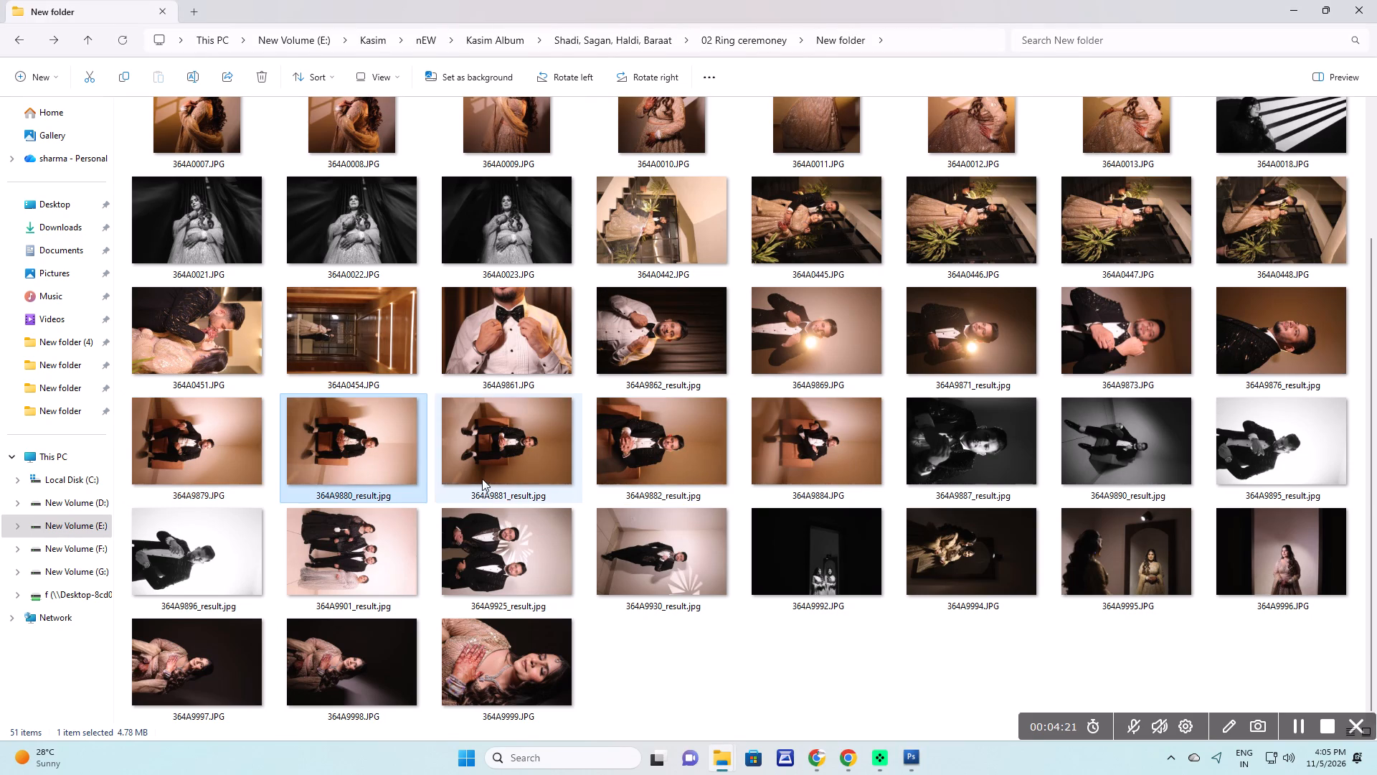
{"action": "left_click", "coordinate": [528, 467]}
{"action": "left_click_drag", "start_coordinate": [820, 448], "coordinate": [889, 496]}
{"action": "key", "text": "alt+Tab"}
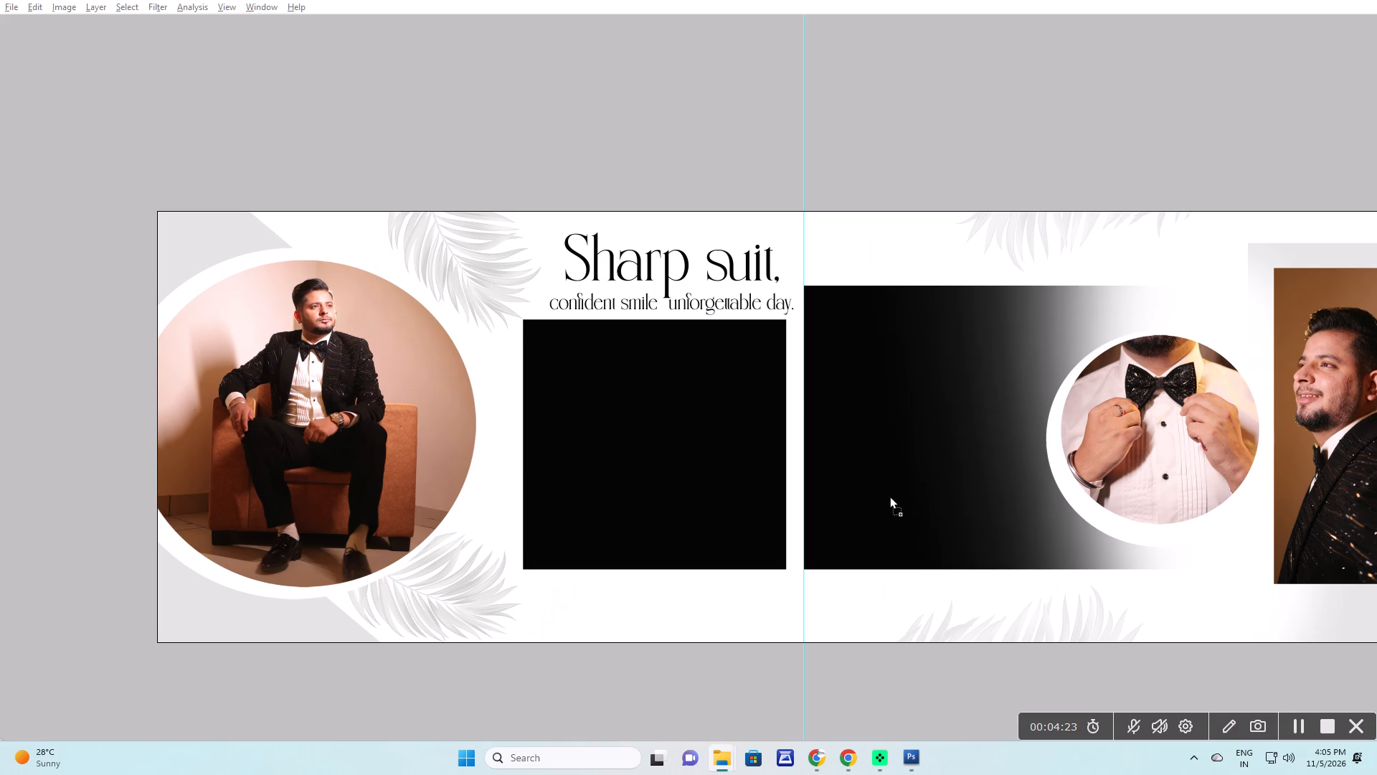
{"action": "left_click_drag", "start_coordinate": [889, 496], "coordinate": [687, 479]}
{"action": "key", "text": "alt+i"}
{"action": "key", "text": "alt+e"}
{"action": "key", "text": "Down"}
{"action": "key", "text": "Down"}
{"action": "key", "text": "Return"}
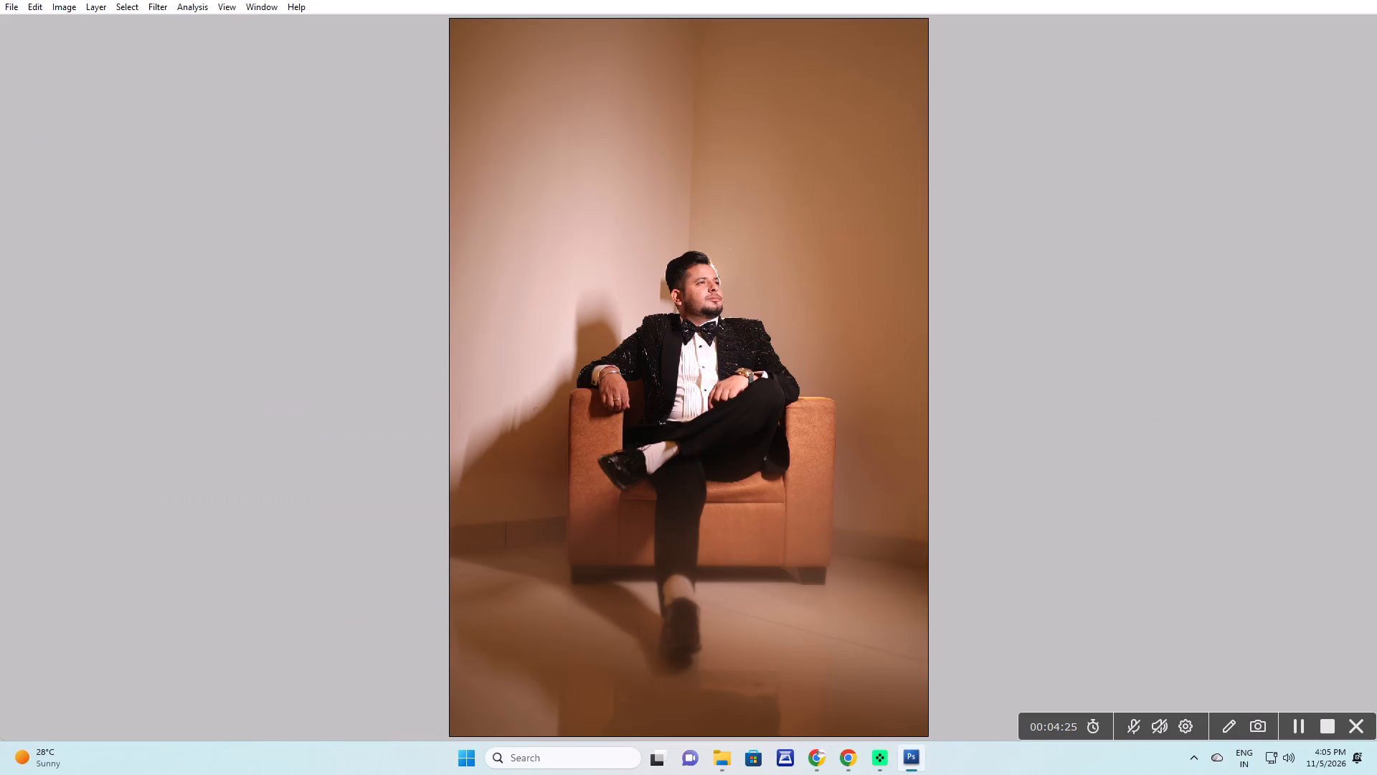
Copy the entire upright crossed-leg photo and close its file without saving changes.
{"action": "key", "text": "ctrl+a"}
{"action": "key", "text": "ctrl+c"}
{"action": "key", "text": "ctrl+w"}
{"action": "left_click", "coordinate": [694, 289]}
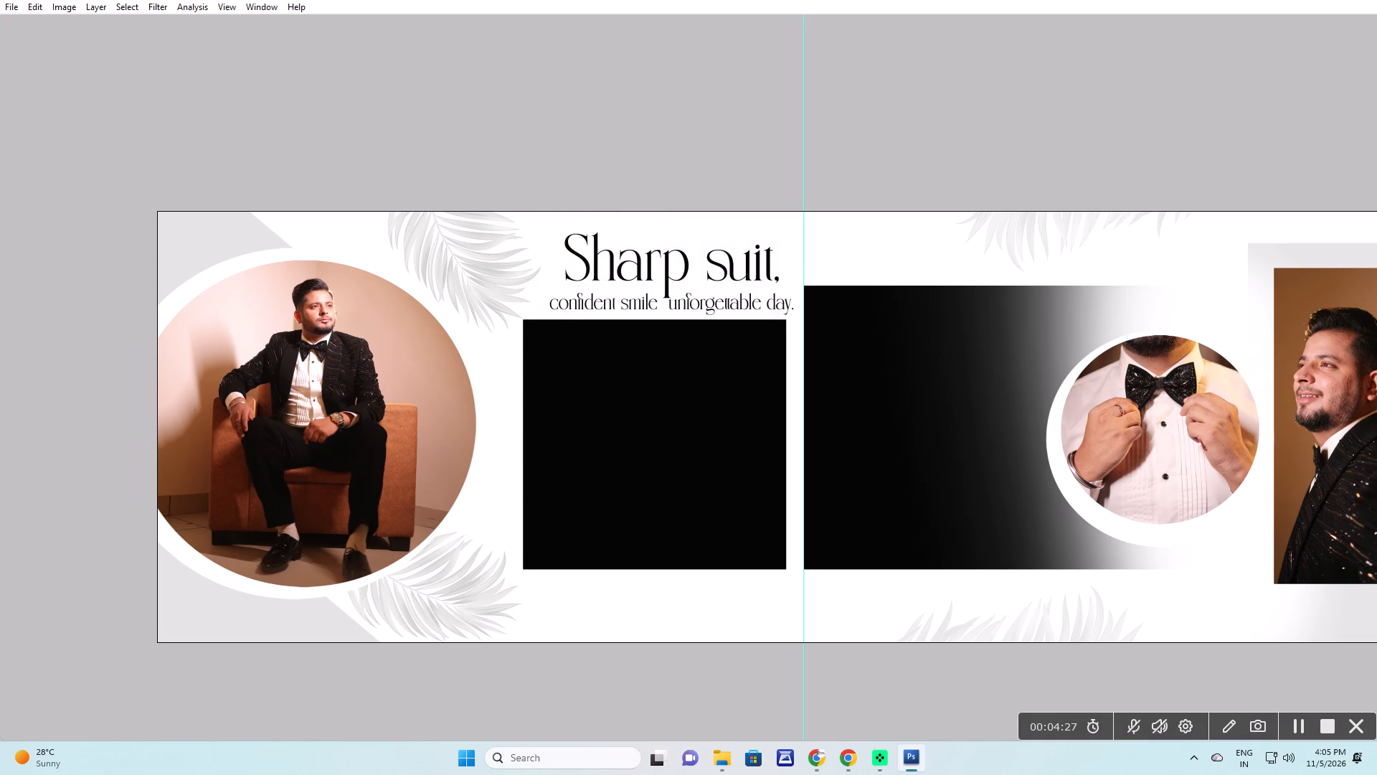
Paste the crossed-leg photo above the black rectangle that fades to white beside the centre guide and clip it to that shape.
{"action": "right_click_drag", "start_coordinate": [868, 385], "coordinate": [884, 394]}
{"action": "left_click", "coordinate": [909, 410]}
{"action": "key", "text": "ctrl+v"}
{"action": "left_click_drag", "start_coordinate": [871, 483], "coordinate": [1003, 189]}
{"action": "key", "text": "ctrl+g"}
Scale down and position the clipped crossed-leg photo so the groom, from head to shoe, and the whole armchair fit in the fading rectangle.
{"action": "key", "text": "ctrl+t"}
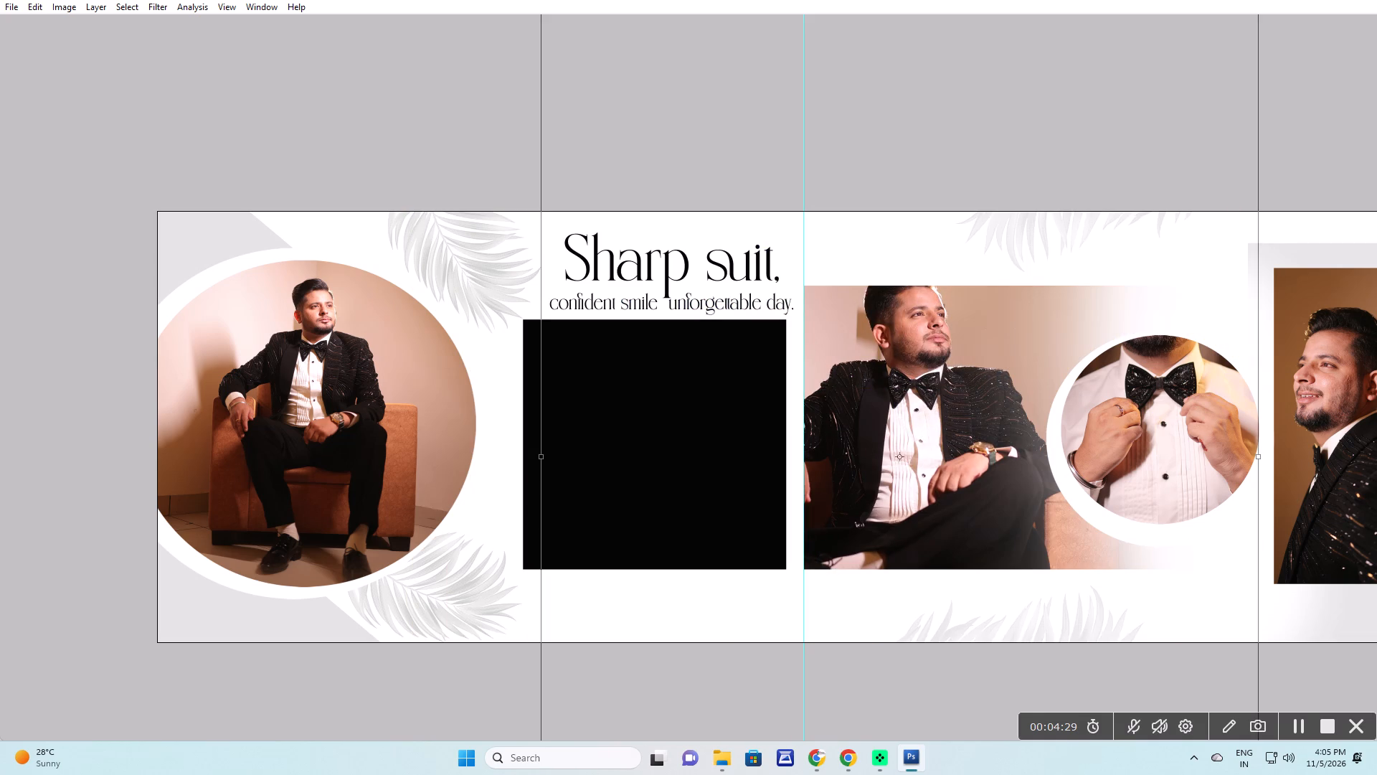
{"action": "key", "text": "Return"}
{"action": "key", "text": "F2"}
{"action": "key", "text": "F2"}
{"action": "left_click_drag", "start_coordinate": [979, 262], "coordinate": [907, 567]}
{"action": "left_click_drag", "start_coordinate": [933, 452], "coordinate": [1021, 459]}
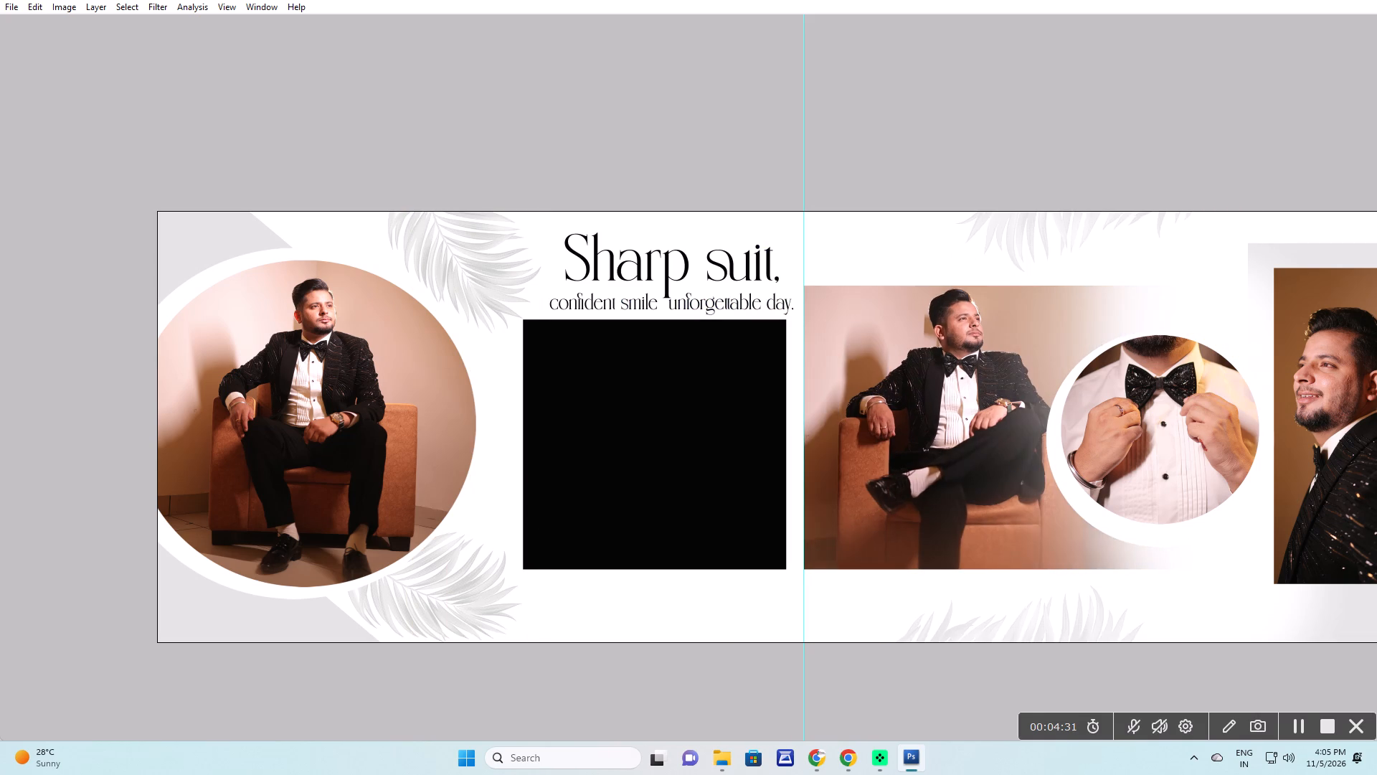
{"action": "key", "text": "ctrl+t"}
{"action": "left_click_drag", "start_coordinate": [1028, 438], "coordinate": [1002, 447]}
{"action": "left_click_drag", "start_coordinate": [1149, 81], "coordinate": [1147, 130], "text": "alt+shift"}
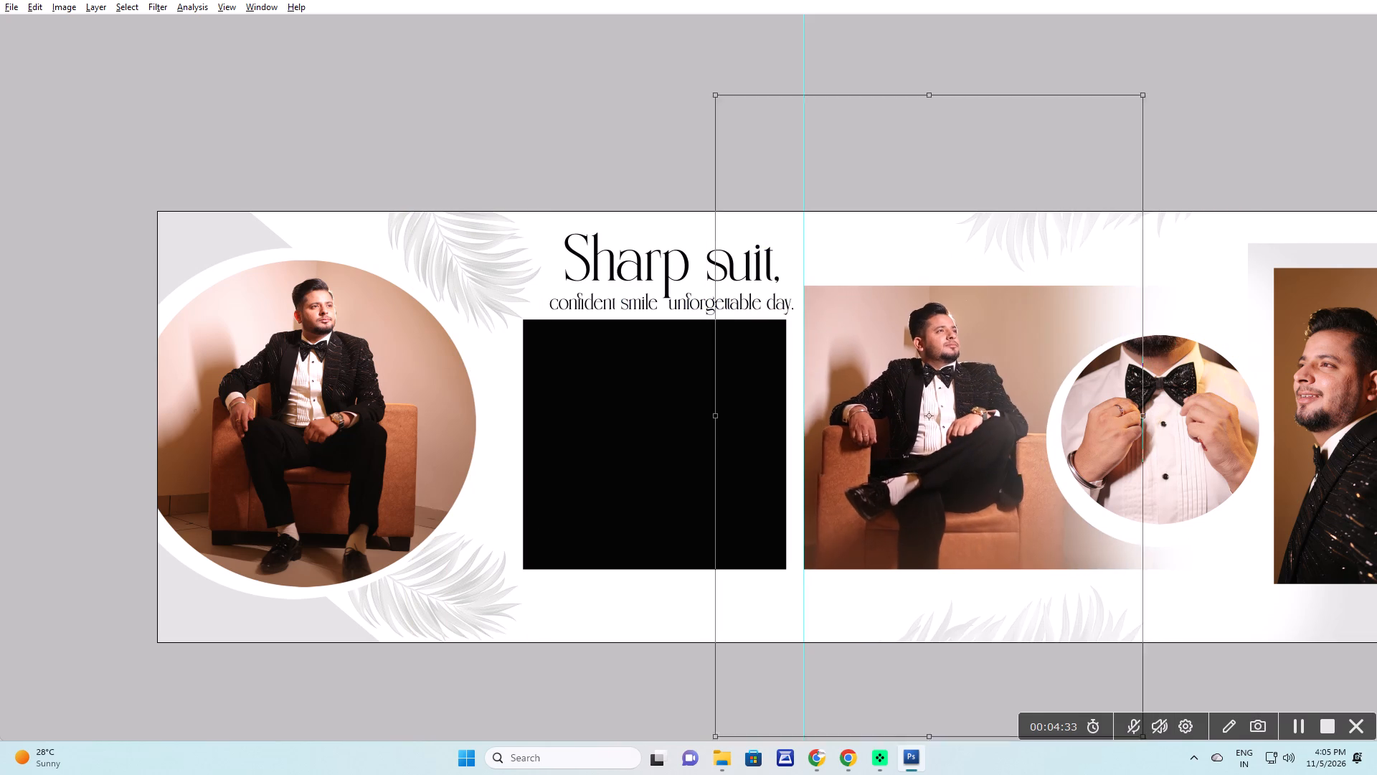
{"action": "left_click_drag", "start_coordinate": [1147, 130], "coordinate": [1103, 221], "text": "alt+shift"}
{"action": "left_click_drag", "start_coordinate": [1040, 250], "coordinate": [1041, 212]}
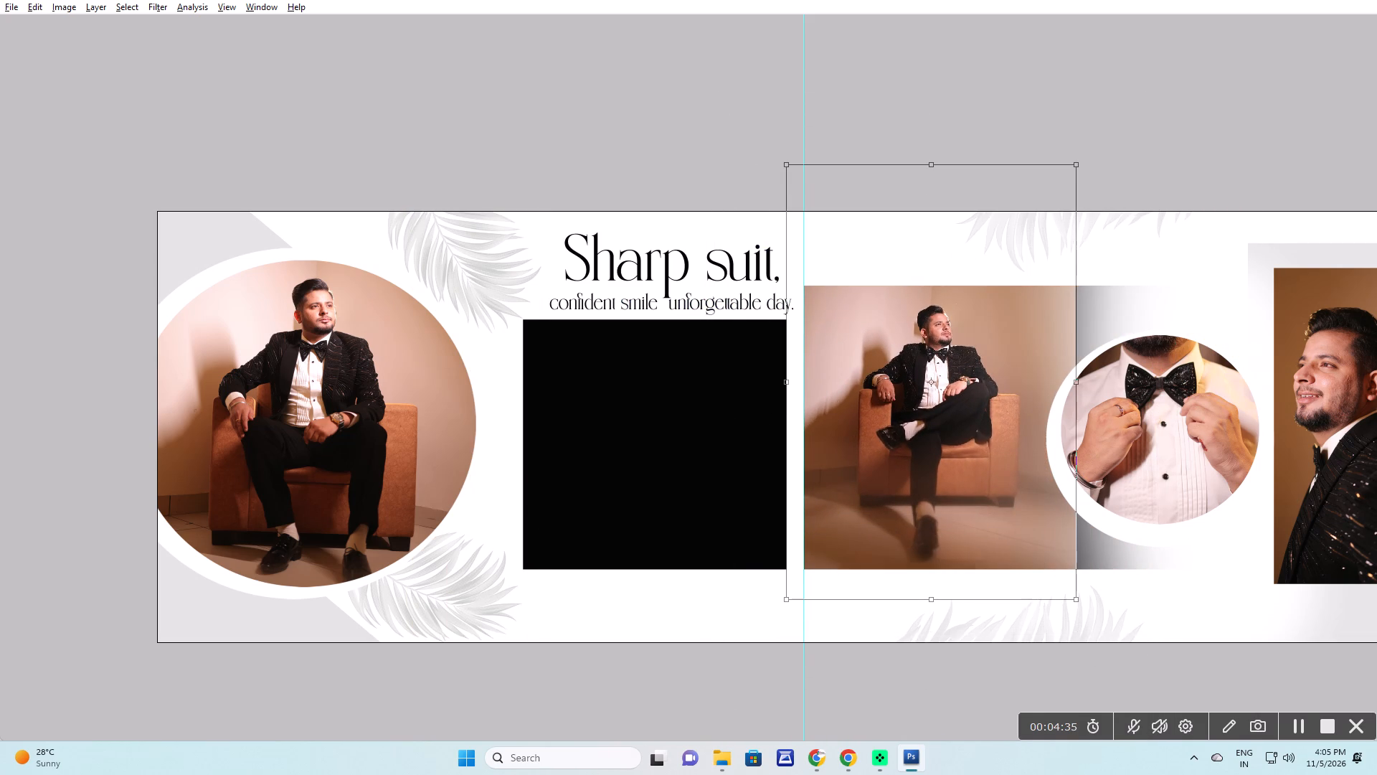
{"action": "left_click_drag", "start_coordinate": [1071, 161], "coordinate": [1086, 158], "text": "alt+shift"}
{"action": "key", "text": "space"}
{"action": "key", "text": "space"}
{"action": "left_click_drag", "start_coordinate": [986, 325], "coordinate": [762, 327]}
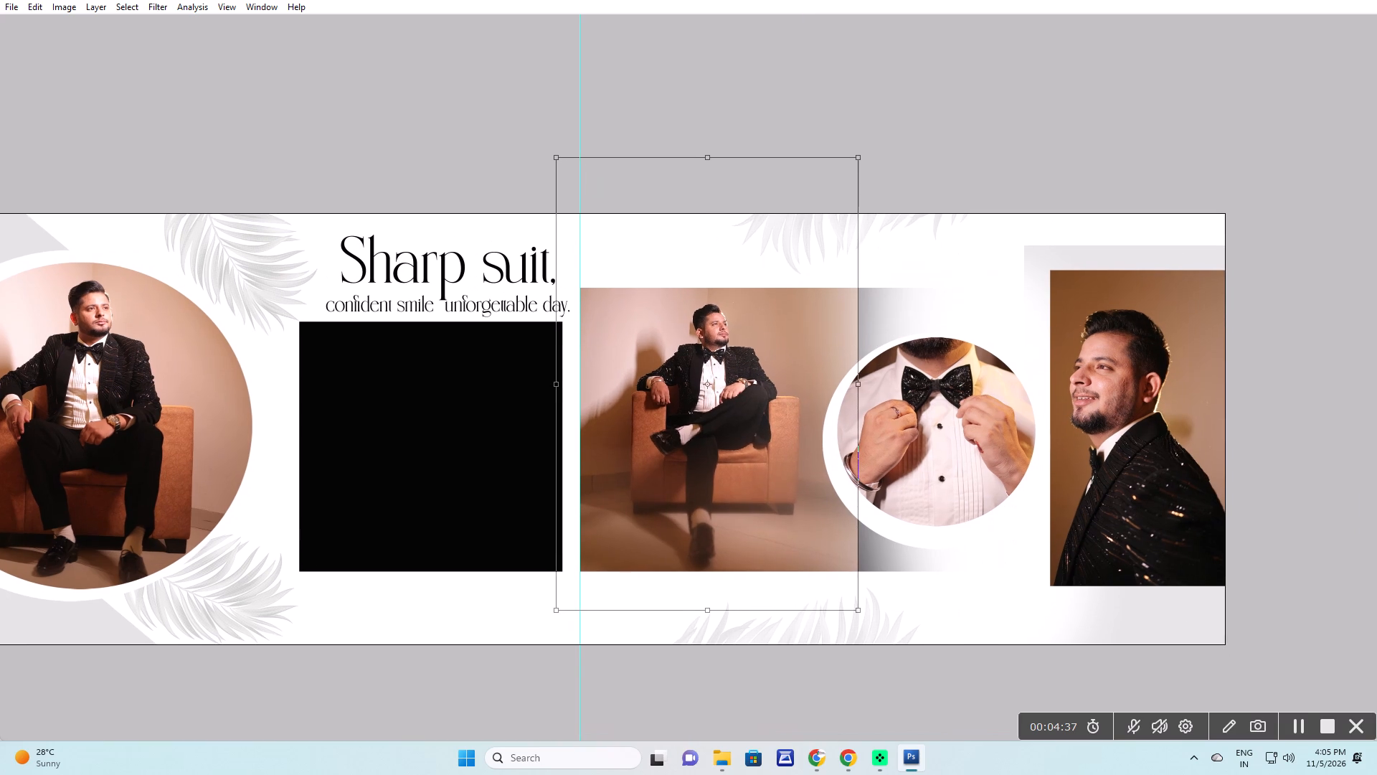
{"action": "key", "text": "Return"}
Select a strip along the crossed-leg photo's right edge and stretch it rightward to cover the exposed black fade, then deselect.
{"action": "key", "text": "m"}
{"action": "left_click_drag", "start_coordinate": [832, 252], "coordinate": [904, 640]}
{"action": "key", "text": "space"}
{"action": "left_click_drag", "start_coordinate": [978, 406], "coordinate": [798, 390]}
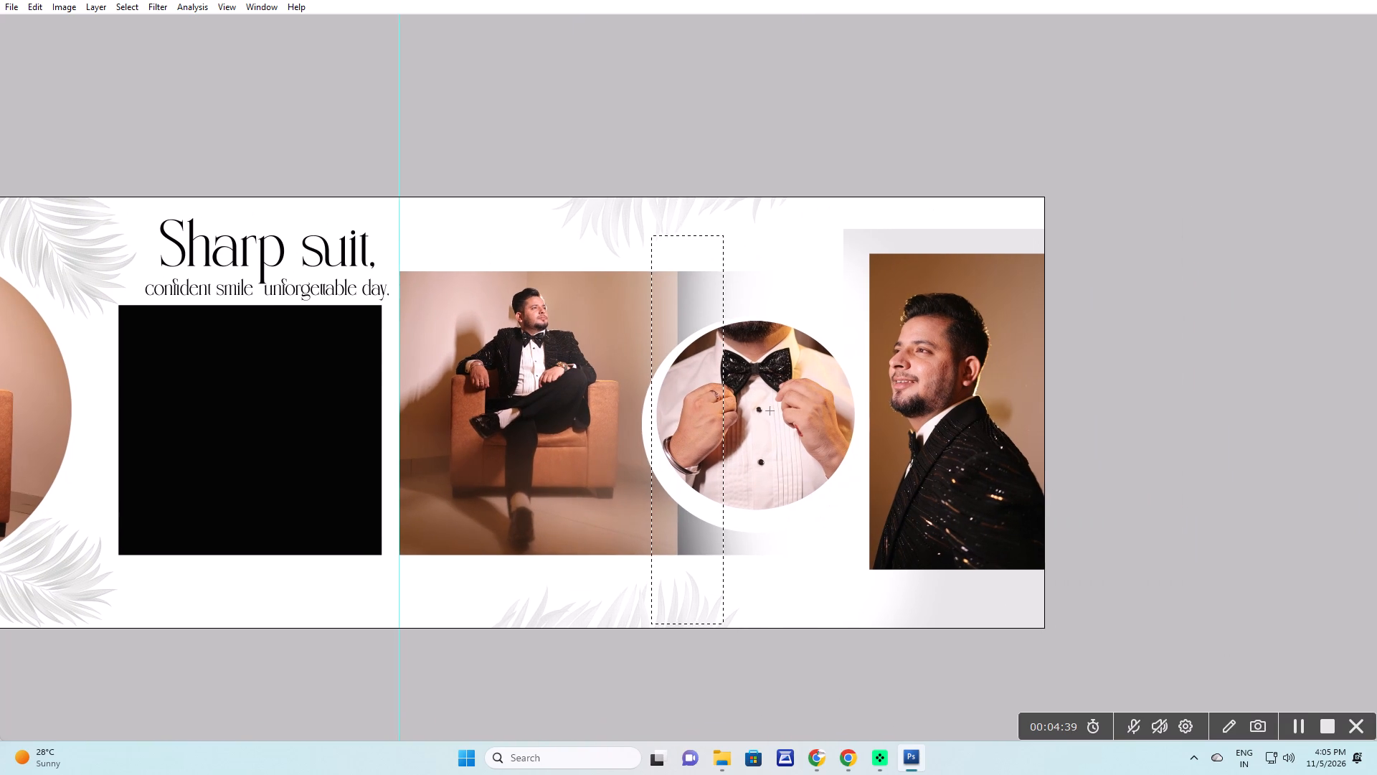
{"action": "key", "text": "ctrl+t"}
{"action": "left_click_drag", "start_coordinate": [729, 430], "coordinate": [1105, 413], "text": "shift"}
{"action": "key", "text": "Return"}
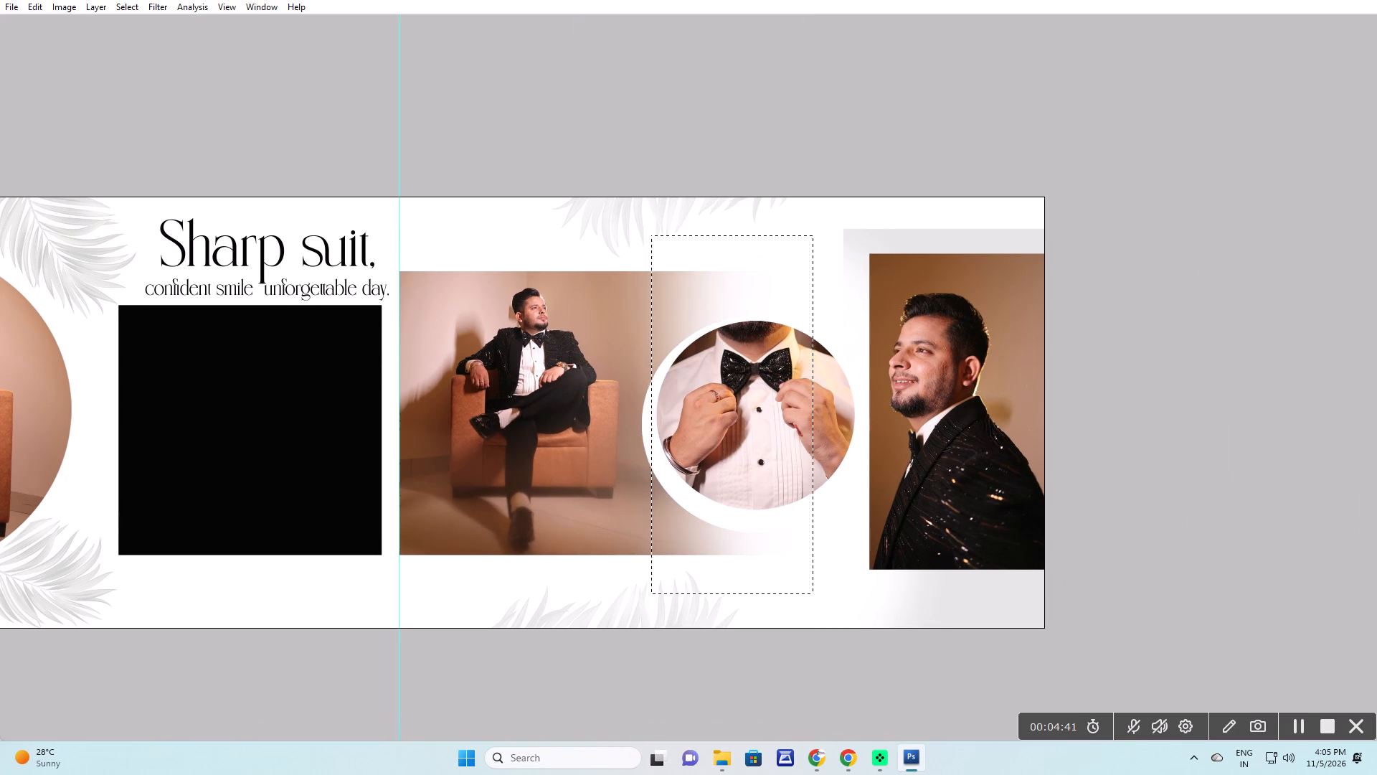
{"action": "key", "text": "ctrl+d"}
Open 364A9880_result.jpg in Photoshop and rotate it 90° counter-clockwise so the groom seated with clasped hands is upright.
{"action": "key", "text": "space"}
{"action": "key", "text": "space"}
{"action": "key", "text": "space"}
{"action": "key", "text": "space"}
{"action": "key", "text": "space"}
{"action": "key", "text": "space"}
{"action": "key", "text": "space"}
{"action": "key", "text": "space"}
{"action": "key", "text": "space"}
{"action": "left_click_drag", "start_coordinate": [306, 383], "coordinate": [597, 371]}
{"action": "key", "text": "v"}
{"action": "right_click_drag", "start_coordinate": [590, 385], "coordinate": [600, 390]}
{"action": "left_click_drag", "start_coordinate": [611, 396], "coordinate": [617, 400]}
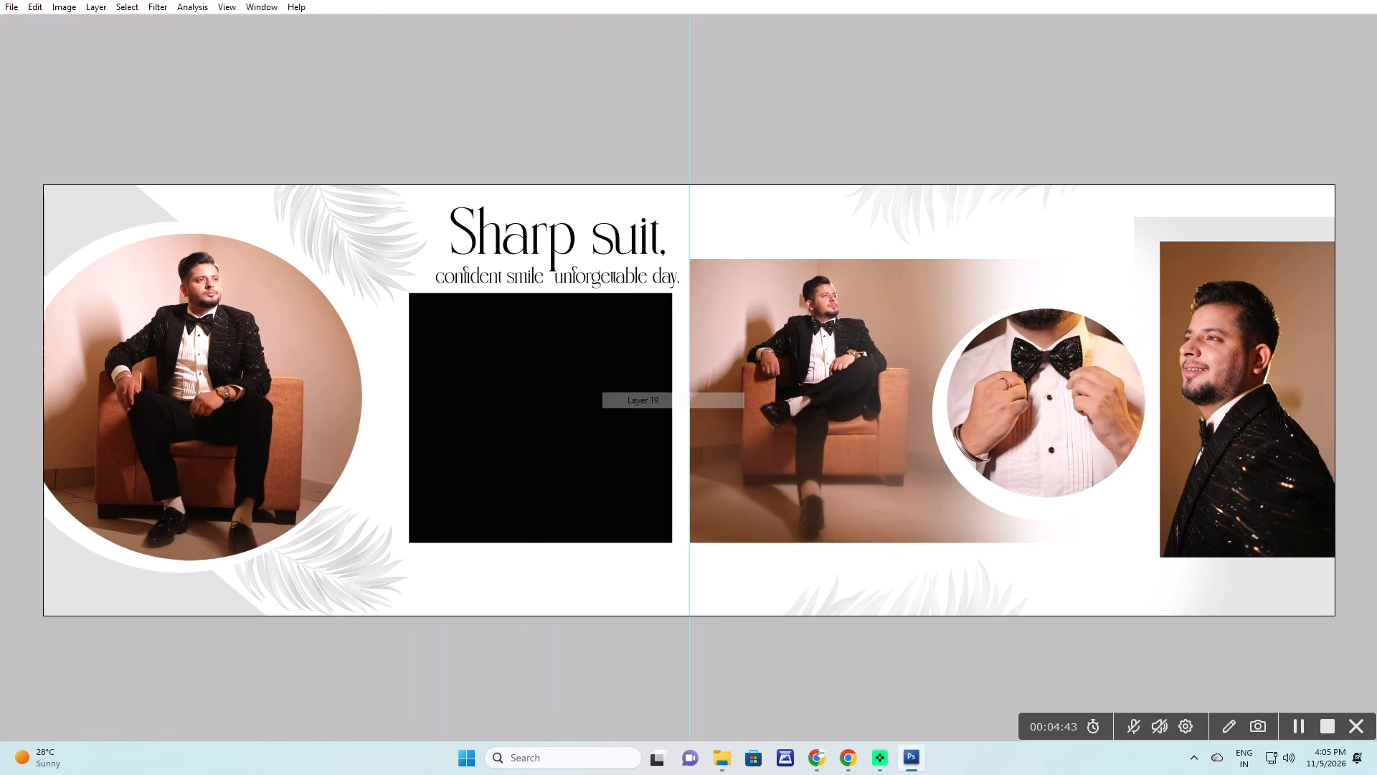
{"action": "key", "text": "alt+Tab"}
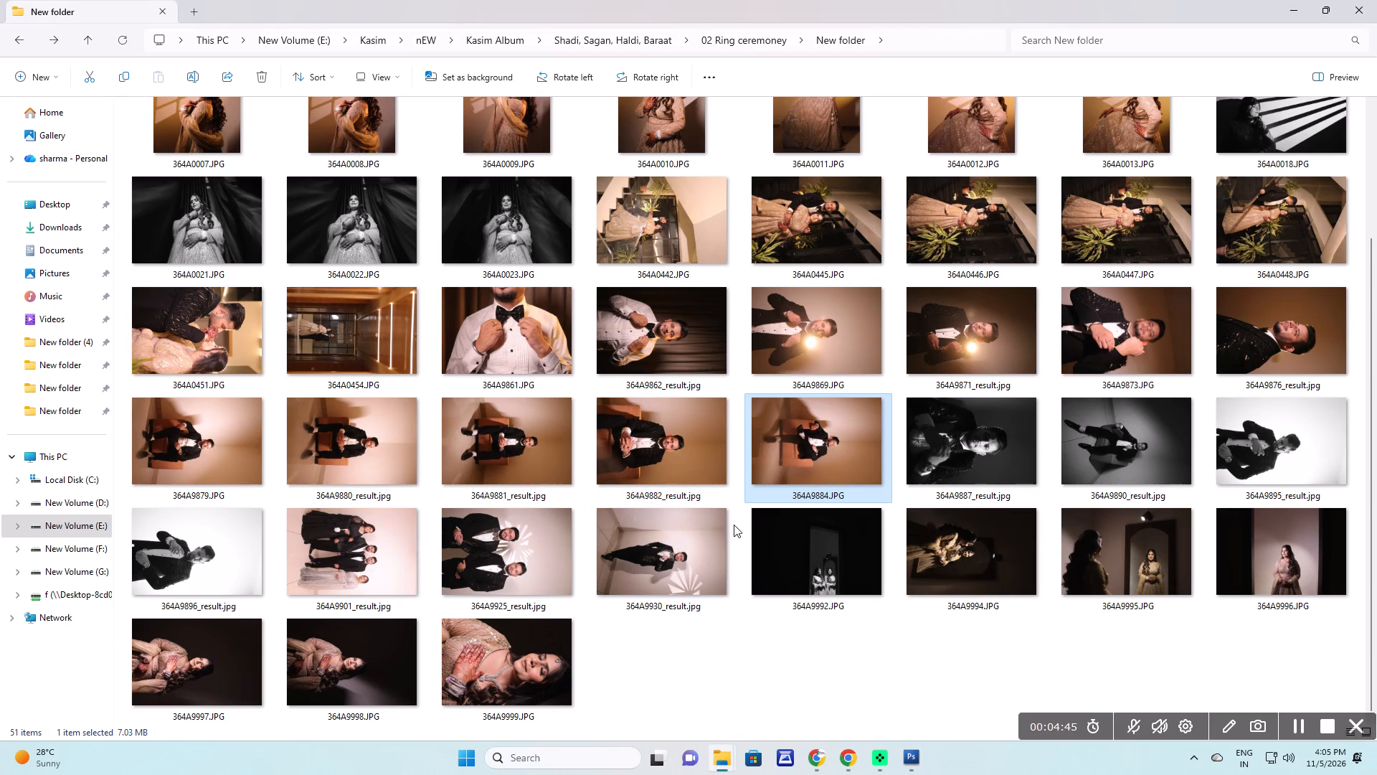
{"action": "left_click_drag", "start_coordinate": [350, 444], "coordinate": [355, 462]}
{"action": "key", "text": "alt+Tab"}
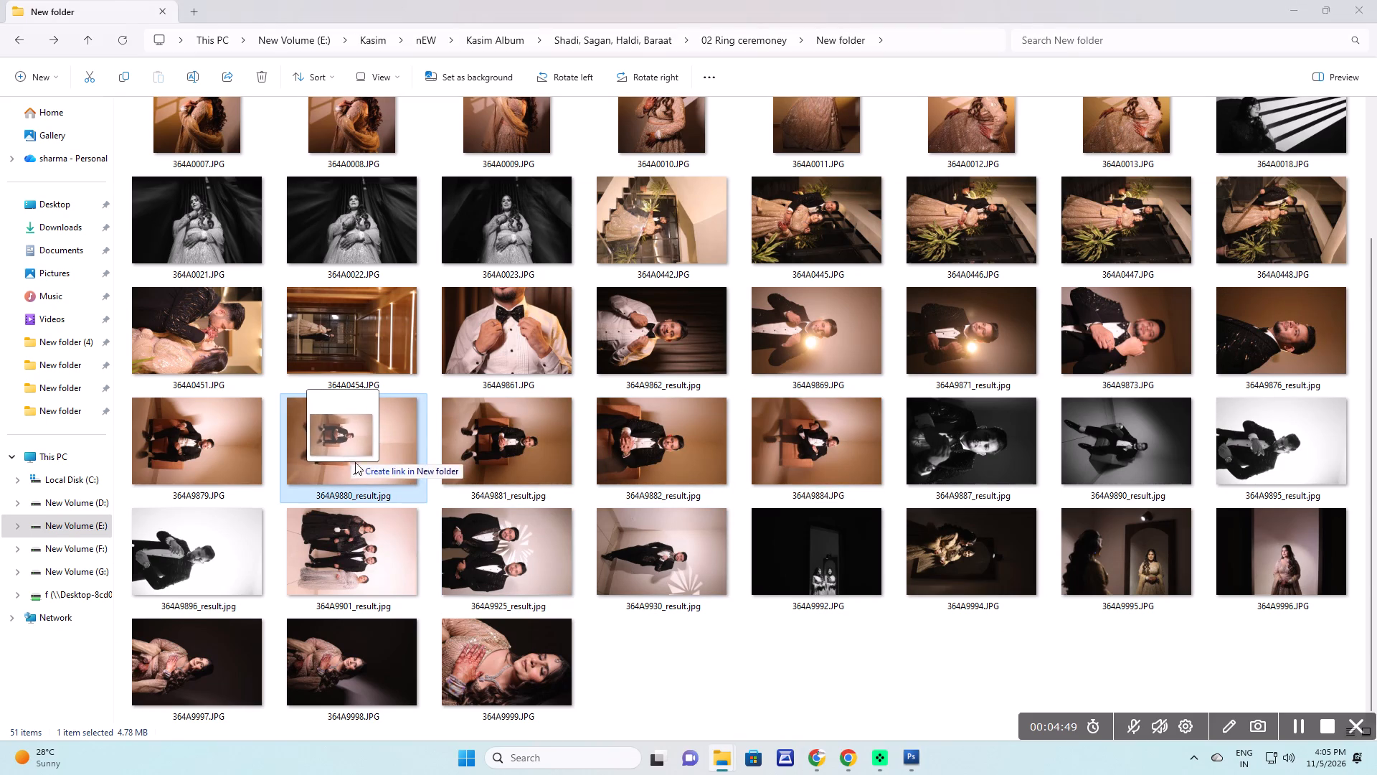
{"action": "left_click_drag", "start_coordinate": [355, 462], "coordinate": [623, 437]}
{"action": "key", "text": "alt+i"}
{"action": "key", "text": "alt+e"}
{"action": "key", "text": "Down"}
{"action": "key", "text": "Down"}
{"action": "key", "text": "Return"}
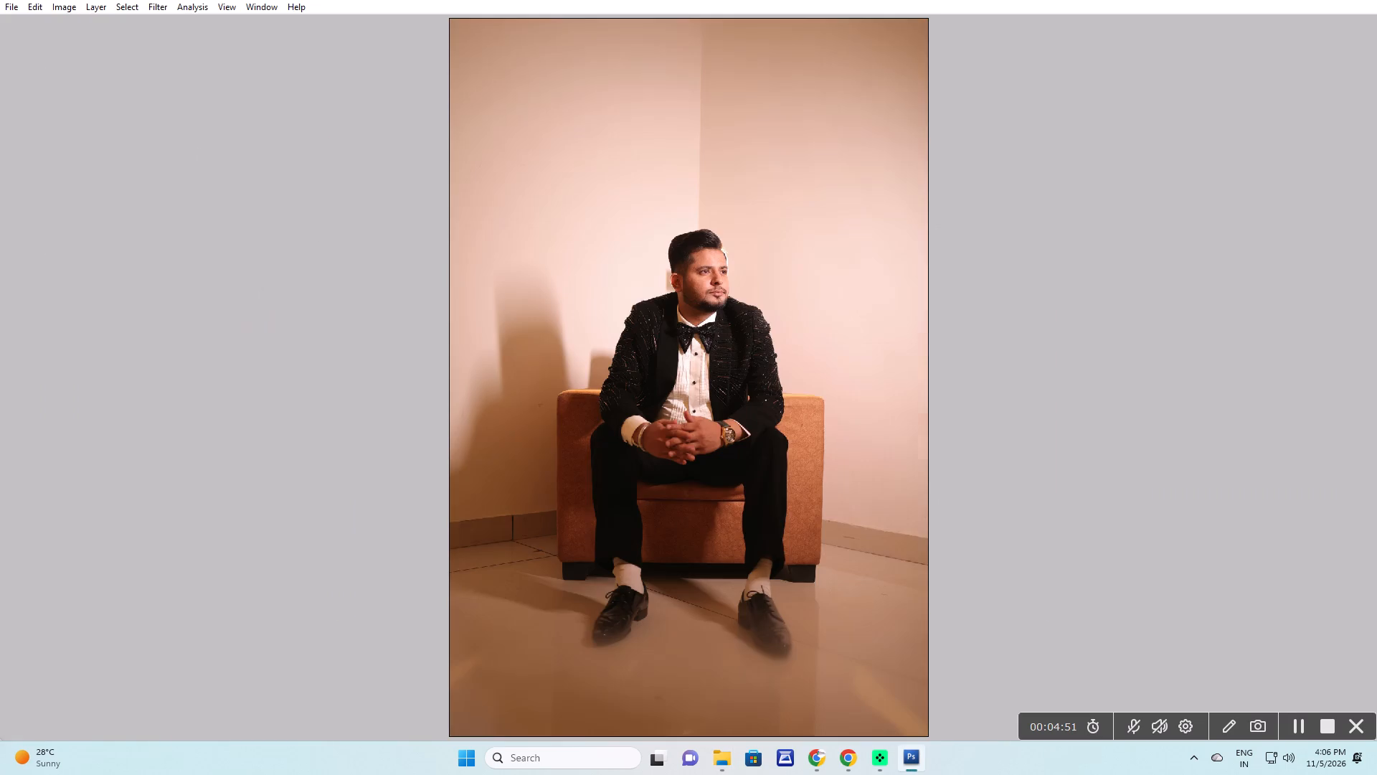
Copy the entire upright clasped-hands photo and close its file without saving changes.
{"action": "key", "text": "F3"}
{"action": "key", "text": "ctrl+a"}
{"action": "key", "text": "ctrl+c"}
{"action": "key", "text": "ctrl+w"}
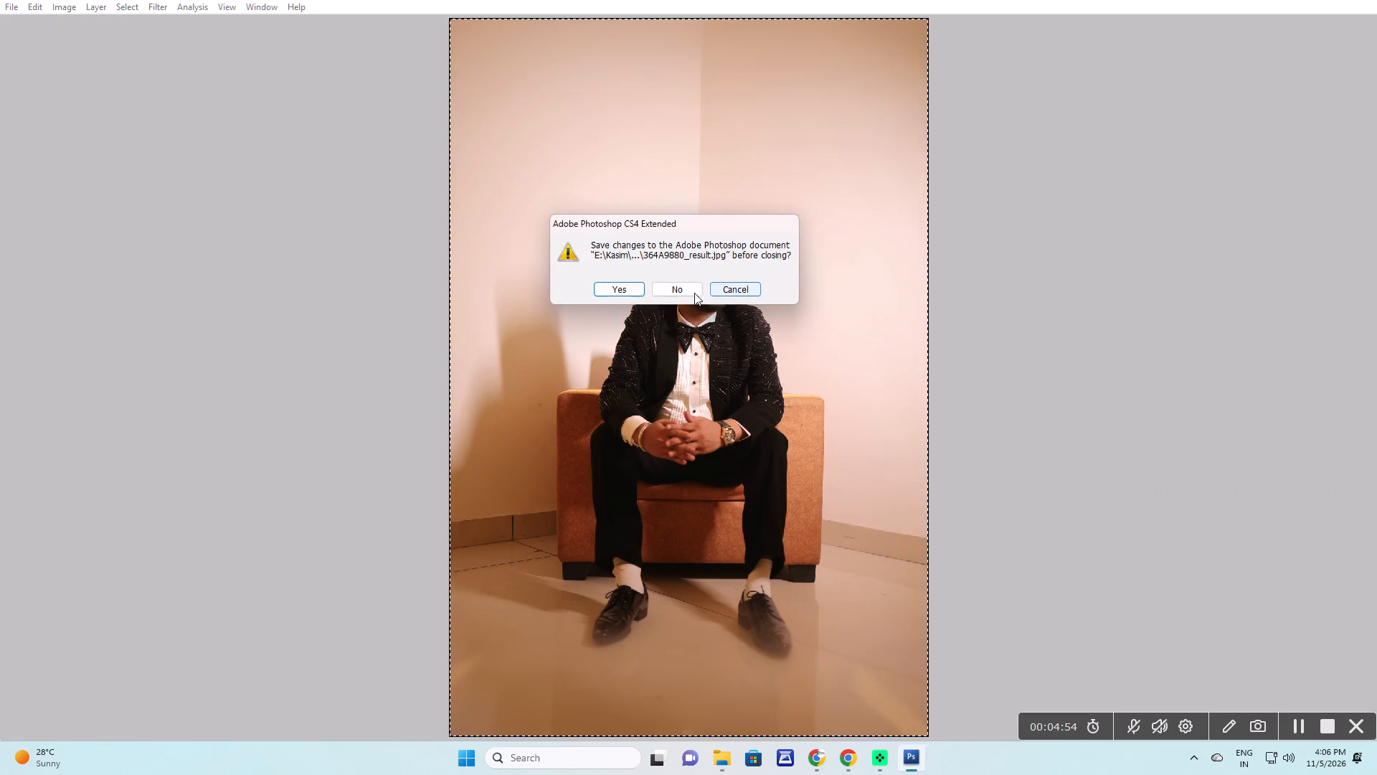
{"action": "left_click", "coordinate": [691, 291]}
Paste the clasped-hands photo above the black square under the "Sharp suit" title and clip it to that square.
{"action": "right_click_drag", "start_coordinate": [515, 363], "coordinate": [531, 370]}
{"action": "left_click", "coordinate": [539, 375]}
{"action": "key", "text": "ctrl+v"}
{"action": "key", "text": "ctrl+g"}
Scale and position the clipped clasped-hands photo so the groom from head to knees and the armchair fill the square.
{"action": "key", "text": "ctrl+t"}
{"action": "left_click_drag", "start_coordinate": [785, 536], "coordinate": [614, 271], "text": "ctrl"}
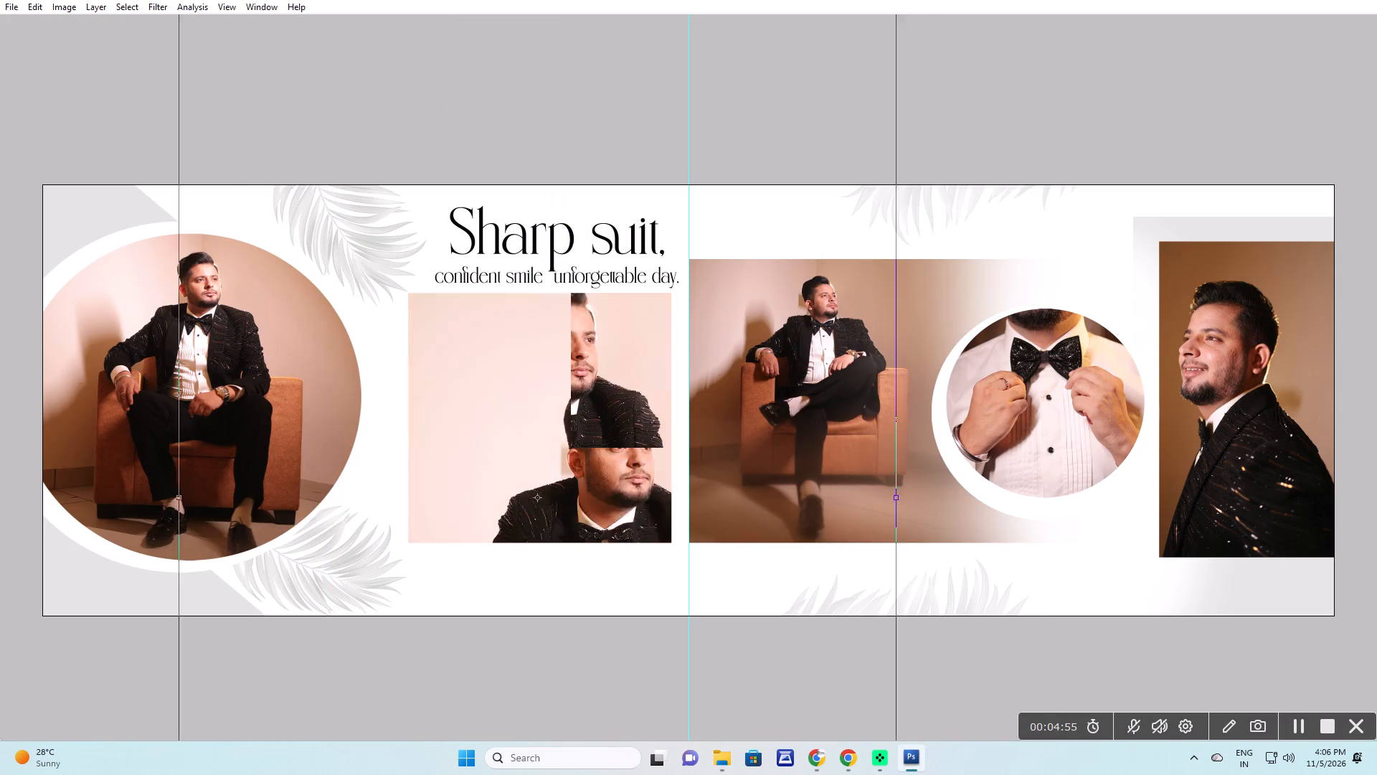
{"action": "left_click_drag", "start_coordinate": [646, 189], "coordinate": [602, 391]}
{"action": "left_click_drag", "start_coordinate": [839, 116], "coordinate": [676, 415], "text": "alt+shift"}
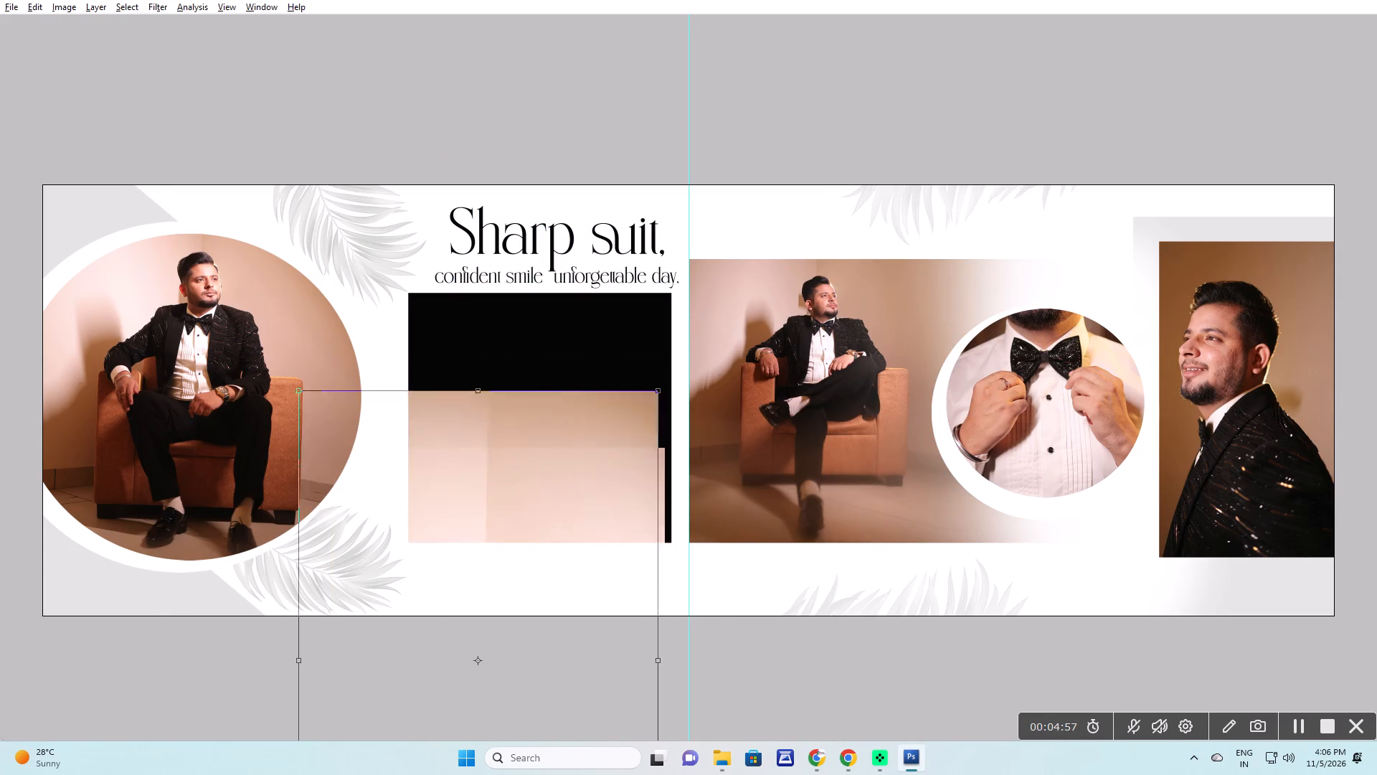
{"action": "left_click_drag", "start_coordinate": [676, 415], "coordinate": [664, 438], "text": "alt+shift"}
{"action": "left_click_drag", "start_coordinate": [544, 542], "coordinate": [602, 272]}
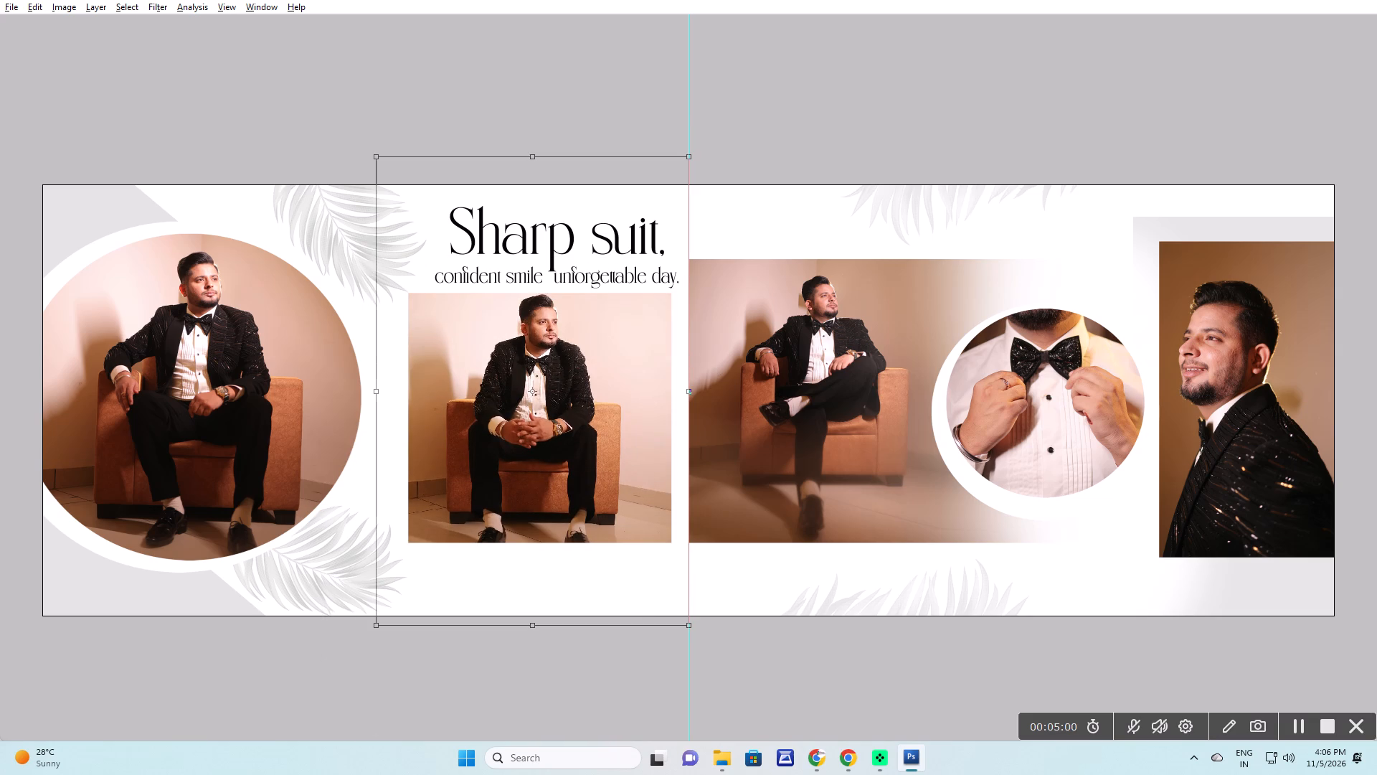
{"action": "left_click_drag", "start_coordinate": [691, 154], "coordinate": [686, 182], "text": "alt+shift"}
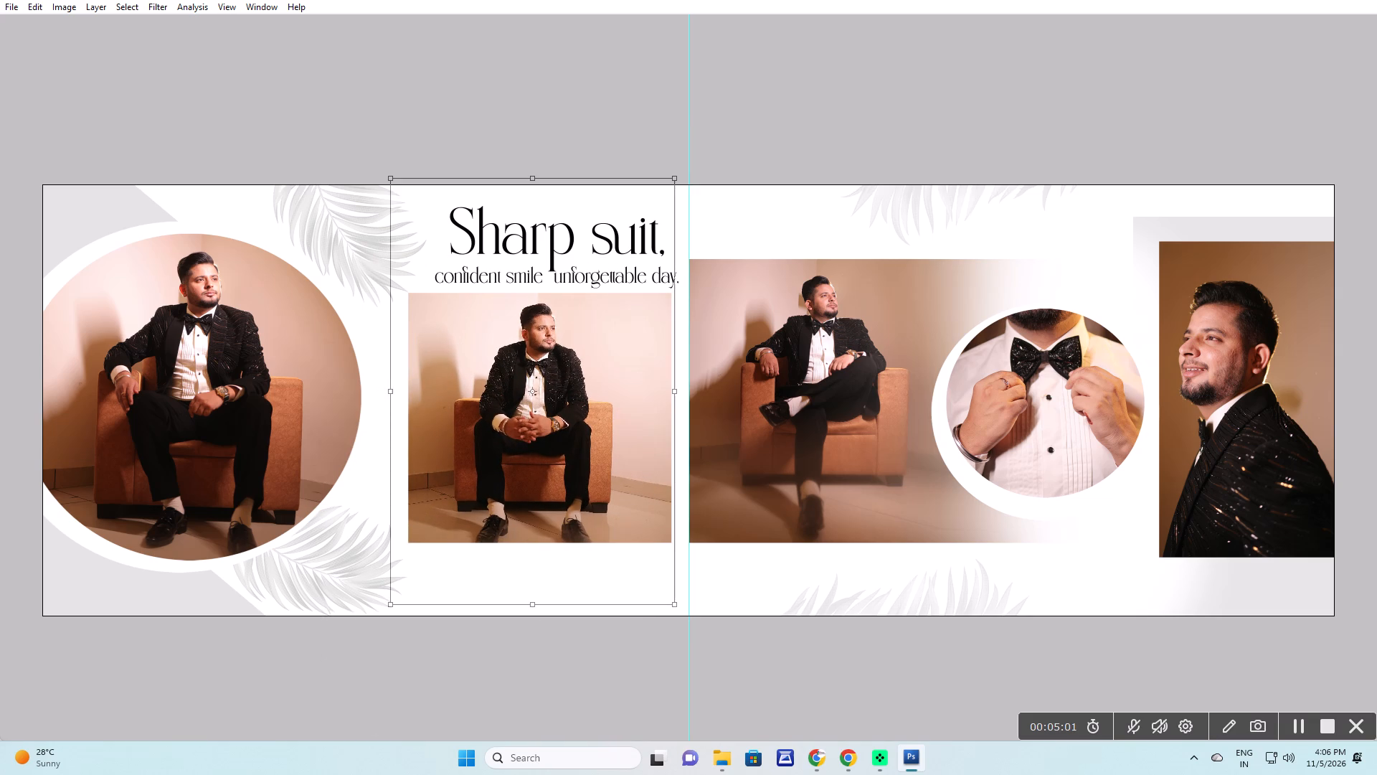
{"action": "left_click_drag", "start_coordinate": [673, 179], "coordinate": [742, 94], "text": "alt+shift"}
{"action": "left_click_drag", "start_coordinate": [691, 170], "coordinate": [693, 217]}
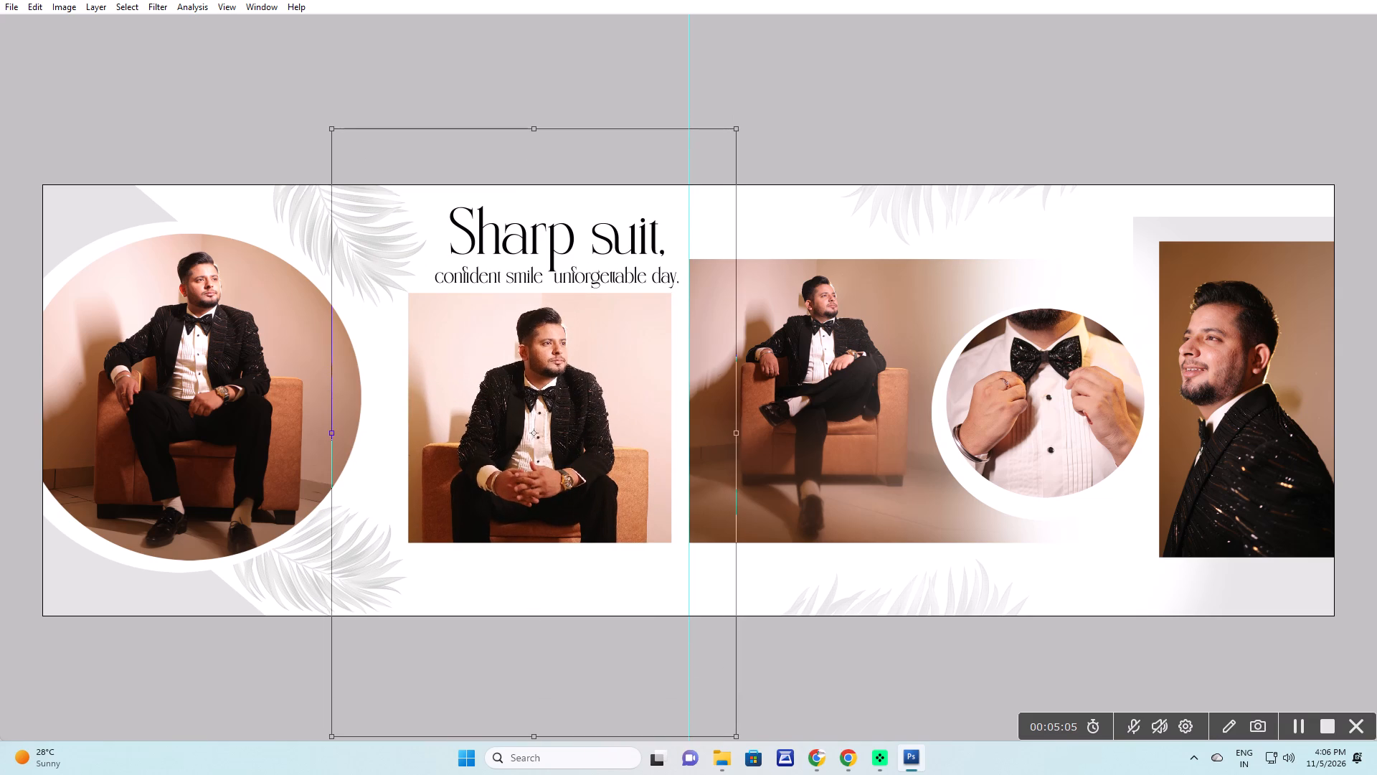
{"action": "key", "text": "Return"}
Duplicate the clasped-hands photo, move the unclipped copy behind the square, and set its opacity to 10%.
{"action": "key", "text": "v"}
{"action": "key", "text": "alt+Left"}
{"action": "key", "text": "ctrl+bracketleft"}
{"action": "key", "text": "ctrl+bracketleft"}
{"action": "key", "text": "ctrl+bracketleft"}
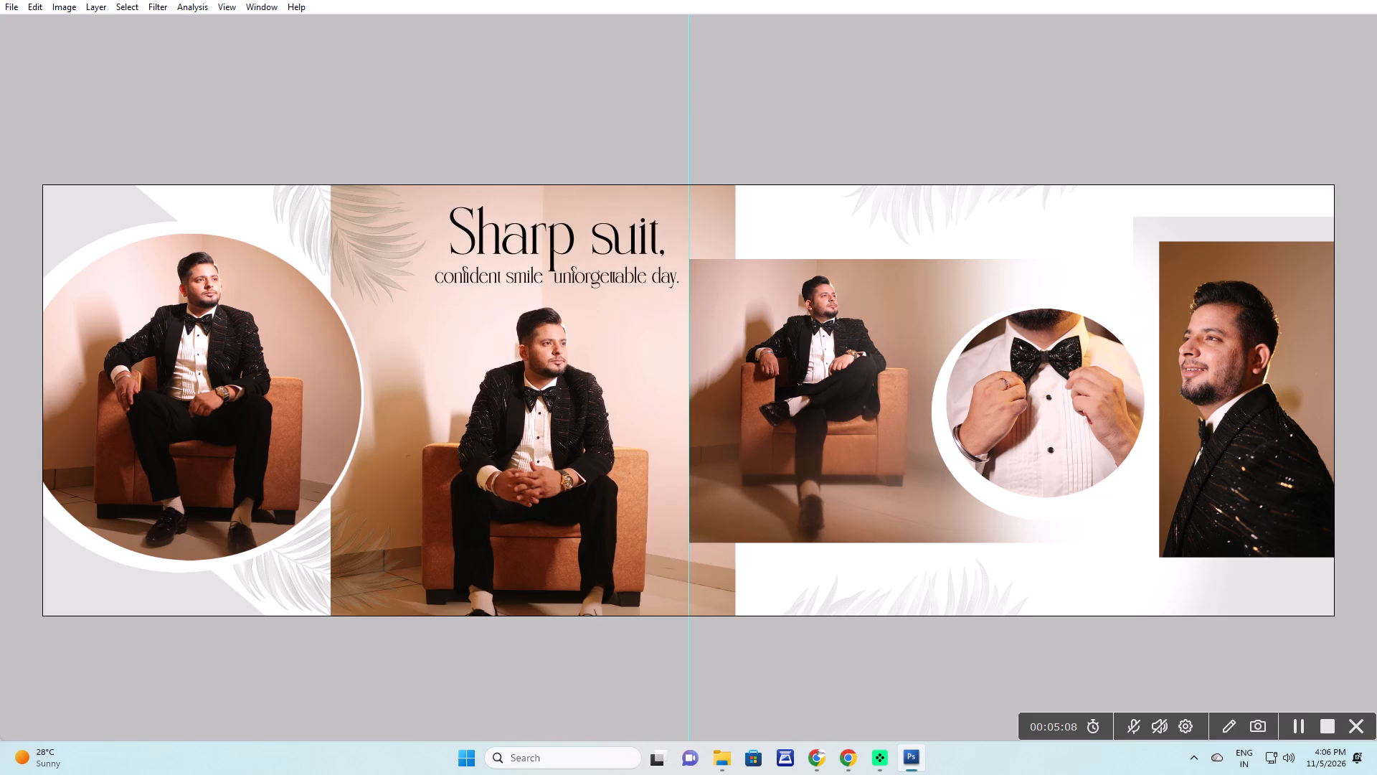
{"action": "key", "text": "1"}
Erase the faint background copy's left, bottom, right and upper-right edges with the soft Eraser so it blends into the white.
{"action": "key", "text": "e"}
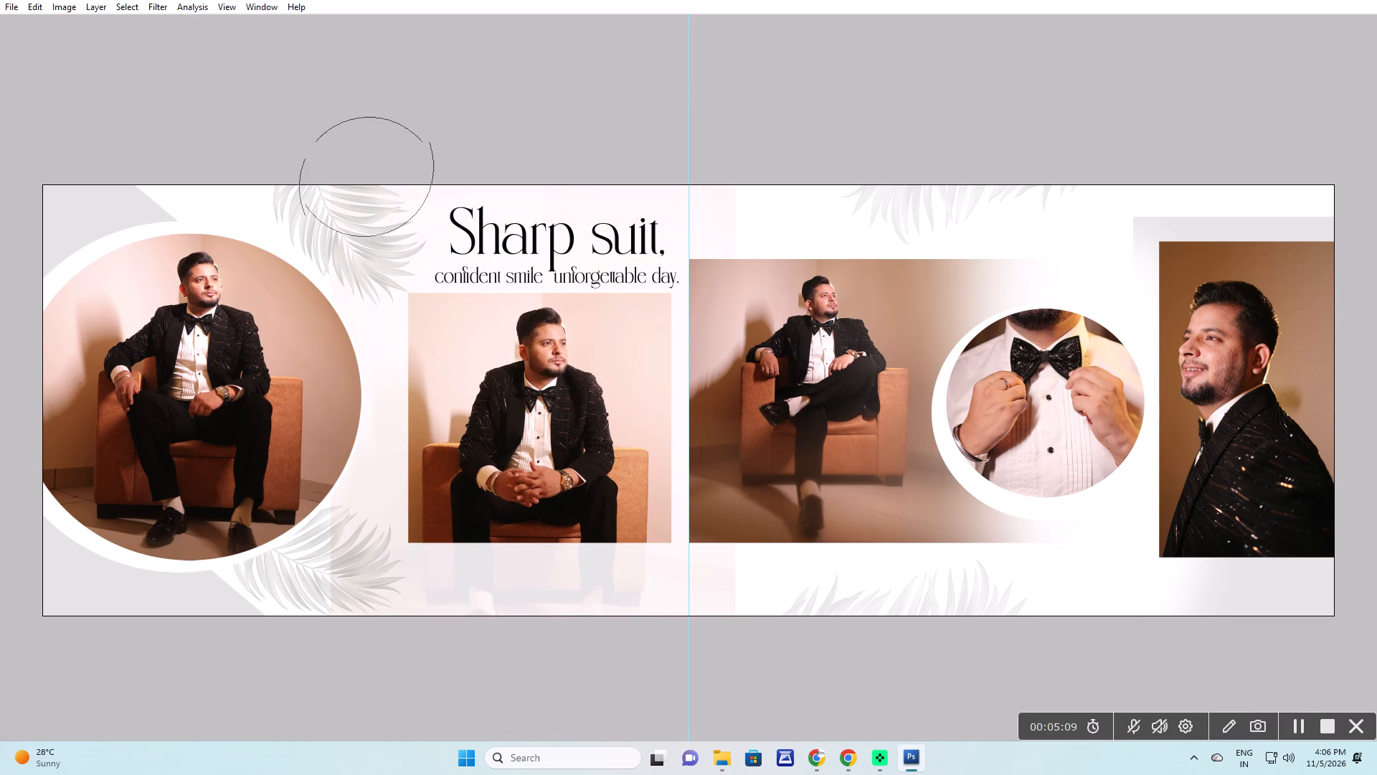
{"action": "left_click_drag", "start_coordinate": [345, 116], "coordinate": [311, 426]}
{"action": "left_click_drag", "start_coordinate": [310, 347], "coordinate": [364, 579]}
{"action": "left_click_drag", "start_coordinate": [351, 524], "coordinate": [361, 576]}
{"action": "left_click_drag", "start_coordinate": [341, 521], "coordinate": [496, 655]}
{"action": "left_click_drag", "start_coordinate": [450, 598], "coordinate": [636, 633]}
{"action": "left_click_drag", "start_coordinate": [677, 640], "coordinate": [733, 603]}
{"action": "left_click_drag", "start_coordinate": [764, 621], "coordinate": [752, 509]}
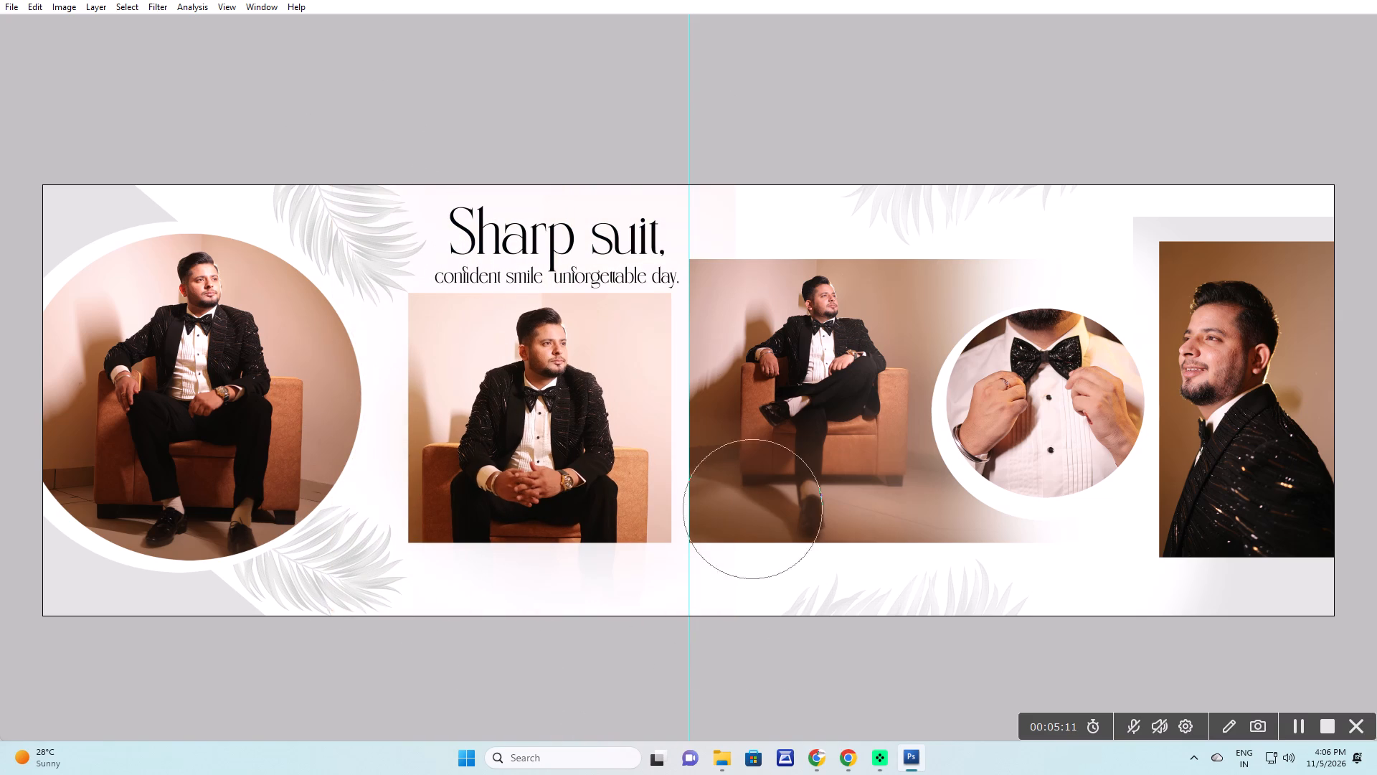
{"action": "left_click_drag", "start_coordinate": [748, 629], "coordinate": [711, 278]}
{"action": "left_click_drag", "start_coordinate": [734, 394], "coordinate": [699, 191]}
{"action": "left_click_drag", "start_coordinate": [729, 243], "coordinate": [673, 109]}
{"action": "left_click_drag", "start_coordinate": [753, 280], "coordinate": [628, 75]}
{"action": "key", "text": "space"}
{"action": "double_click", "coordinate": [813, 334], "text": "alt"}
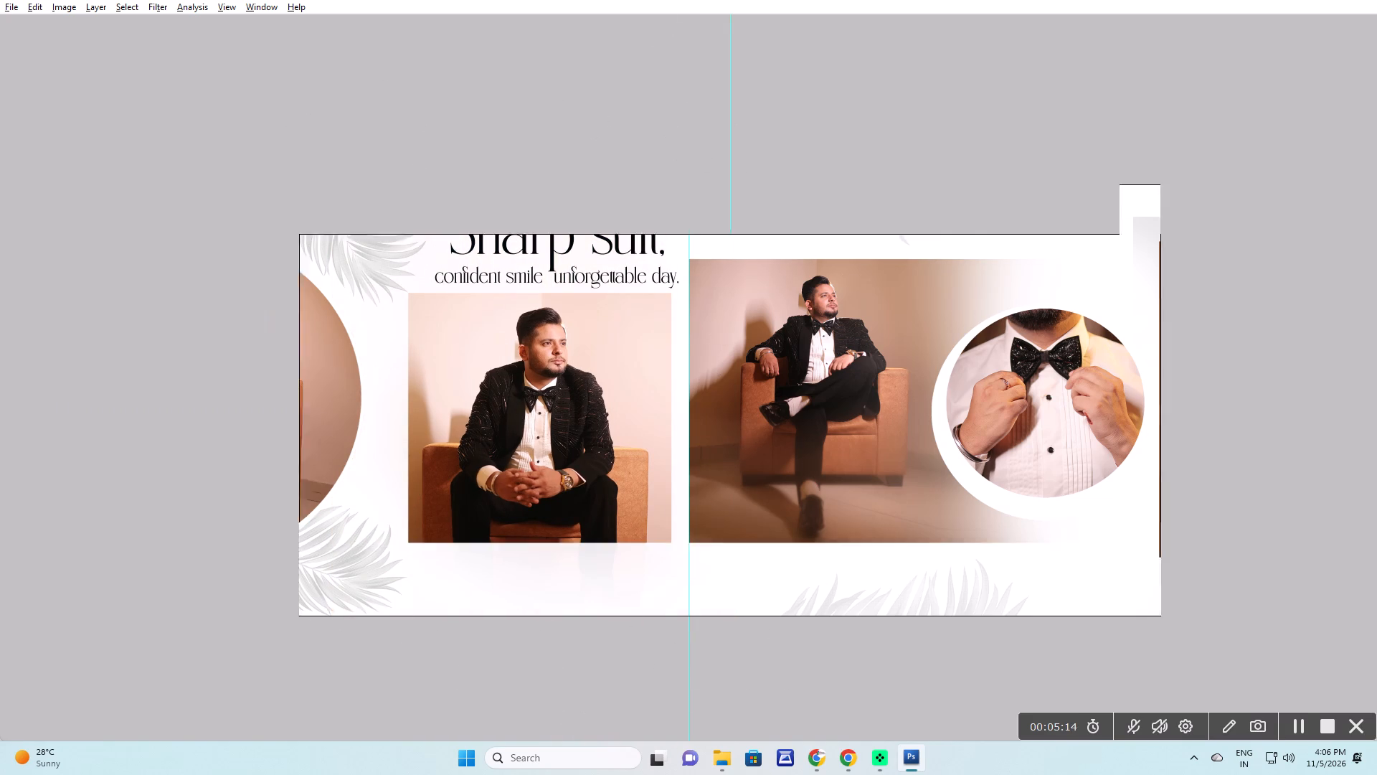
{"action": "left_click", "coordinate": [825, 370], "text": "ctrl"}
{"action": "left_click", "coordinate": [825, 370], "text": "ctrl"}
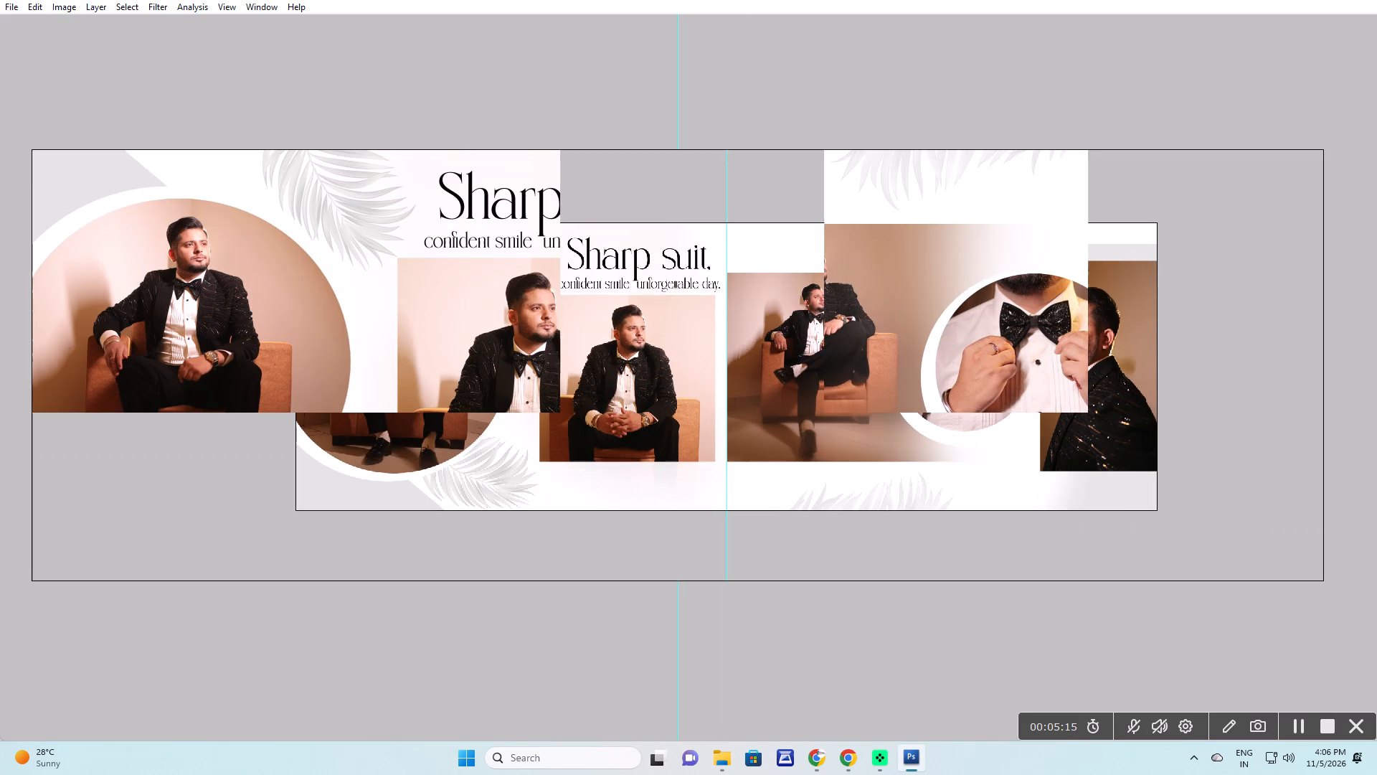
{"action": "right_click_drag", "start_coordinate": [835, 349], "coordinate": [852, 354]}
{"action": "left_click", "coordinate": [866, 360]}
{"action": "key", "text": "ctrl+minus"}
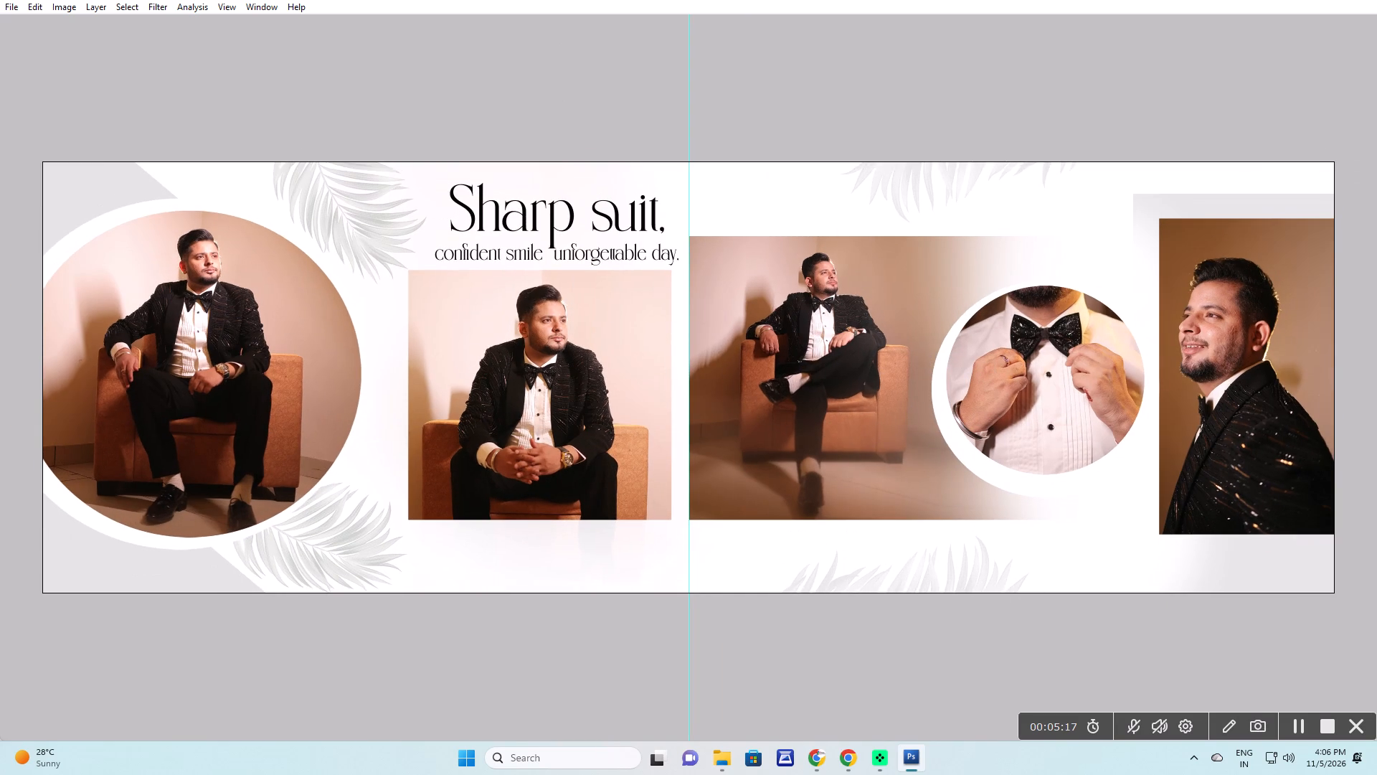
Save a copy of the finished spread as Photoshop file 02 in the Ring folder inside Kasim's New folder (5) on drive E.
{"action": "key", "text": "ctrl+alt+s"}
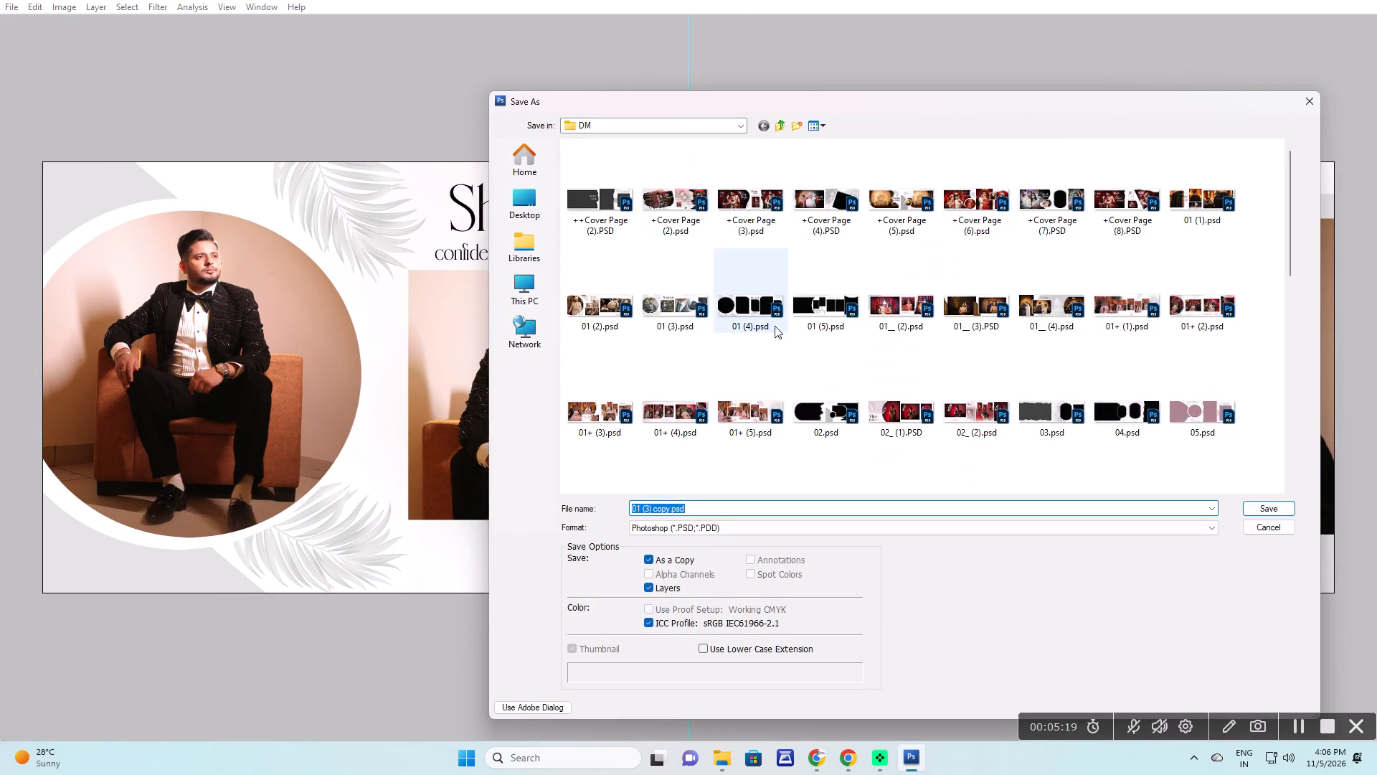
{"action": "left_click", "coordinate": [522, 293]}
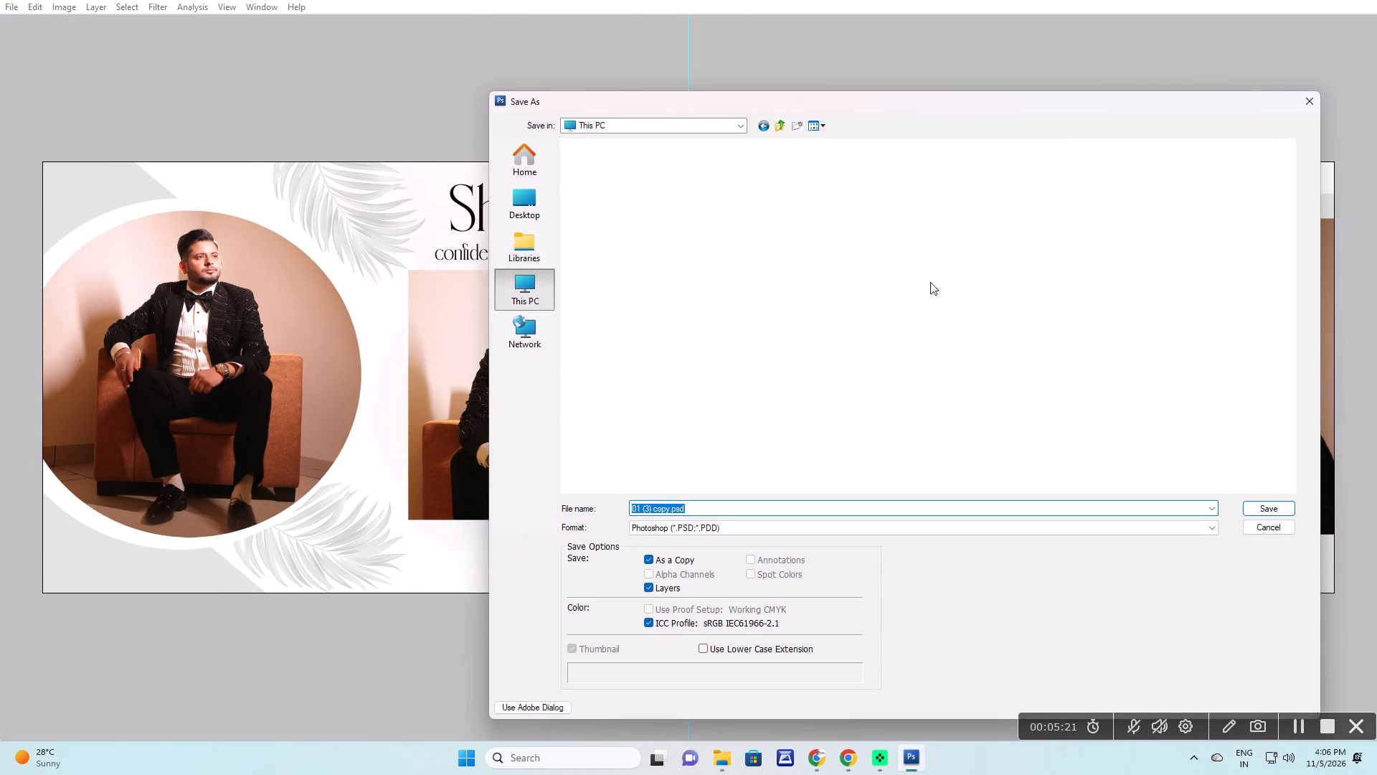
{"action": "double_click", "coordinate": [1064, 203]}
{"action": "key", "text": "k"}
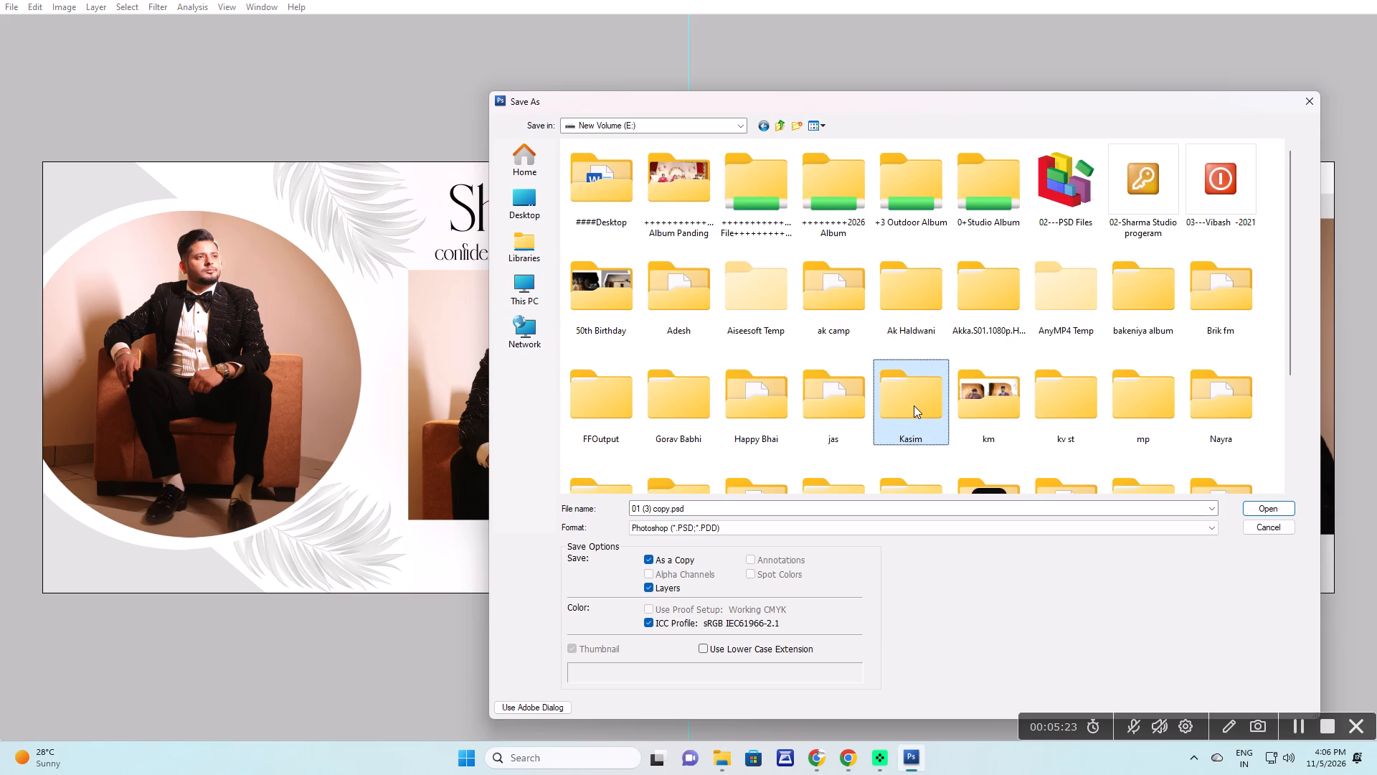
{"action": "double_click", "coordinate": [914, 405]}
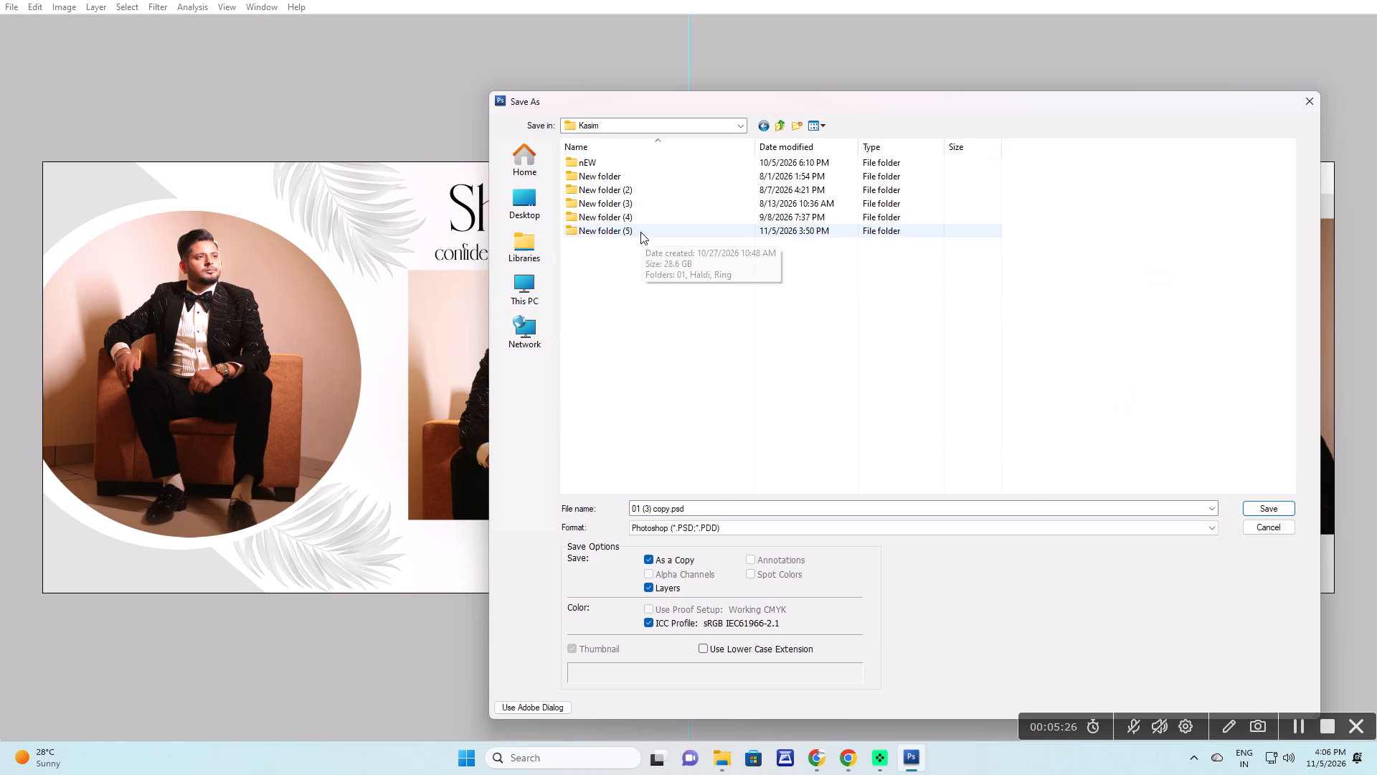
{"action": "double_click", "coordinate": [638, 231]}
{"action": "left_click", "coordinate": [751, 179]}
{"action": "left_click_drag", "start_coordinate": [751, 179], "coordinate": [779, 232]}
{"action": "key", "text": "Tab"}
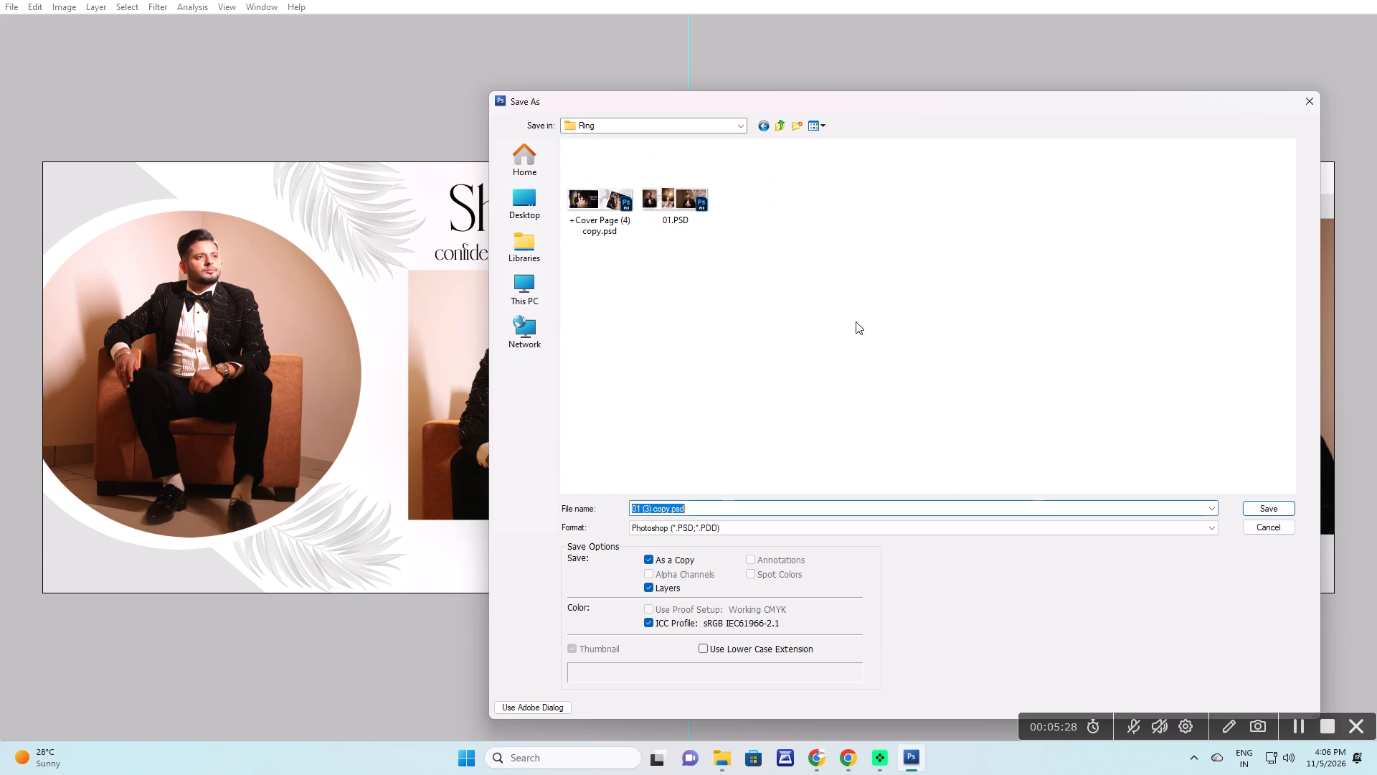
{"action": "type", "text": "02"}
{"action": "key", "text": "Return"}
{"action": "key", "text": "Return"}
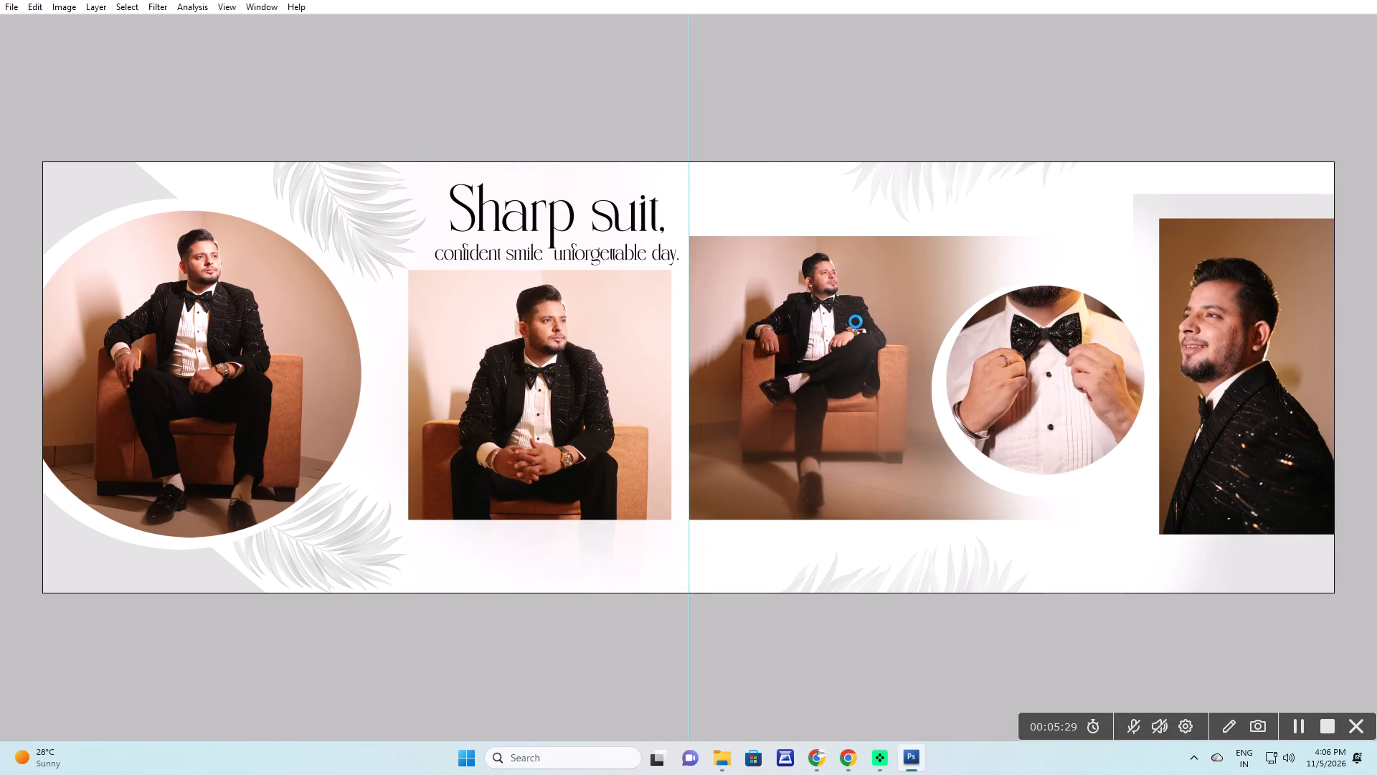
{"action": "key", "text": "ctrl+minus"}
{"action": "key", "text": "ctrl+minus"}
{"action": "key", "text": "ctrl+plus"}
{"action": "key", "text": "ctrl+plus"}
Close the finished groom spread without saving changes to the open template.
{"action": "key", "text": "ctrl+w"}
{"action": "key", "text": "Right"}
{"action": "key", "text": "Return"}
Open the template 29.PSD from the DM folder in Photoshop.
{"action": "key", "text": "alt+Tab"}
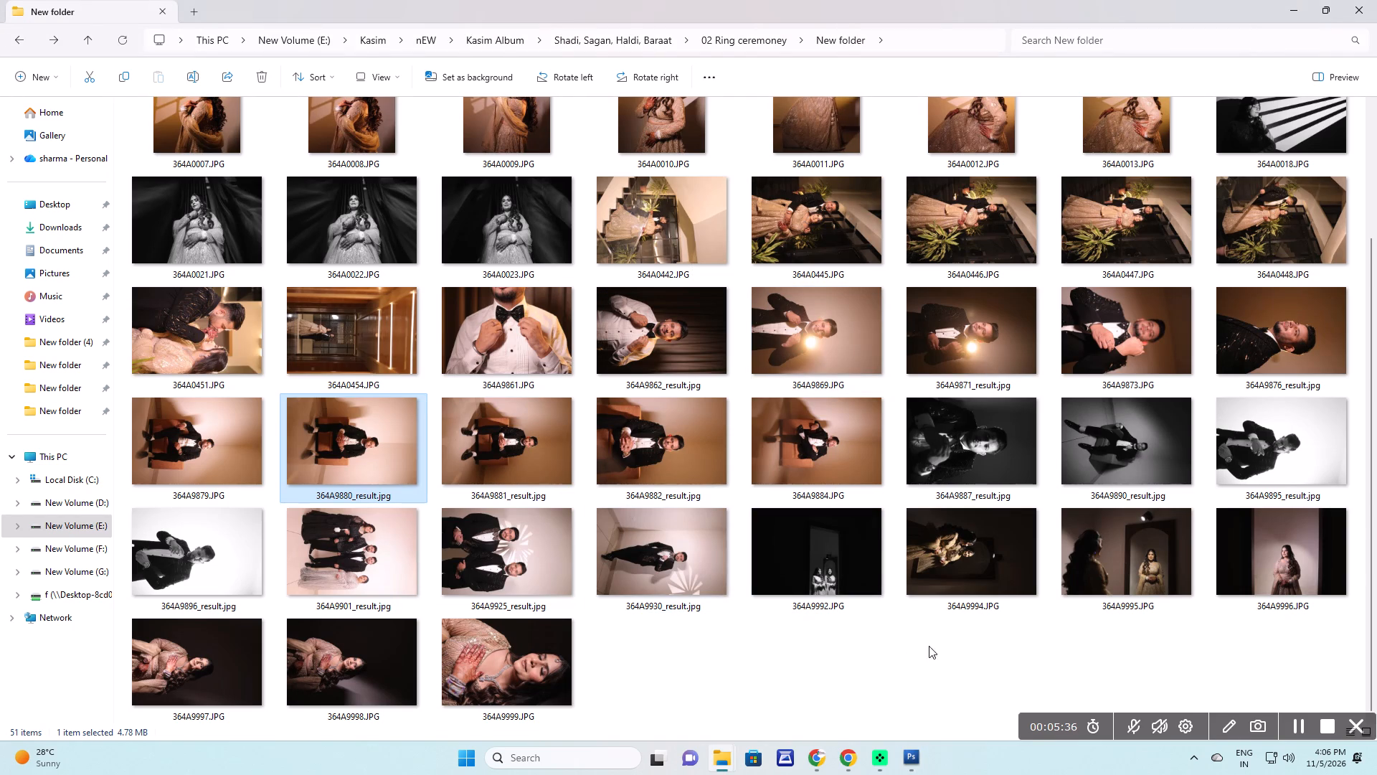
{"action": "scroll", "coordinate": [867, 629], "scroll_direction": "up", "scroll_amount": 2}
{"action": "left_click", "coordinate": [519, 219]}
{"action": "key", "text": "alt+Tab"}
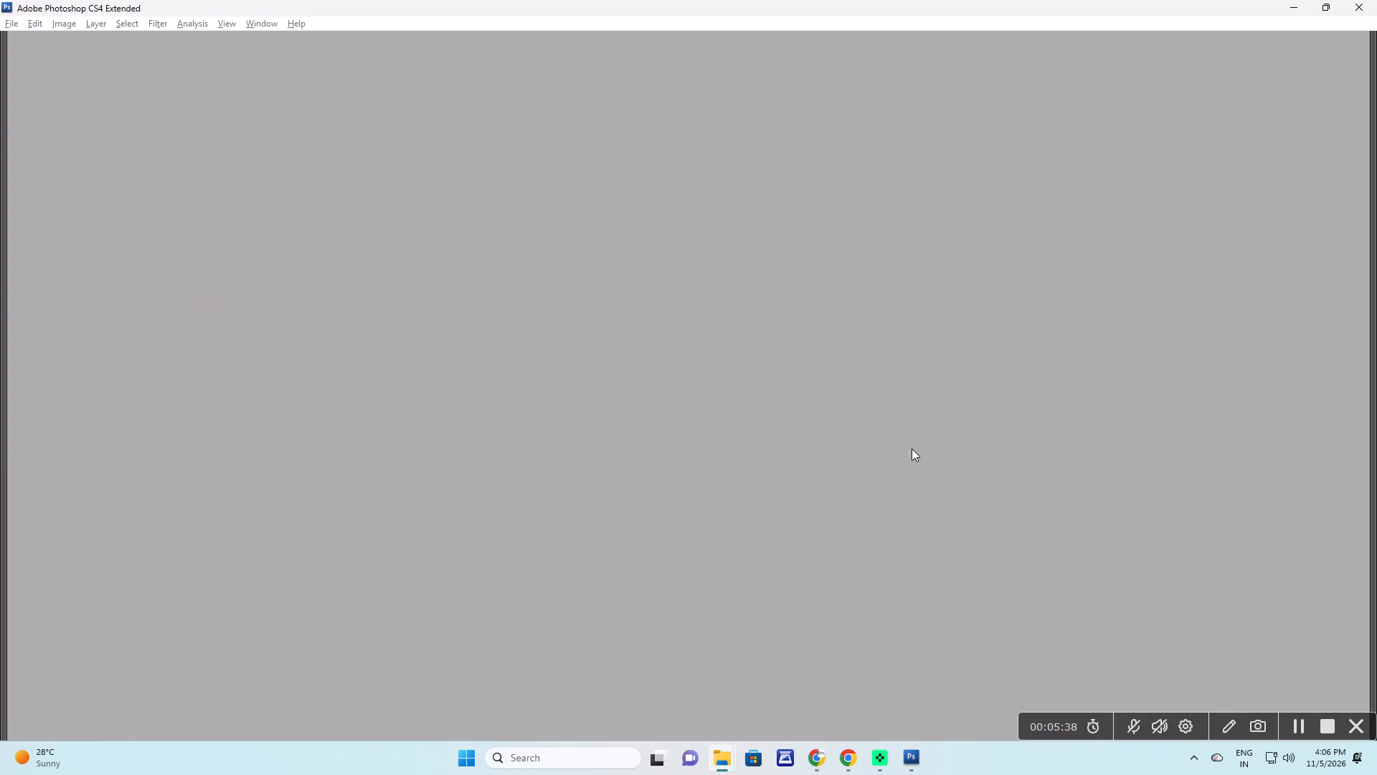
{"action": "key", "text": "alt+Tab"}
{"action": "key", "text": "alt+Tab"}
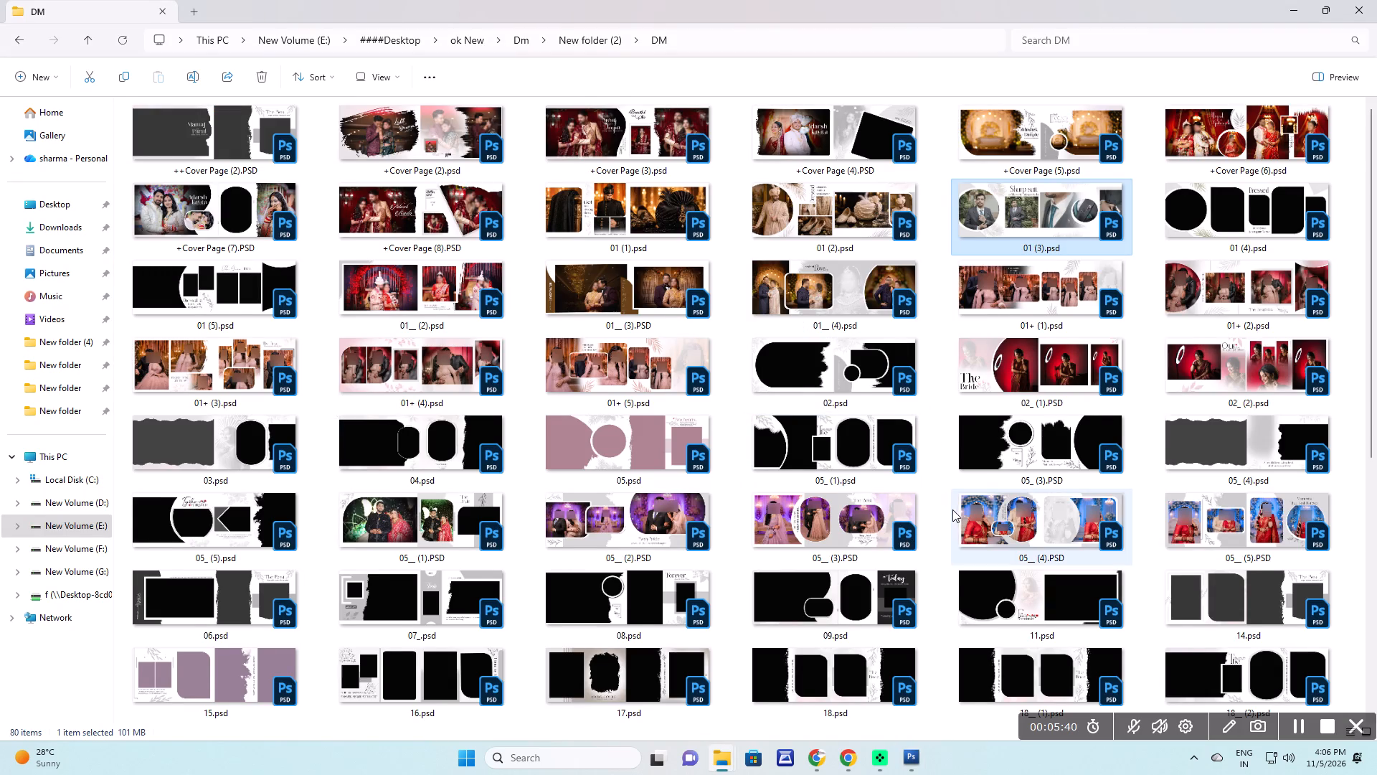
{"action": "scroll", "coordinate": [842, 540], "scroll_direction": "down", "scroll_amount": 1}
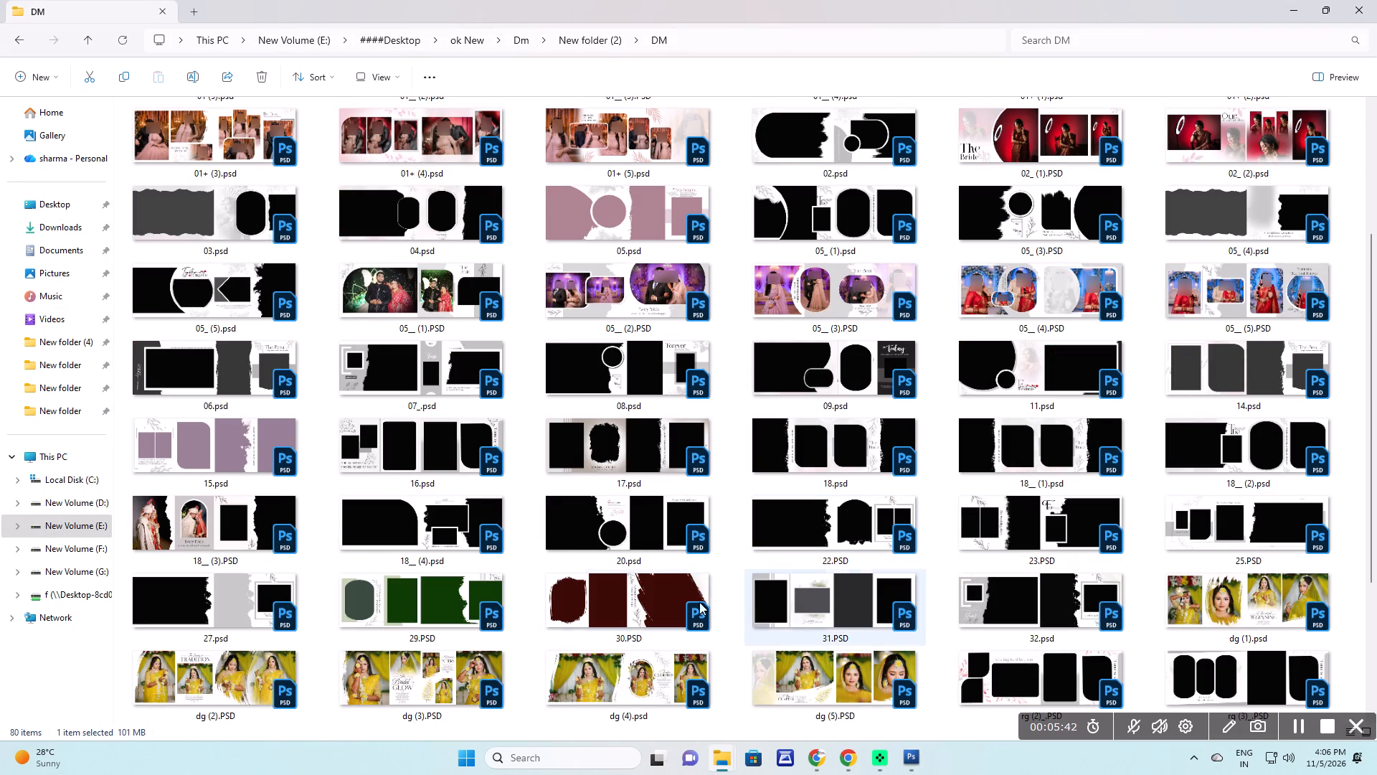
{"action": "left_click", "coordinate": [425, 601]}
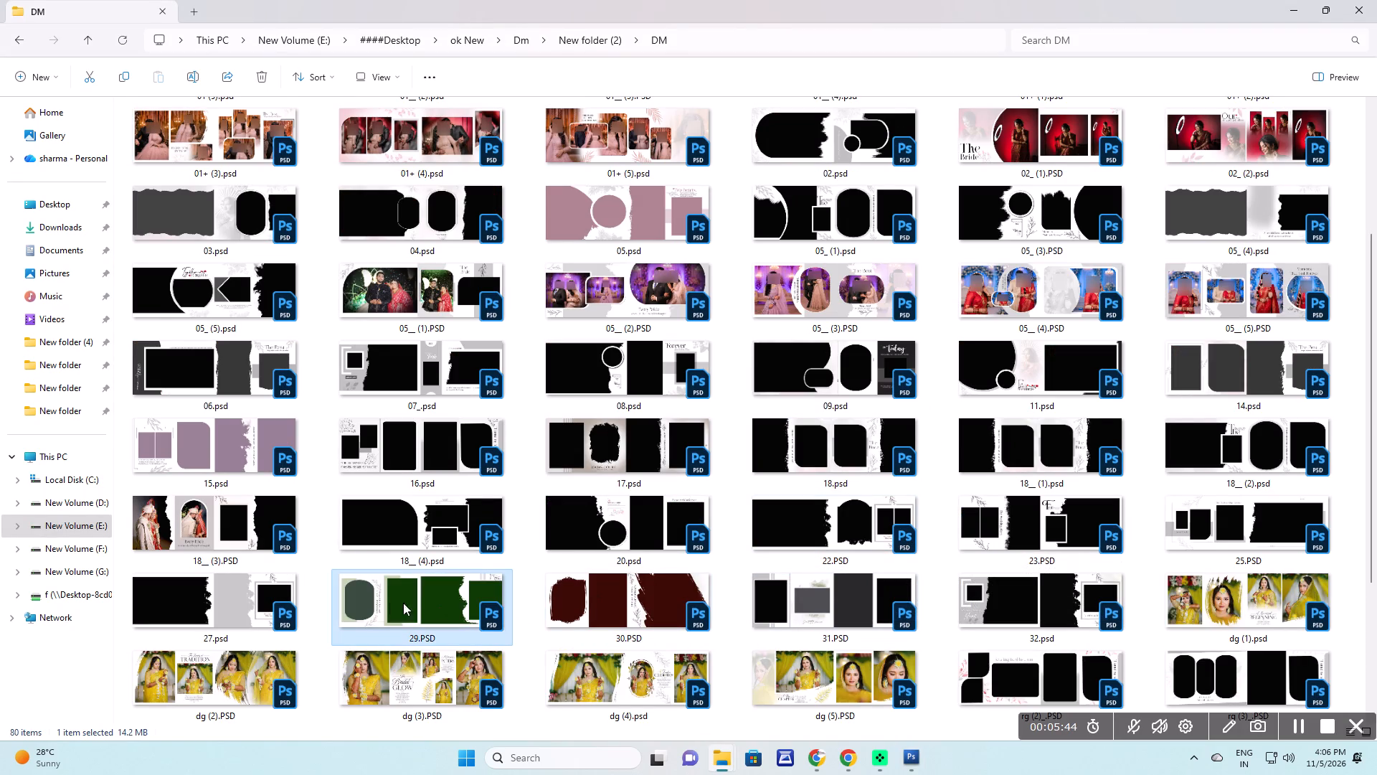
{"action": "left_click_drag", "start_coordinate": [390, 603], "coordinate": [747, 489]}
{"action": "key", "text": "alt+Tab"}
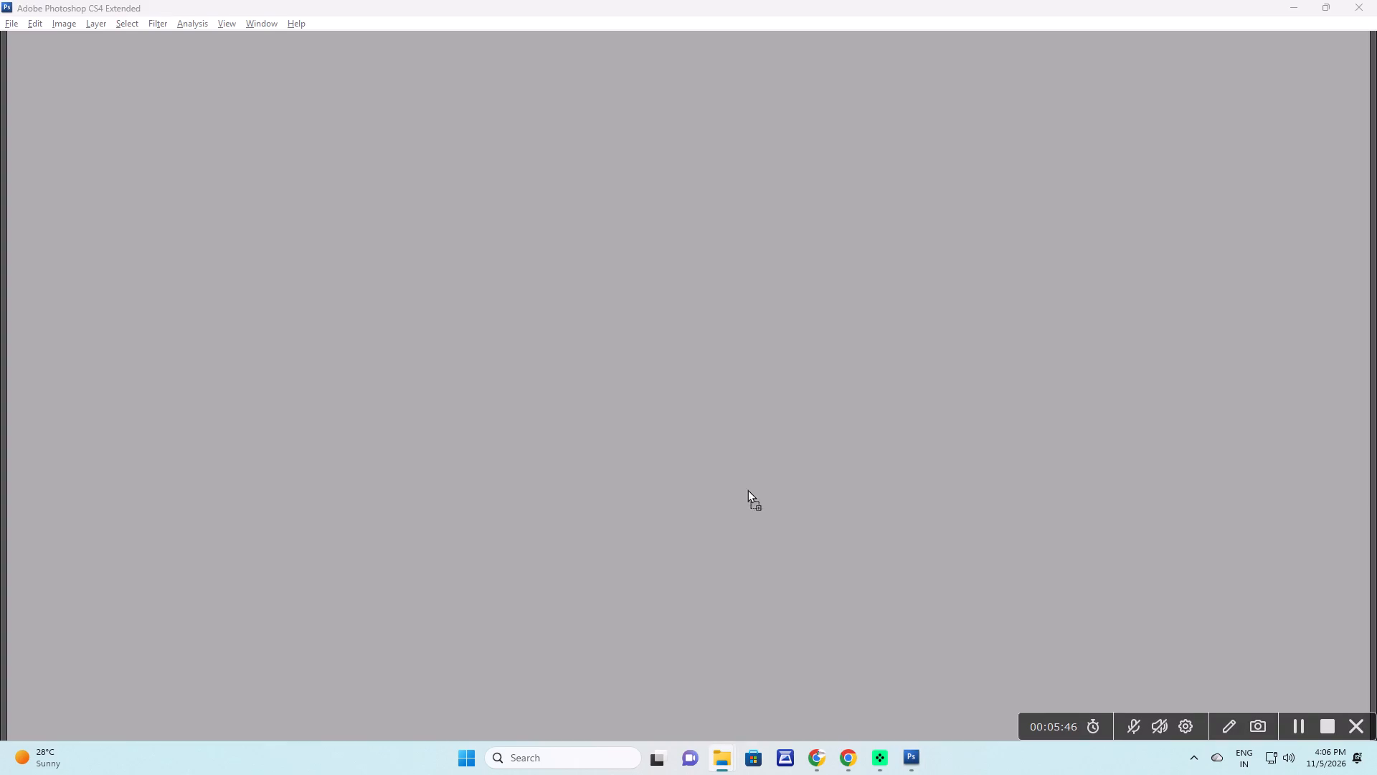
{"action": "left_click_drag", "start_coordinate": [747, 489], "coordinate": [687, 454]}
{"action": "key", "text": "space"}
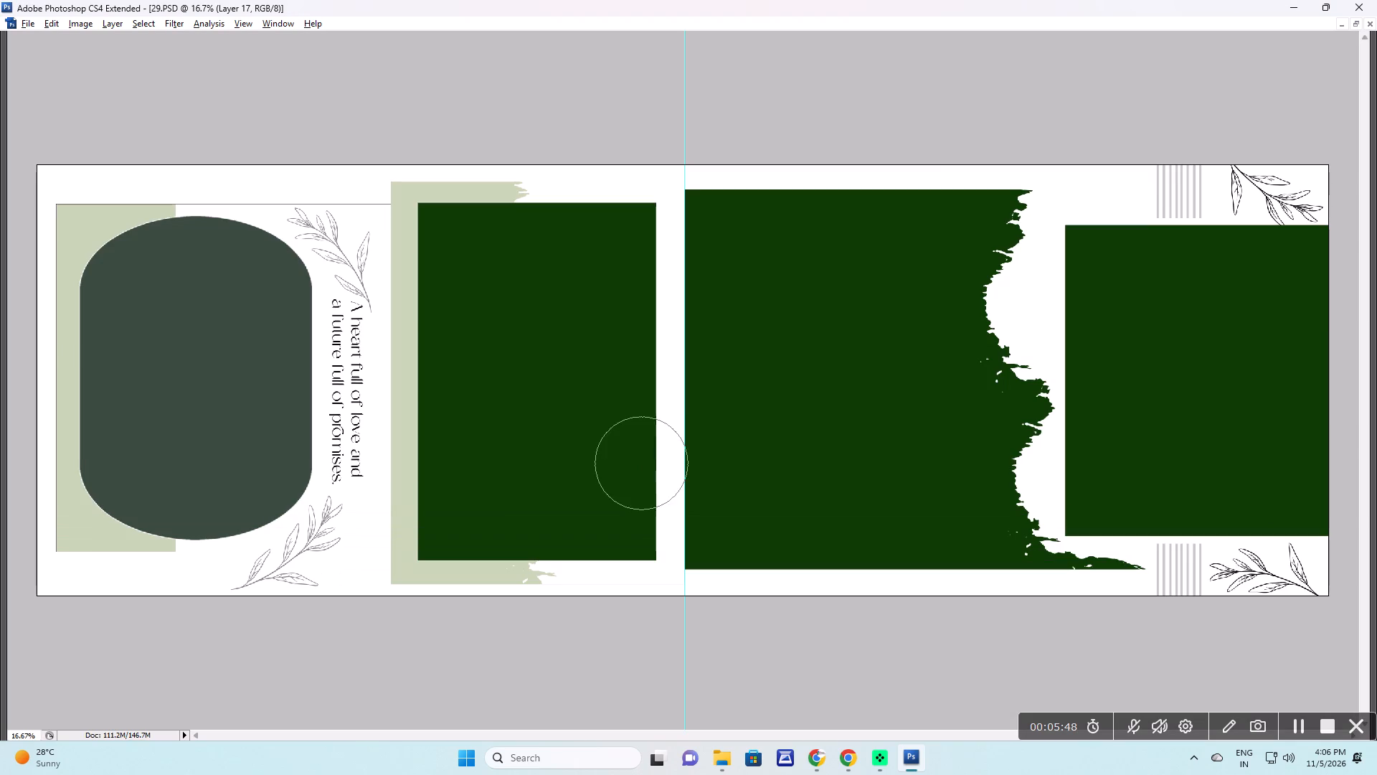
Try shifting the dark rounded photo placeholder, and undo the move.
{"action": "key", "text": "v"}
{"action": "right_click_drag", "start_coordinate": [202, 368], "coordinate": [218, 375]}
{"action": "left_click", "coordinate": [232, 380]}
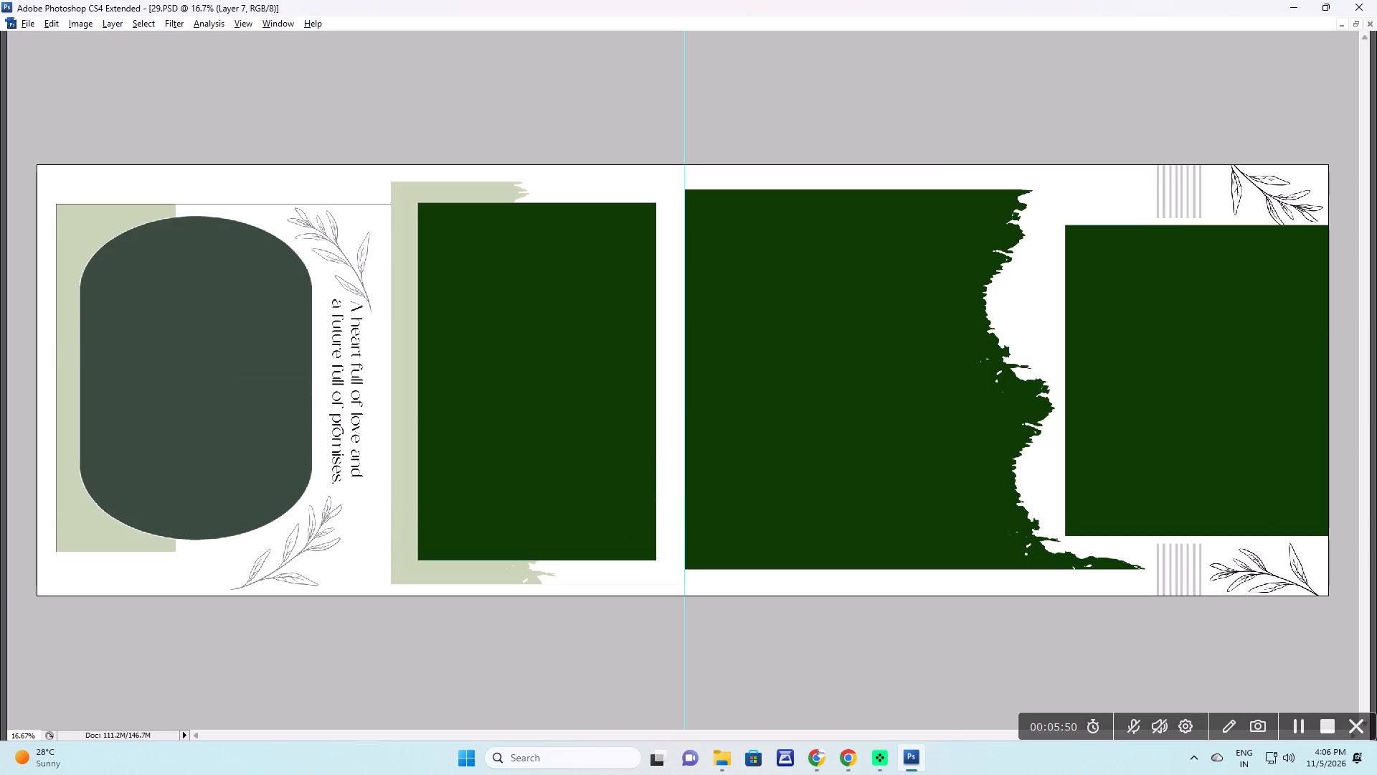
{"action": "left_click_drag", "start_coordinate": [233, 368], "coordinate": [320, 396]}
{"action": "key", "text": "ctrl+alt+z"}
Preview the first bride photos, open 364A0002.JPG from the ring ceremony folder in Photoshop, copy the whole image and close it.
{"action": "right_click_drag", "start_coordinate": [194, 308], "coordinate": [203, 313]}
{"action": "left_click", "coordinate": [216, 321]}
{"action": "key", "text": "alt+Tab"}
{"action": "key", "text": "alt+Tab"}
{"action": "key", "text": "alt+Tab"}
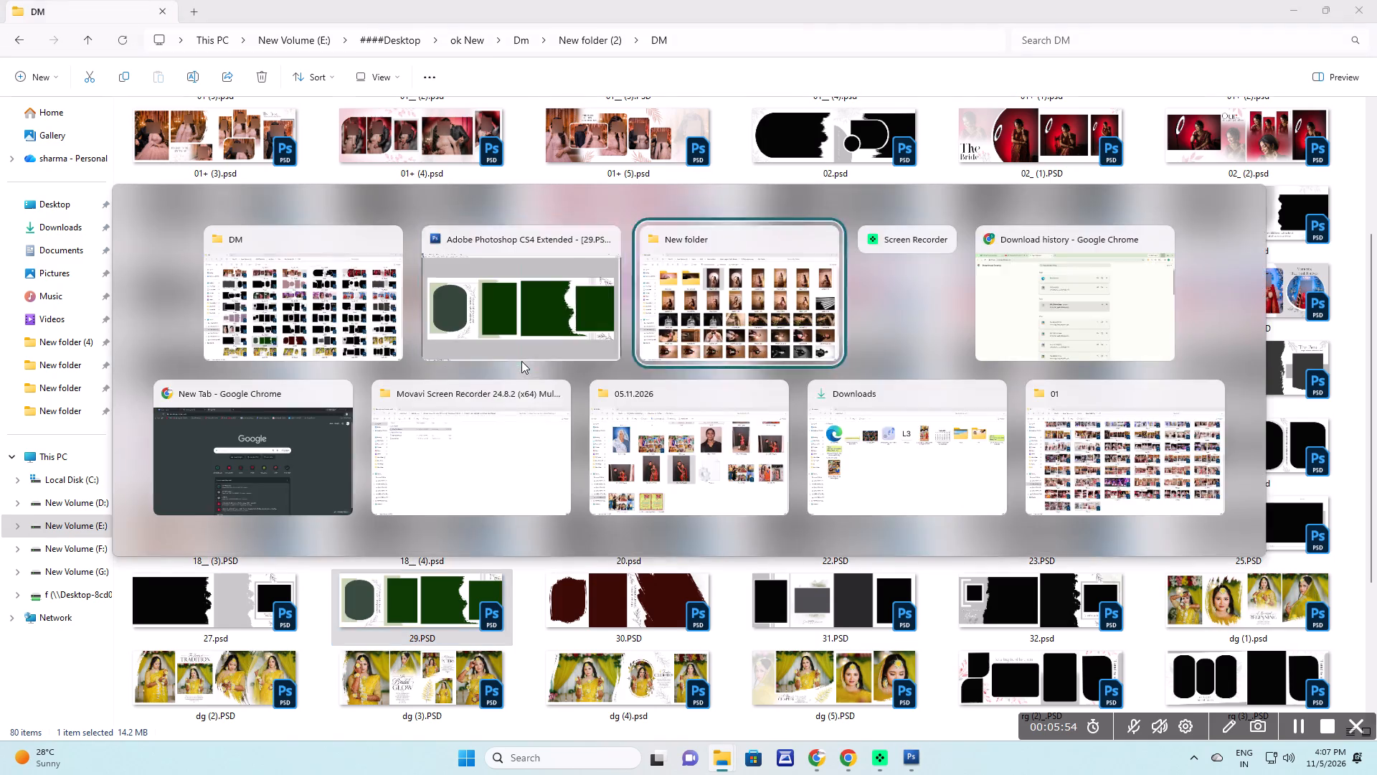
{"action": "left_click", "coordinate": [481, 195]}
{"action": "double_click", "coordinate": [640, 199]}
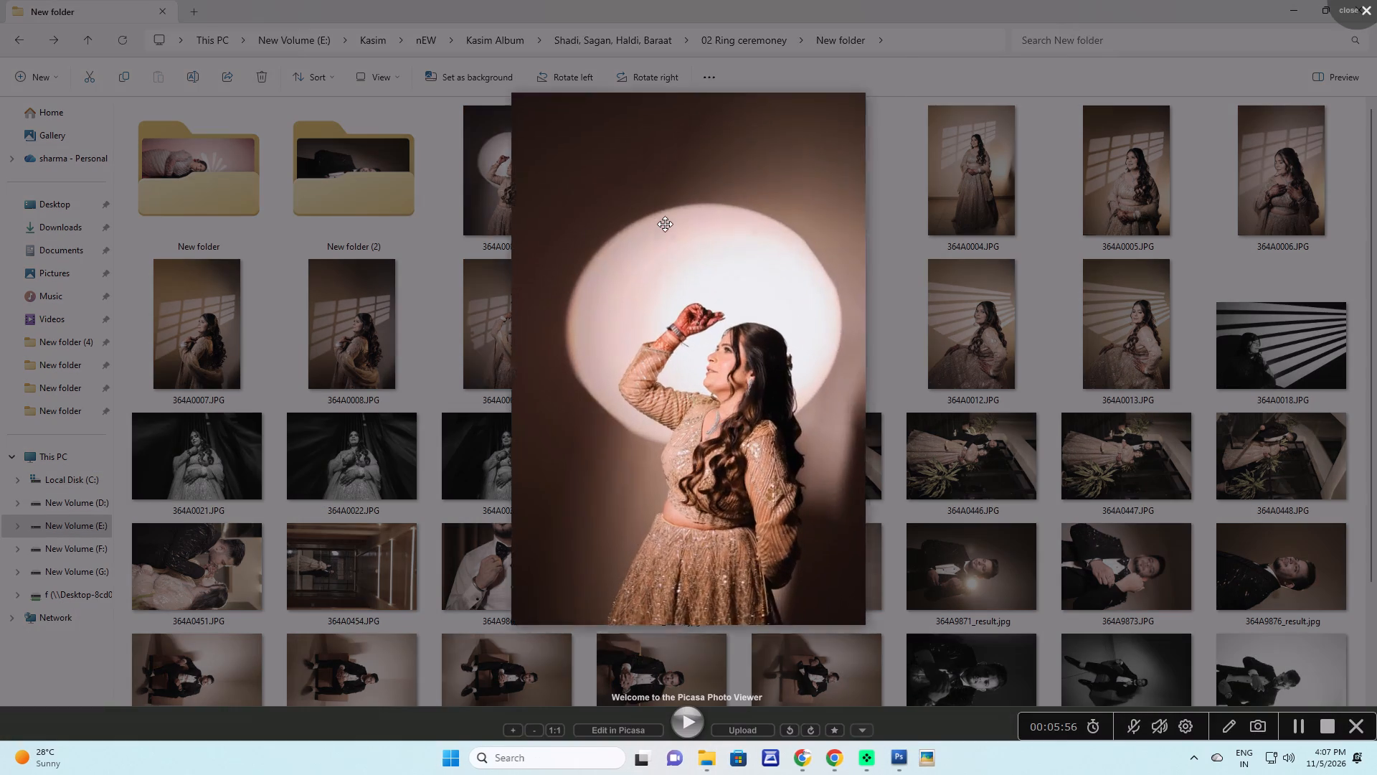
{"action": "key", "text": "Left"}
{"action": "key", "text": "Escape"}
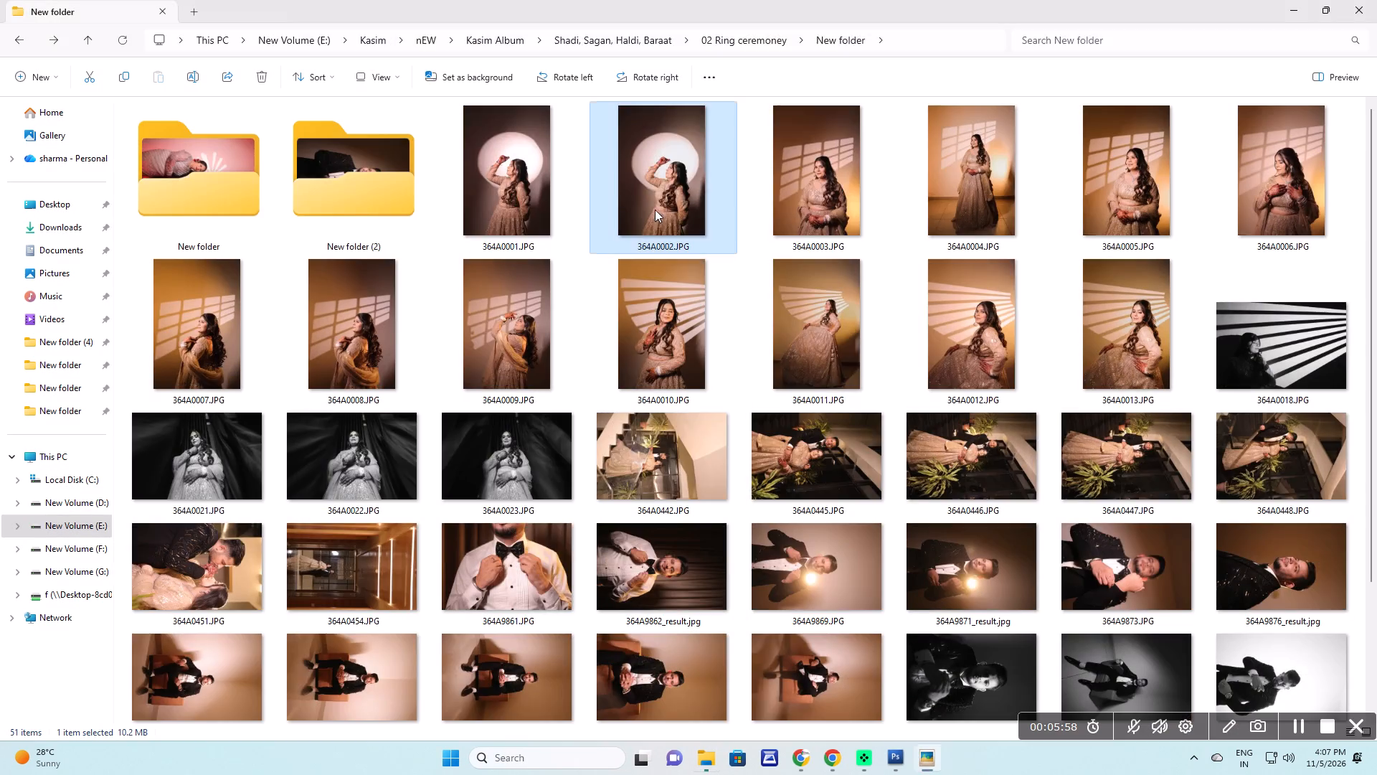
{"action": "left_click_drag", "start_coordinate": [661, 189], "coordinate": [393, 445]}
{"action": "key", "text": "alt+Tab"}
{"action": "key", "text": "alt+Tab"}
{"action": "key", "text": "alt+Tab"}
{"action": "key", "text": "ctrl+a"}
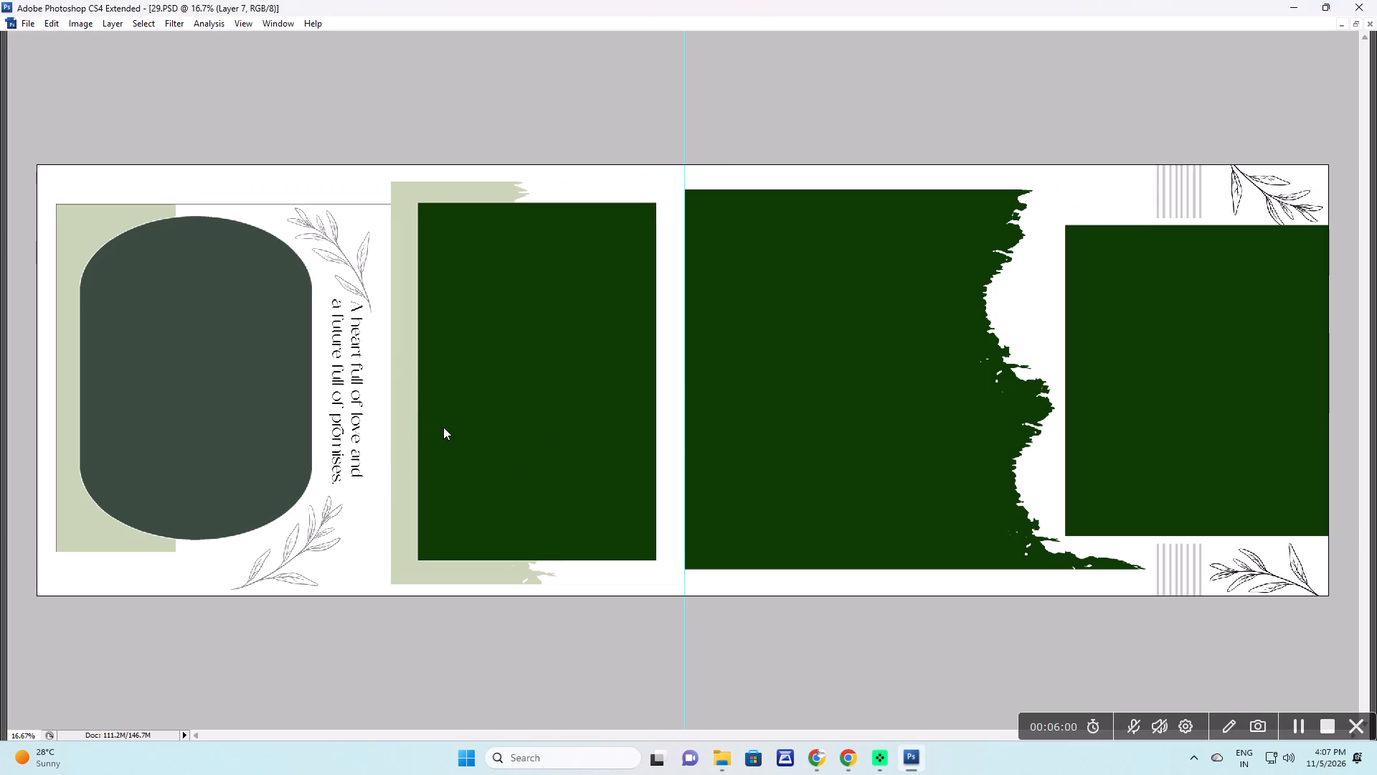
{"action": "key", "text": "ctrl+c"}
{"action": "key", "text": "ctrl+w"}
Paste the raised-hand bride photo above the dark rounded placeholder and clip it to that shape.
{"action": "key", "text": "v"}
{"action": "right_click_drag", "start_coordinate": [200, 327], "coordinate": [212, 332]}
{"action": "left_click", "coordinate": [237, 343]}
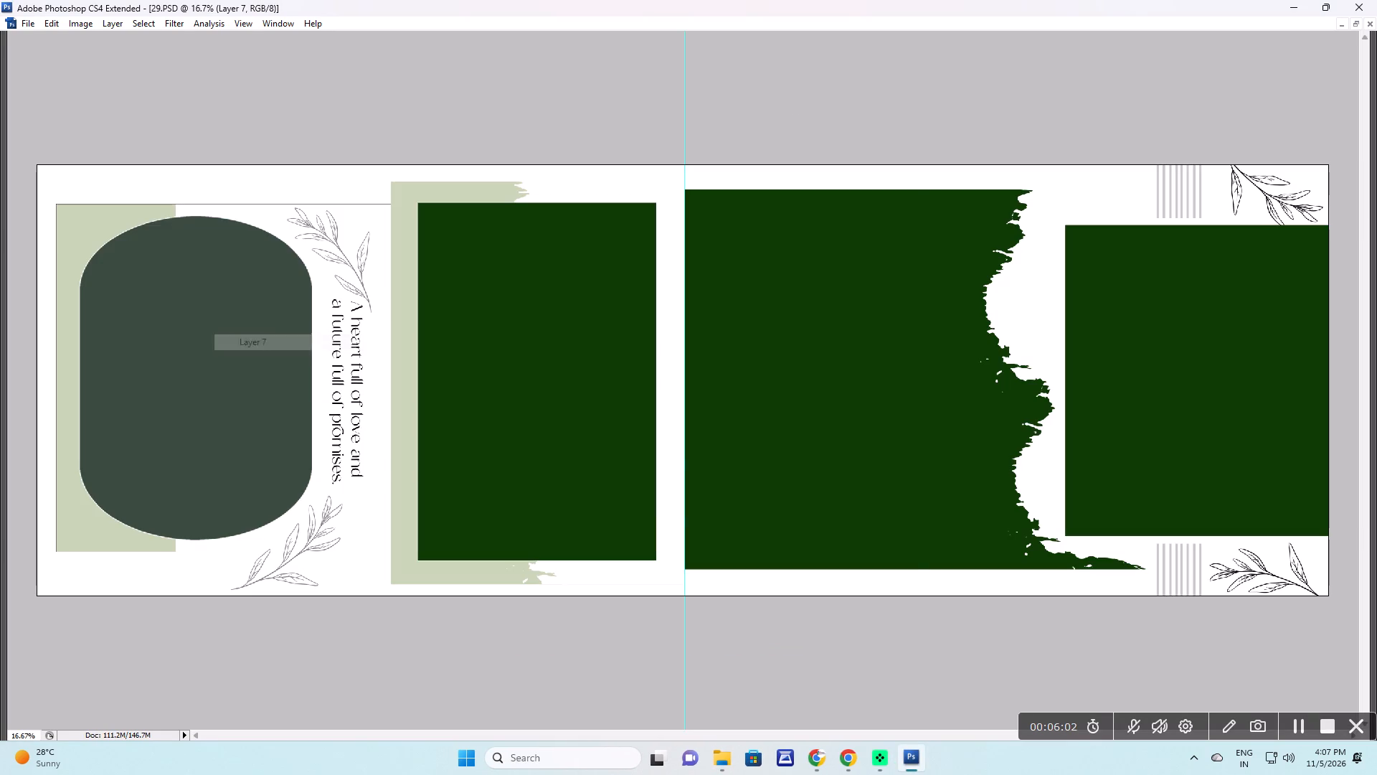
{"action": "key", "text": "ctrl+v"}
{"action": "key", "text": "ctrl+g"}
Scale and position the clipped photo so the bride and the light circle behind her fill the rounded frame.
{"action": "key", "text": "ctrl+t"}
{"action": "left_click_drag", "start_coordinate": [700, 443], "coordinate": [266, 290], "text": "ctrl"}
{"action": "left_click_drag", "start_coordinate": [324, 225], "coordinate": [277, 314]}
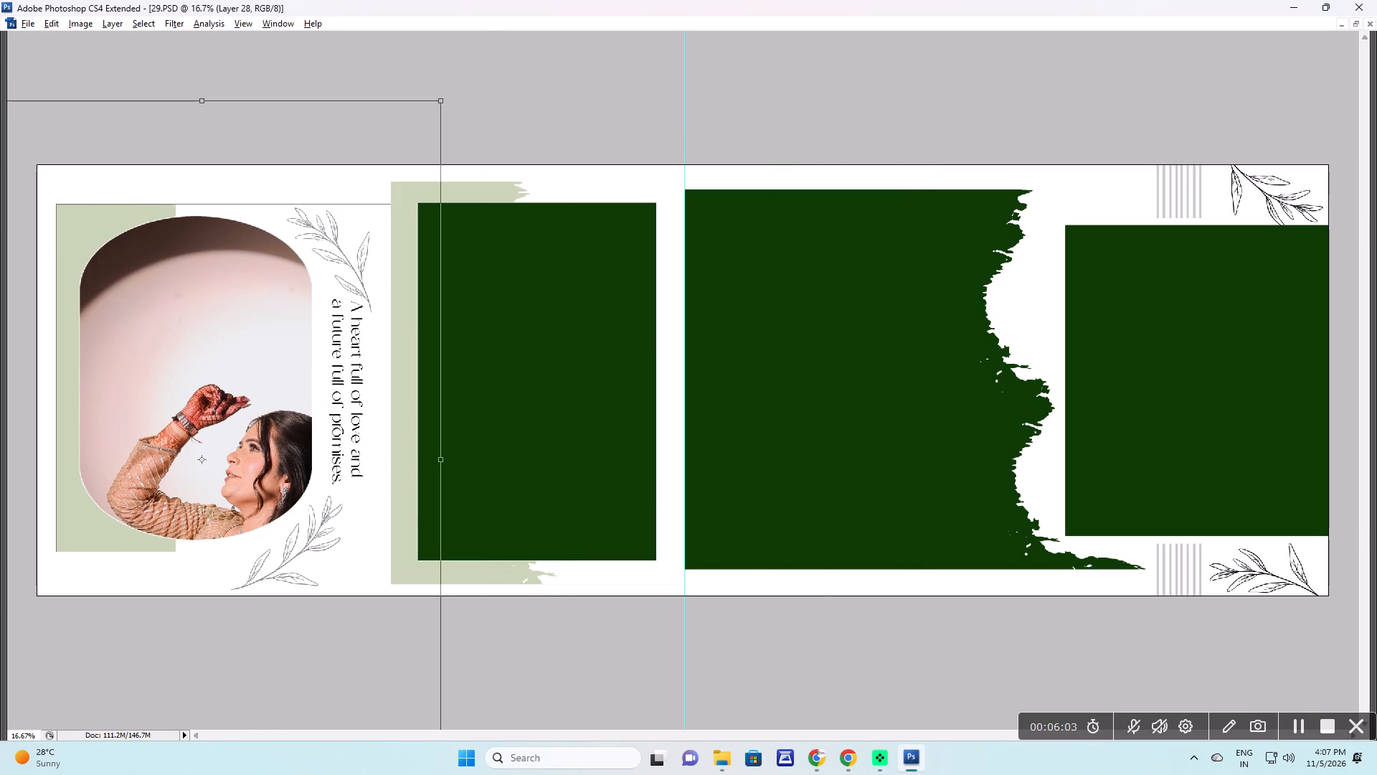
{"action": "left_click_drag", "start_coordinate": [441, 103], "coordinate": [352, 290], "text": "alt+shift"}
{"action": "left_click_drag", "start_coordinate": [314, 363], "coordinate": [303, 262]}
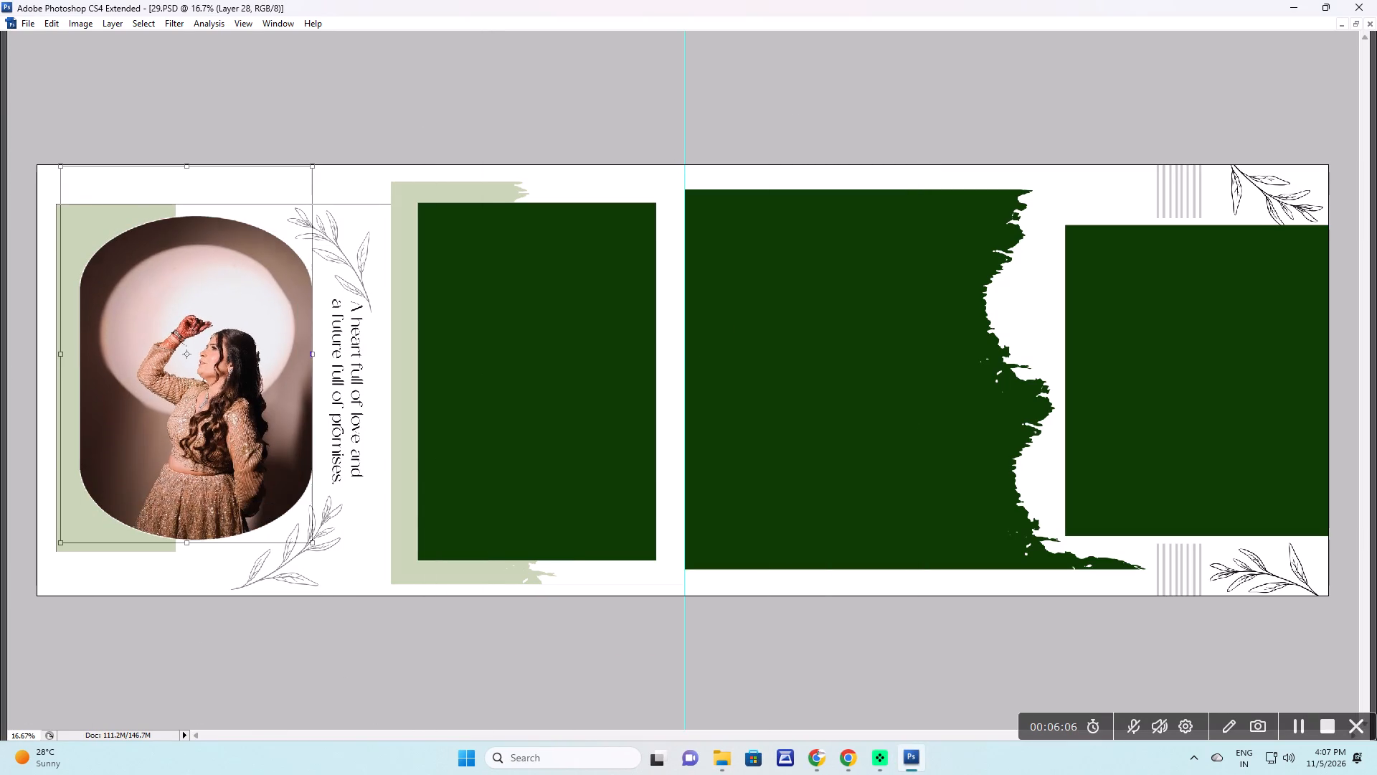
{"action": "left_click_drag", "start_coordinate": [303, 262], "coordinate": [304, 271]}
{"action": "key", "text": "Return"}
Open bride photo 364A0003.JPG in Photoshop, copy the whole image and close it.
{"action": "key", "text": "v"}
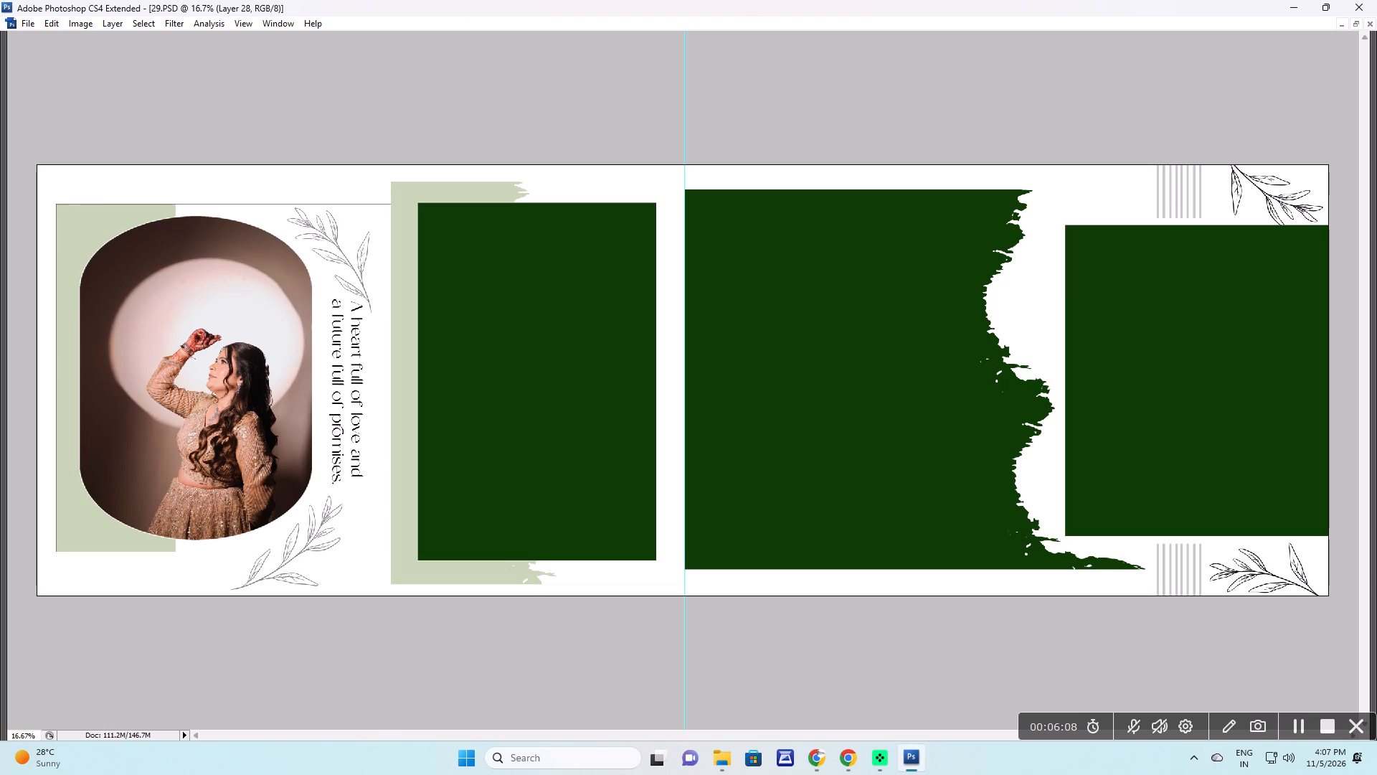
{"action": "right_click_drag", "start_coordinate": [537, 318], "coordinate": [546, 321]}
{"action": "left_click", "coordinate": [568, 334]}
{"action": "key", "text": "alt+Tab"}
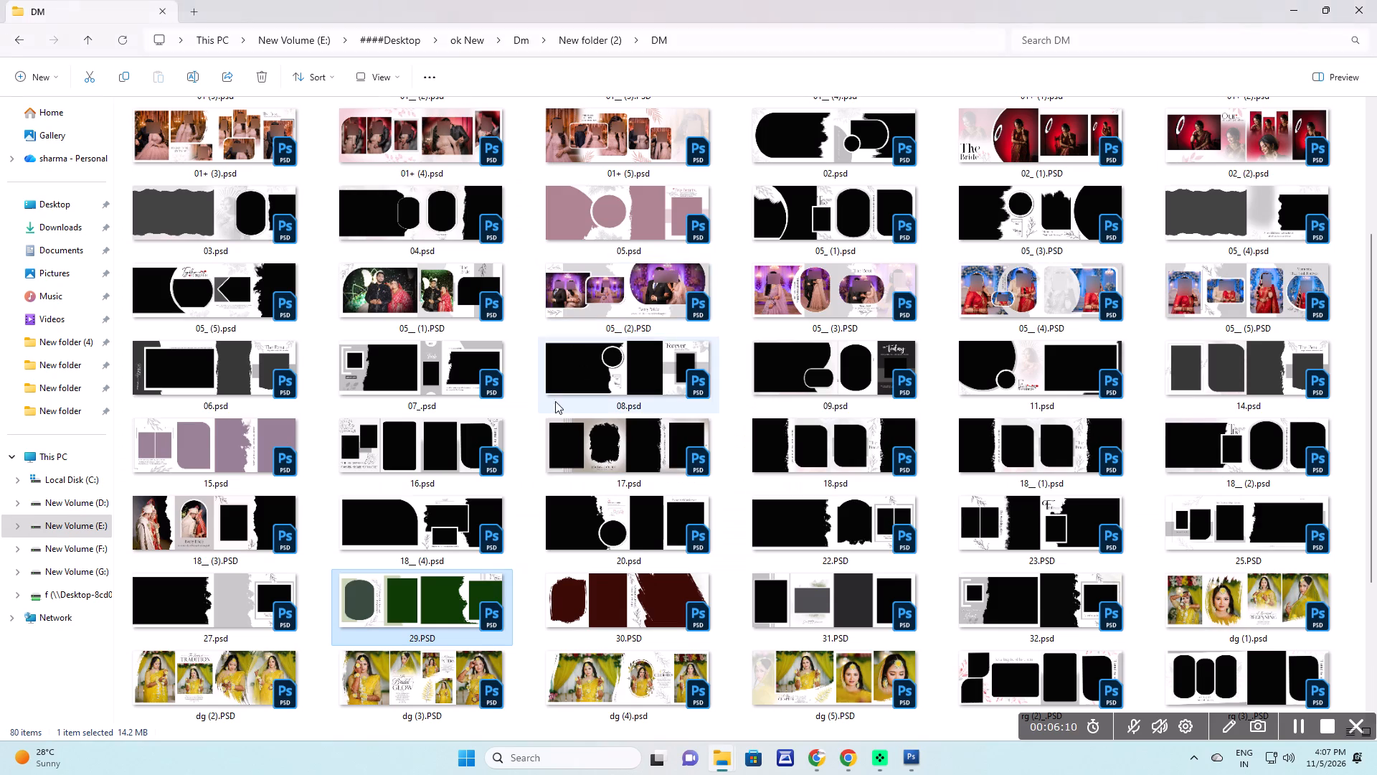
{"action": "key", "text": "alt+Tab"}
{"action": "key", "text": "alt+Tab"}
{"action": "left_click_drag", "start_coordinate": [821, 188], "coordinate": [840, 220]}
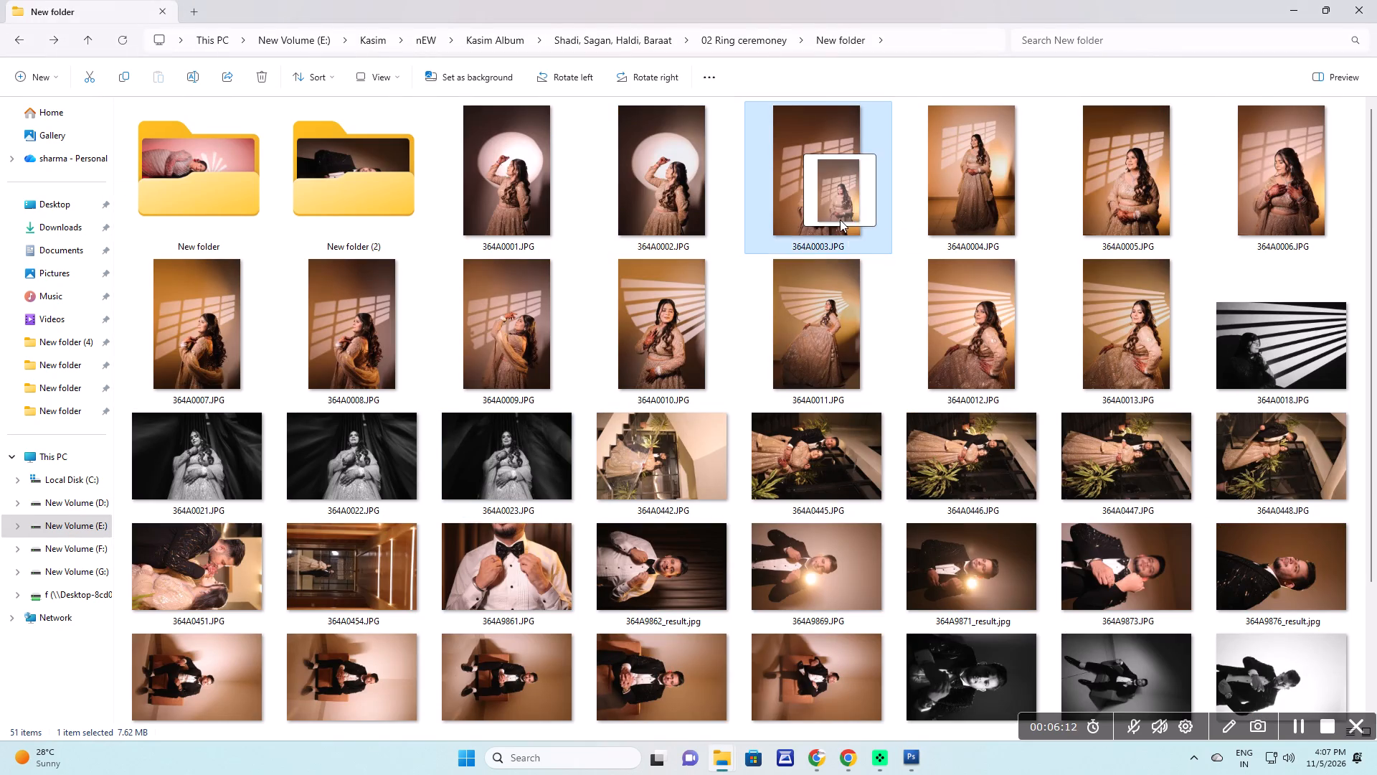
{"action": "left_click_drag", "start_coordinate": [840, 220], "coordinate": [894, 389]}
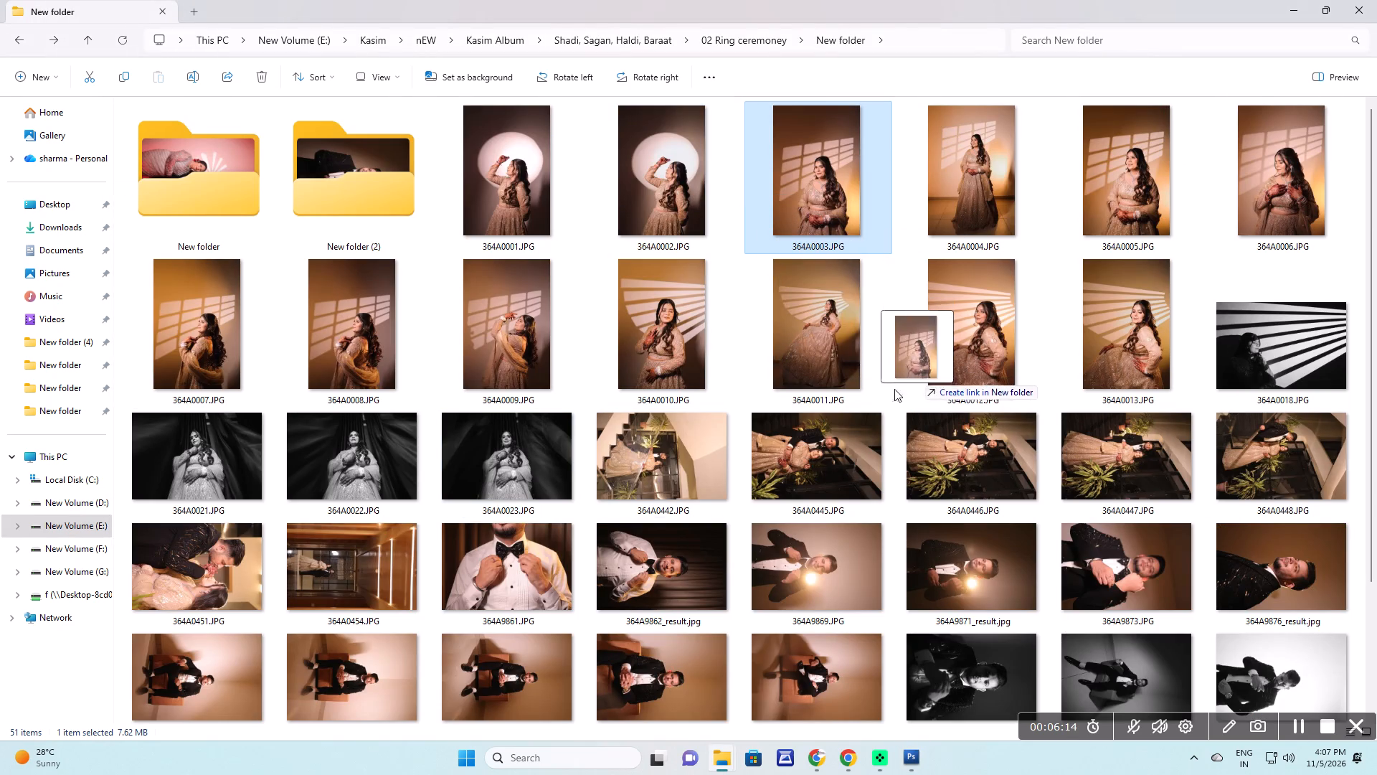
{"action": "left_click_drag", "start_coordinate": [894, 389], "coordinate": [781, 465]}
{"action": "key", "text": "alt+Tab"}
{"action": "key", "text": "alt+Tab"}
{"action": "key", "text": "alt+Tab"}
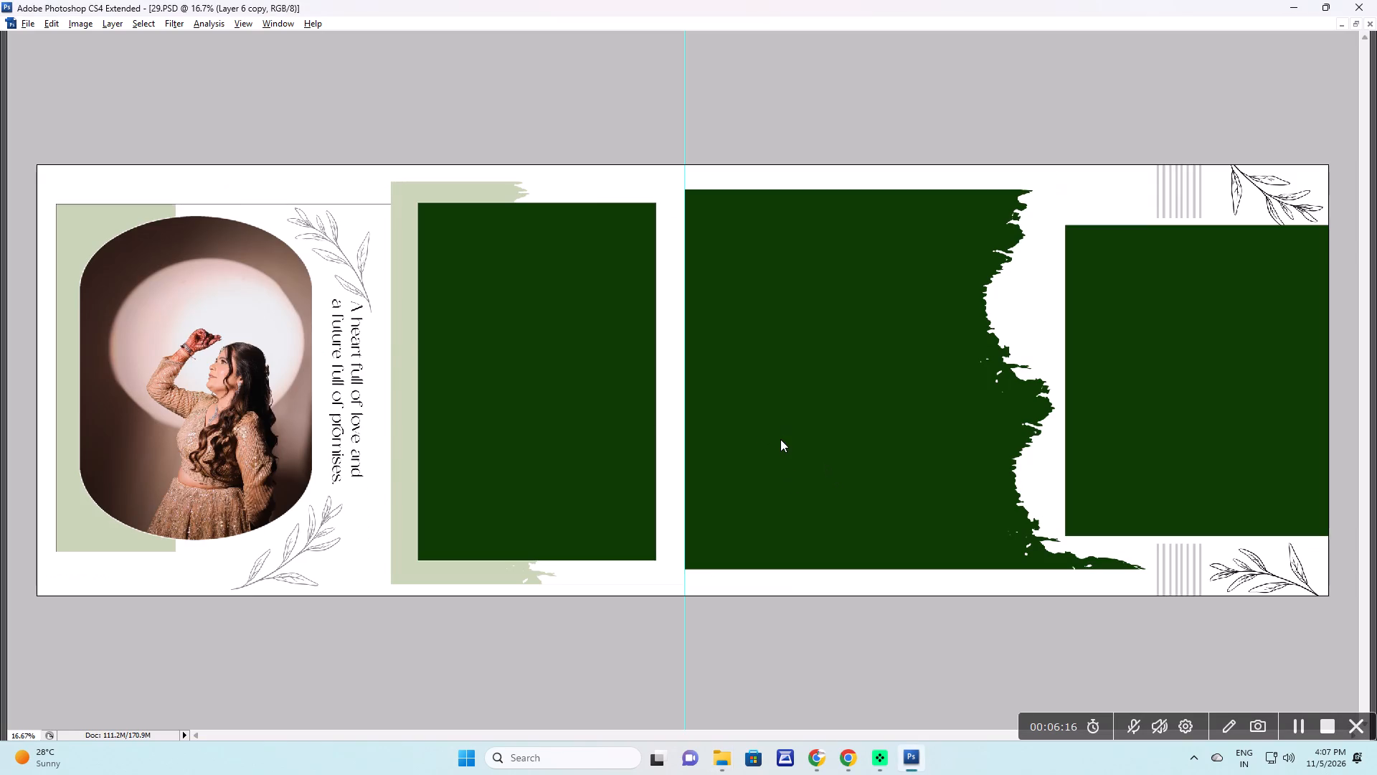
{"action": "key", "text": "ctrl+a"}
{"action": "key", "text": "ctrl+c"}
{"action": "key", "text": "ctrl+w"}
Paste the photo above the tall green rectangle beside the vertical text and clip it to that shape.
{"action": "key", "text": "v"}
{"action": "right_click_drag", "start_coordinate": [529, 314], "coordinate": [545, 321]}
{"action": "left_click", "coordinate": [557, 327]}
{"action": "key", "text": "ctrl+v"}
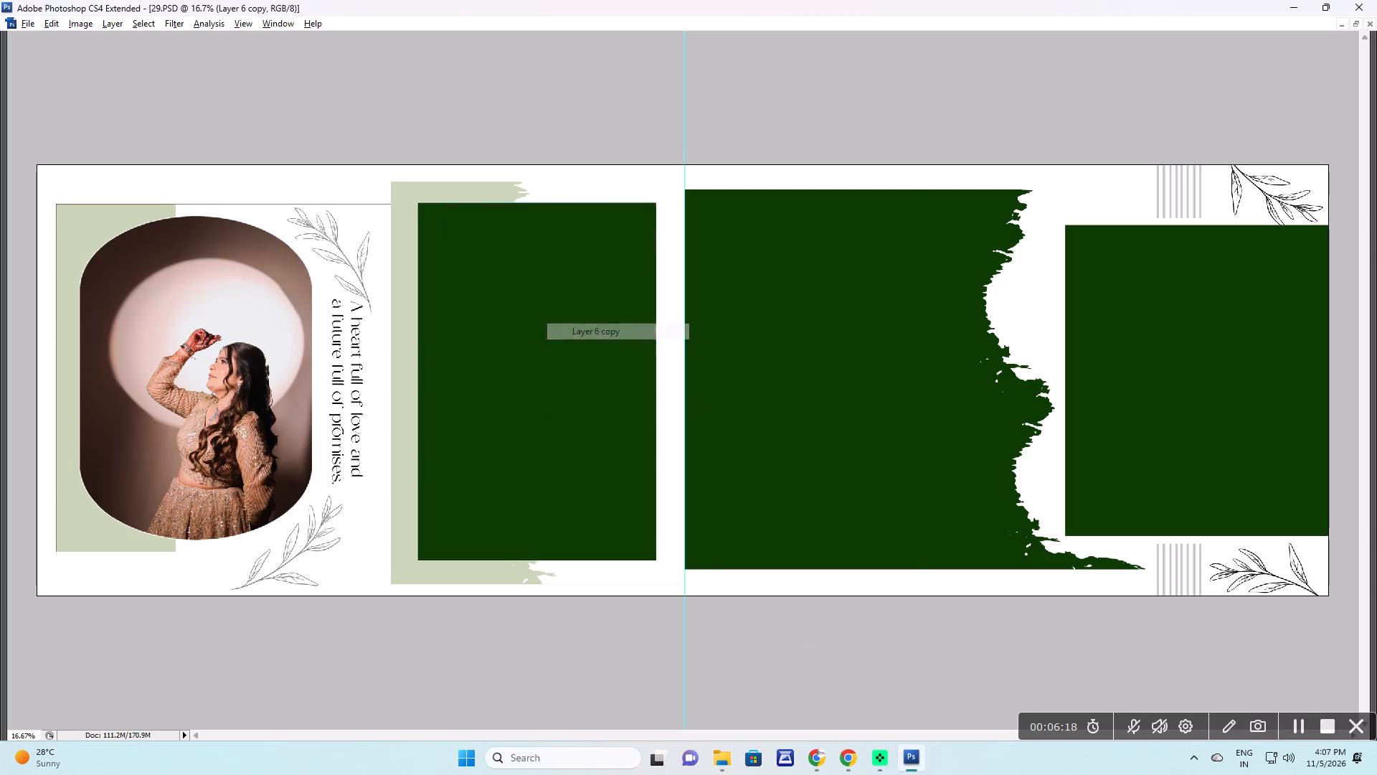
{"action": "key", "text": "ctrl+g"}
Scale and position the clipped photo so the bride down to her clasped hands and the window shadows fill the tall rectangle.
{"action": "key", "text": "ctrl+t"}
{"action": "key", "text": "ctrl+Return"}
{"action": "key", "text": "ctrl+alt+z"}
{"action": "key", "text": "ctrl+t"}
{"action": "left_click_drag", "start_coordinate": [668, 406], "coordinate": [479, 305], "text": "ctrl"}
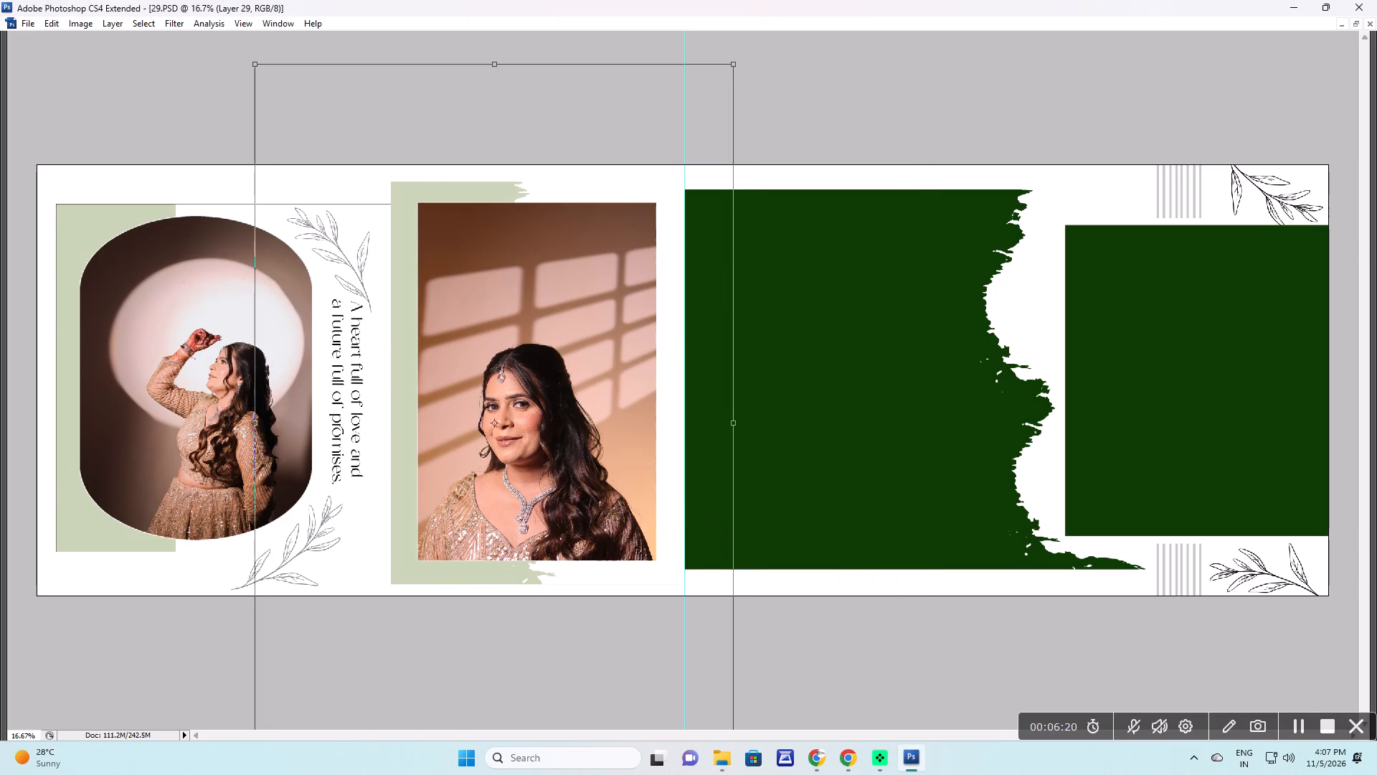
{"action": "left_click_drag", "start_coordinate": [730, 67], "coordinate": [643, 236], "text": "alt+shift"}
{"action": "left_click_drag", "start_coordinate": [588, 288], "coordinate": [622, 222]}
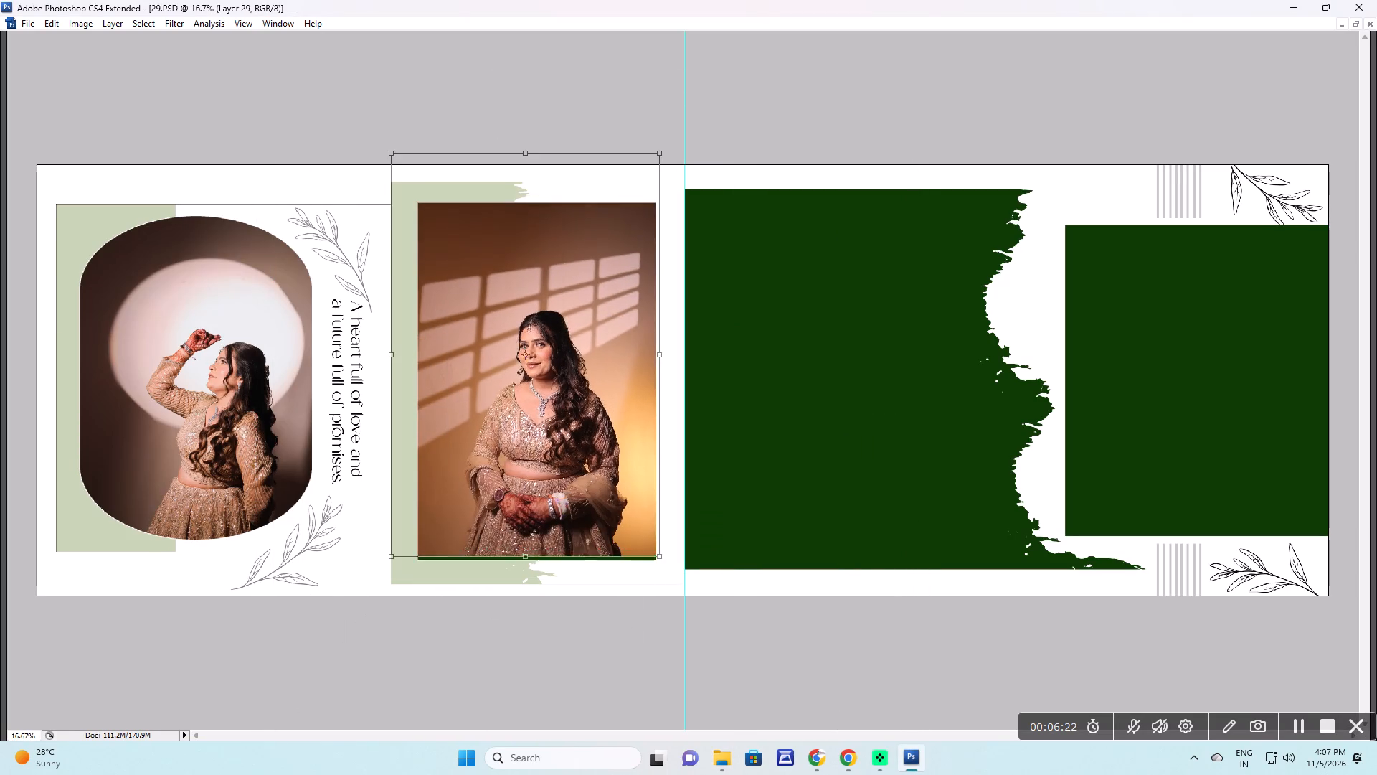
{"action": "left_click_drag", "start_coordinate": [622, 222], "coordinate": [618, 229]}
{"action": "left_click_drag", "start_coordinate": [389, 163], "coordinate": [374, 140], "text": "shift"}
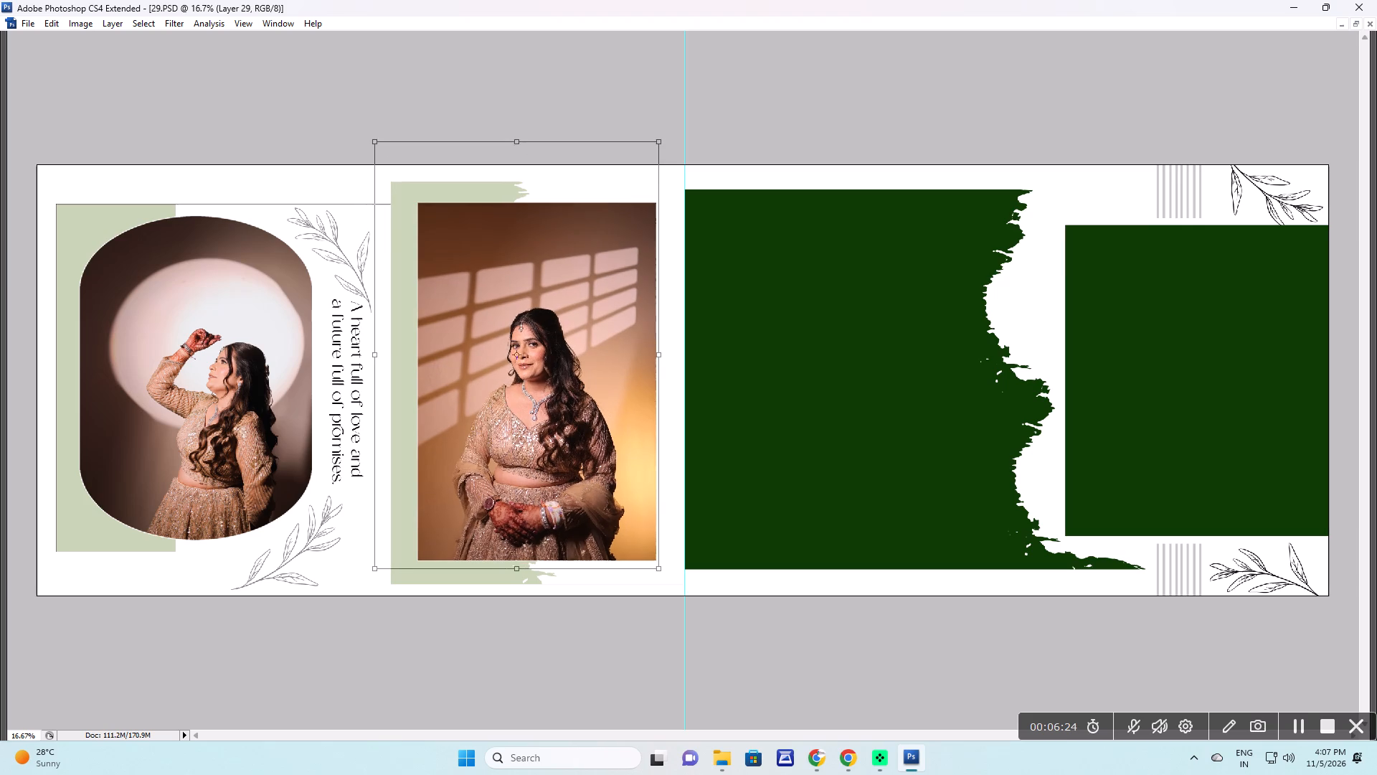
{"action": "key", "text": "Return"}
Open bride photo 364A0005.JPG in Photoshop, copy the whole image and close it.
{"action": "key", "text": "alt+Tab"}
{"action": "key", "text": "alt+Tab"}
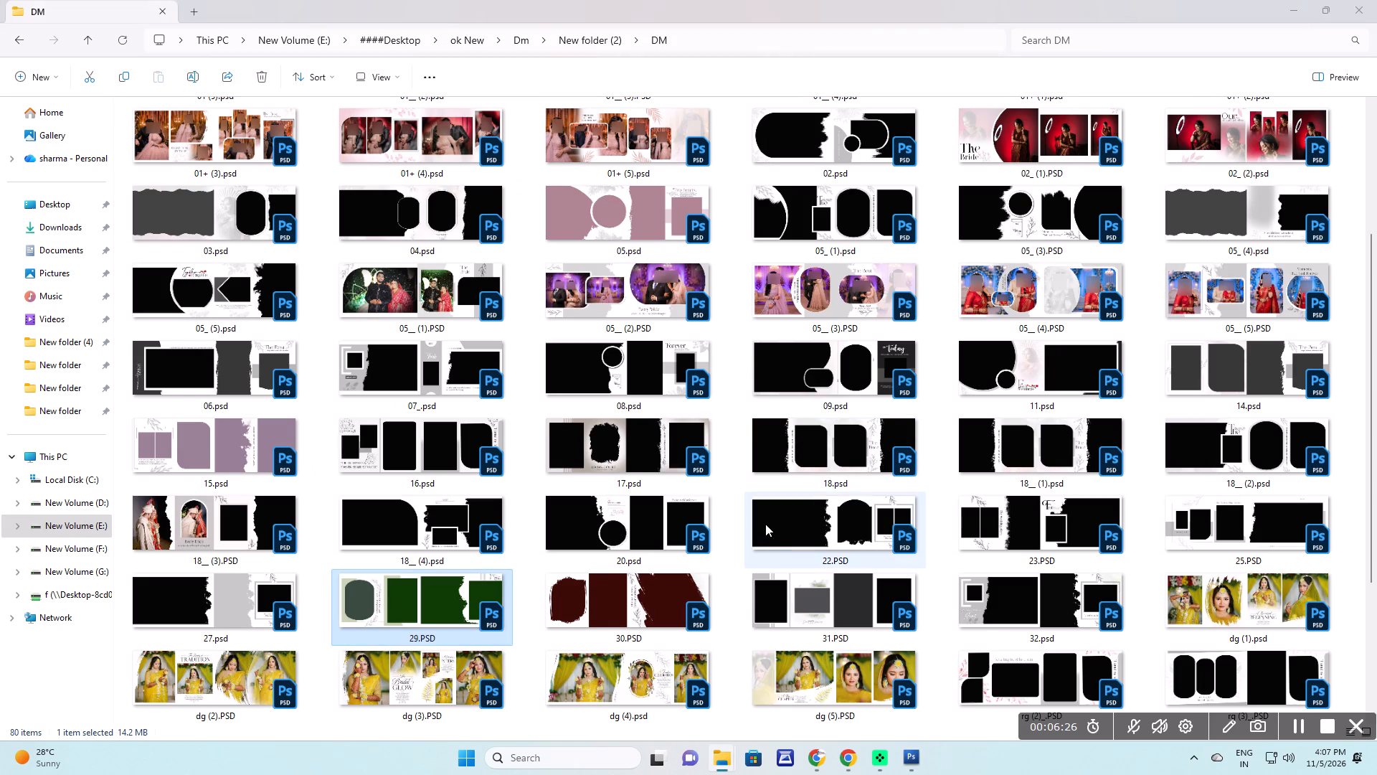
{"action": "key", "text": "alt+Tab"}
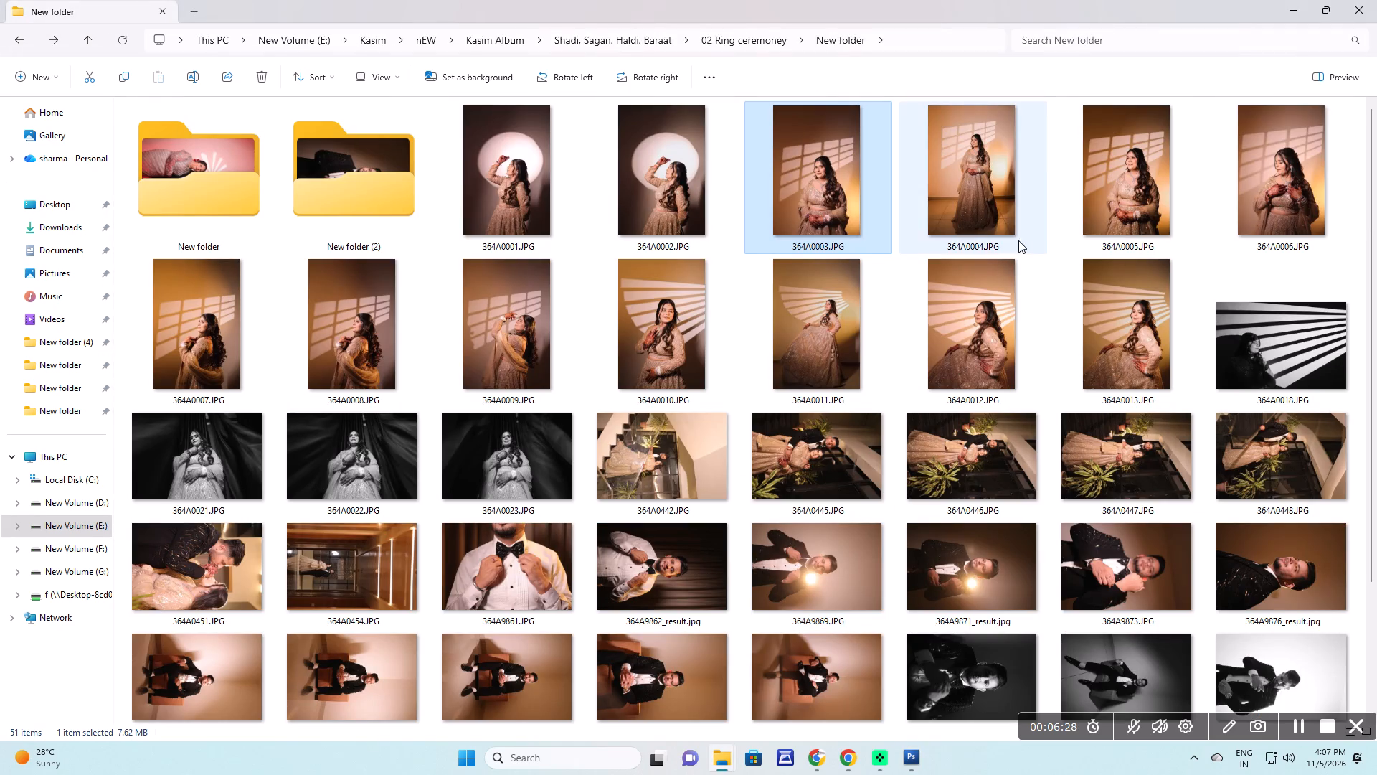
{"action": "left_click_drag", "start_coordinate": [1137, 202], "coordinate": [1153, 227]}
{"action": "key", "text": "alt+Tab"}
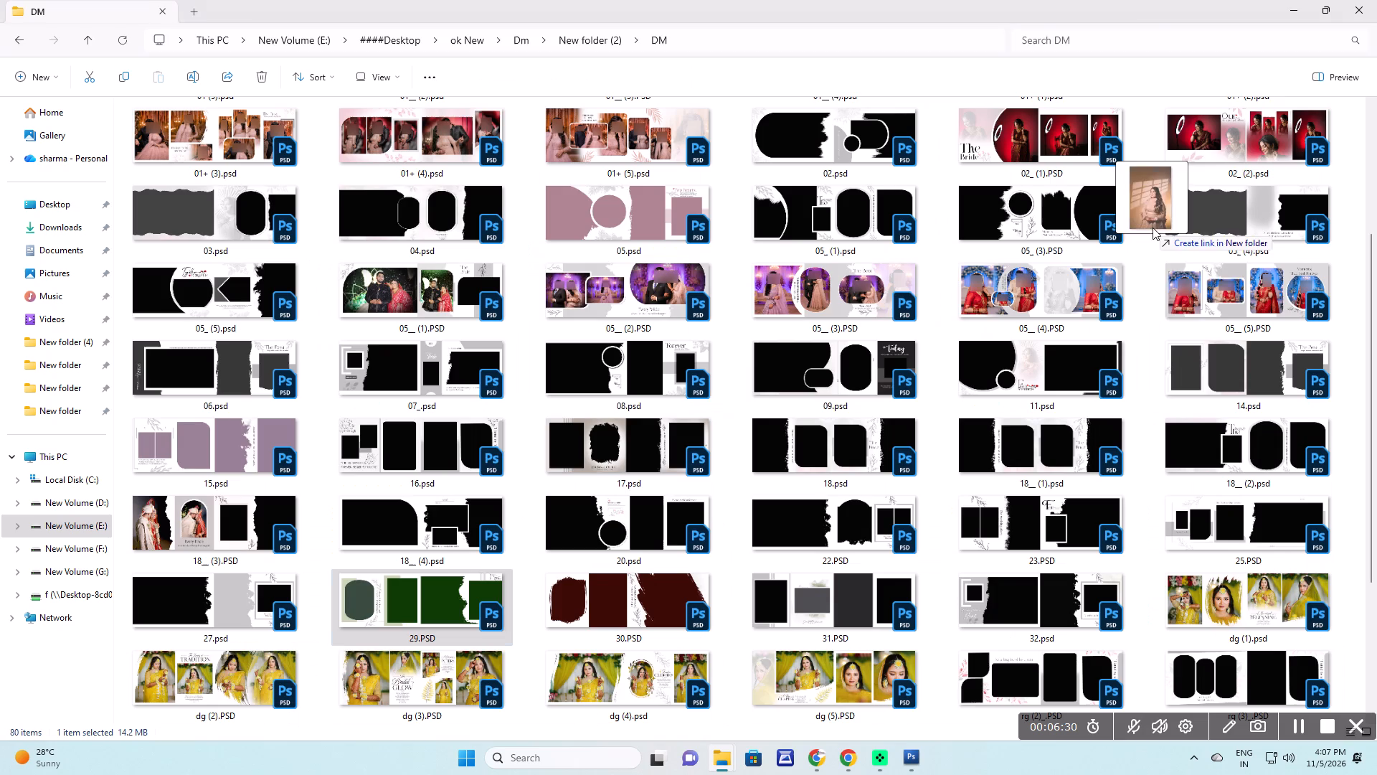
{"action": "left_click_drag", "start_coordinate": [1153, 227], "coordinate": [793, 417]}
{"action": "key", "text": "alt+Tab"}
{"action": "key", "text": "alt+Tab"}
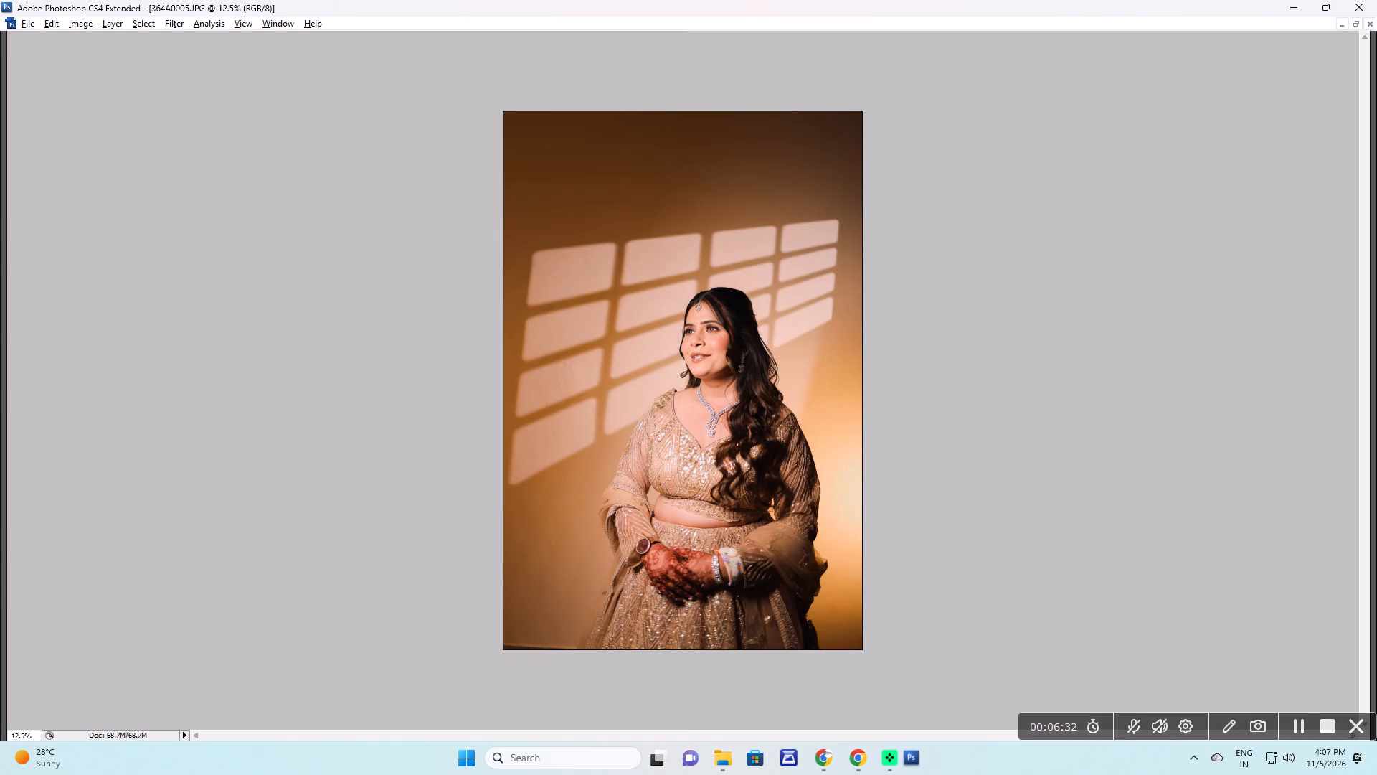
{"action": "key", "text": "ctrl+a"}
{"action": "key", "text": "ctrl+c"}
{"action": "key", "text": "ctrl+w"}
Paste the photo above the green rectangle at the spread's right edge, move it over that shape and clip it.
{"action": "right_click_drag", "start_coordinate": [1193, 377], "coordinate": [1201, 379]}
{"action": "left_click", "coordinate": [1216, 385]}
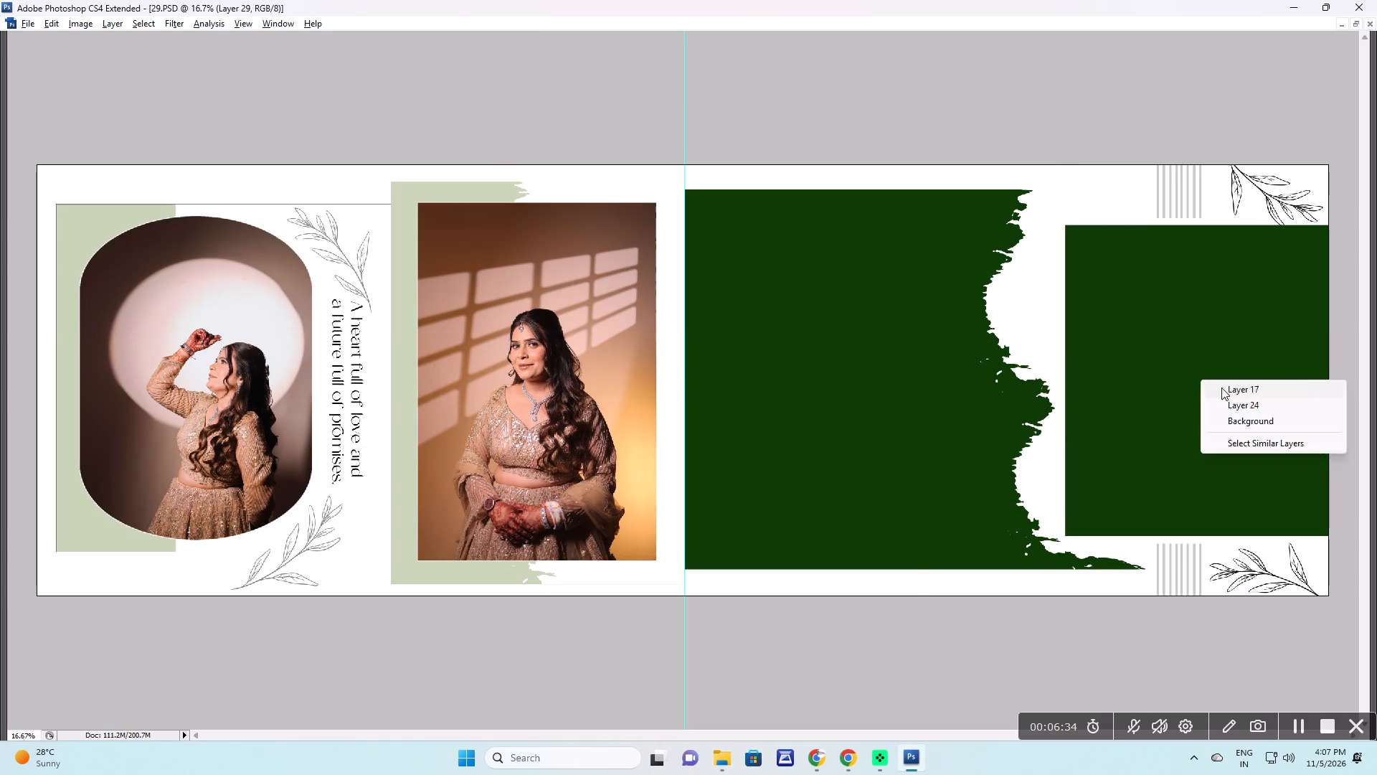
{"action": "key", "text": "ctrl+v"}
{"action": "key", "text": "v"}
{"action": "left_click_drag", "start_coordinate": [807, 489], "coordinate": [1244, 354]}
{"action": "key", "text": "ctrl+t"}
{"action": "key", "text": "ctrl+Return"}
{"action": "key", "text": "ctrl+g"}
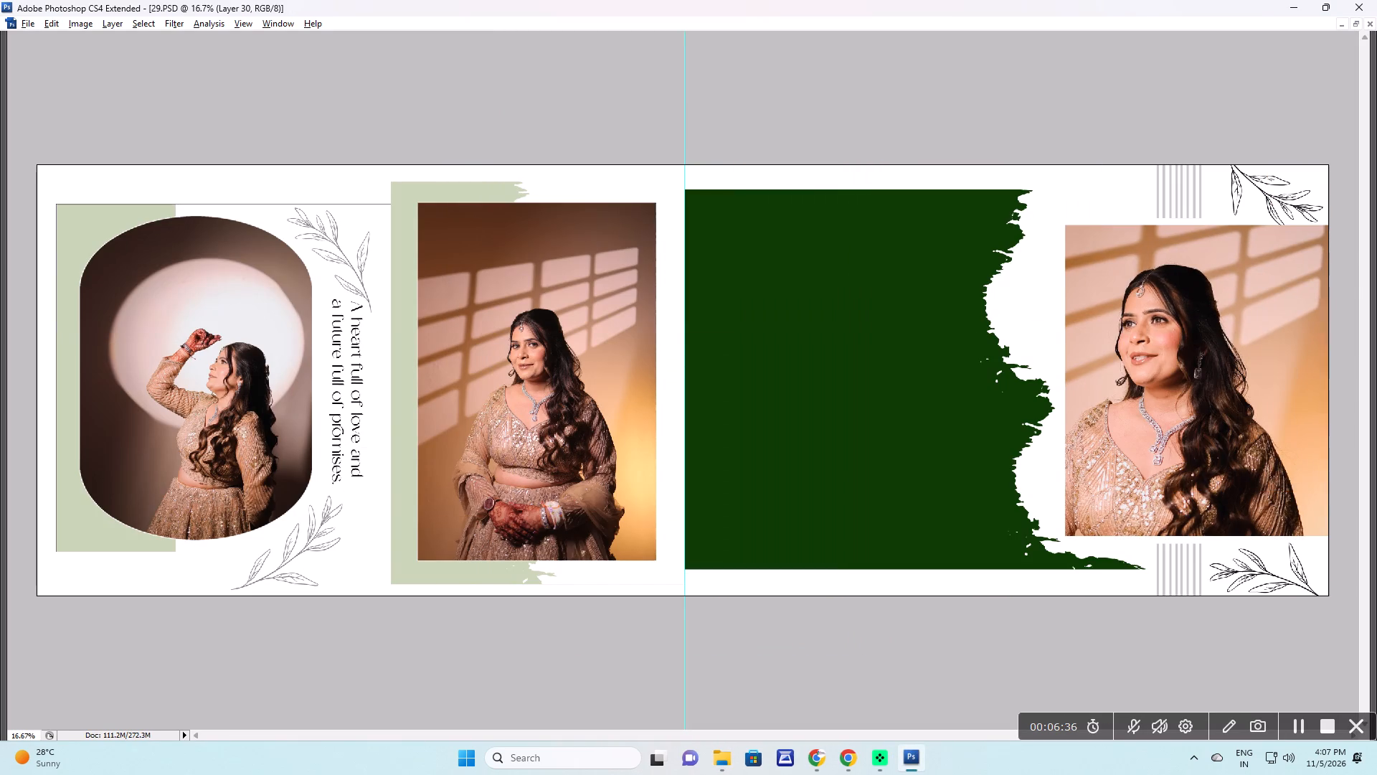
Scale and position the clipped photo so the bride down to her clasped hands fills the frame at the spread's right edge.
{"action": "key", "text": "ctrl+t"}
{"action": "key", "text": "space"}
{"action": "right_click_drag", "start_coordinate": [1089, 276], "coordinate": [1109, 286]}
{"action": "left_click", "coordinate": [1128, 295]}
{"action": "left_click_drag", "start_coordinate": [863, 70], "coordinate": [863, 70], "text": "alt+shift"}
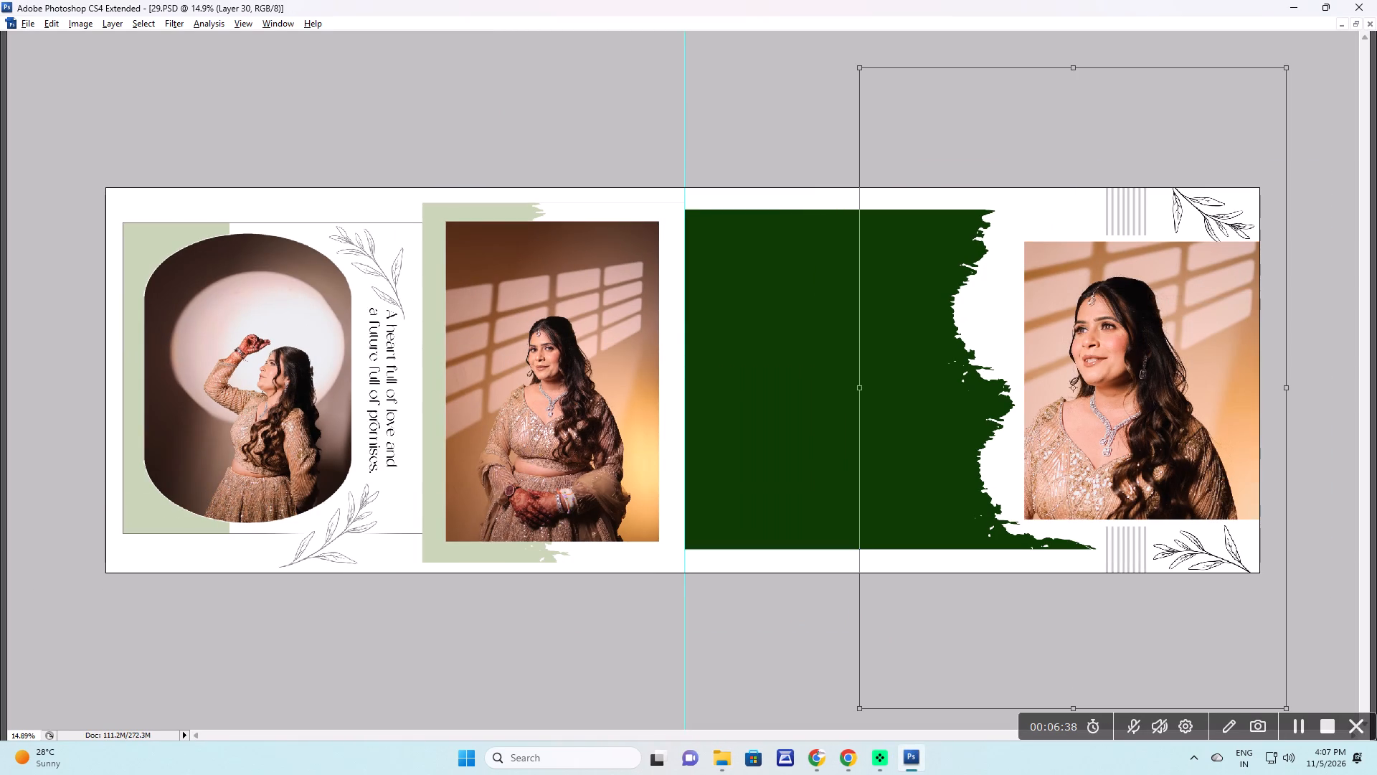
{"action": "left_click_drag", "start_coordinate": [863, 70], "coordinate": [947, 180], "text": "alt+shift"}
{"action": "left_click_drag", "start_coordinate": [1020, 306], "coordinate": [1082, 268]}
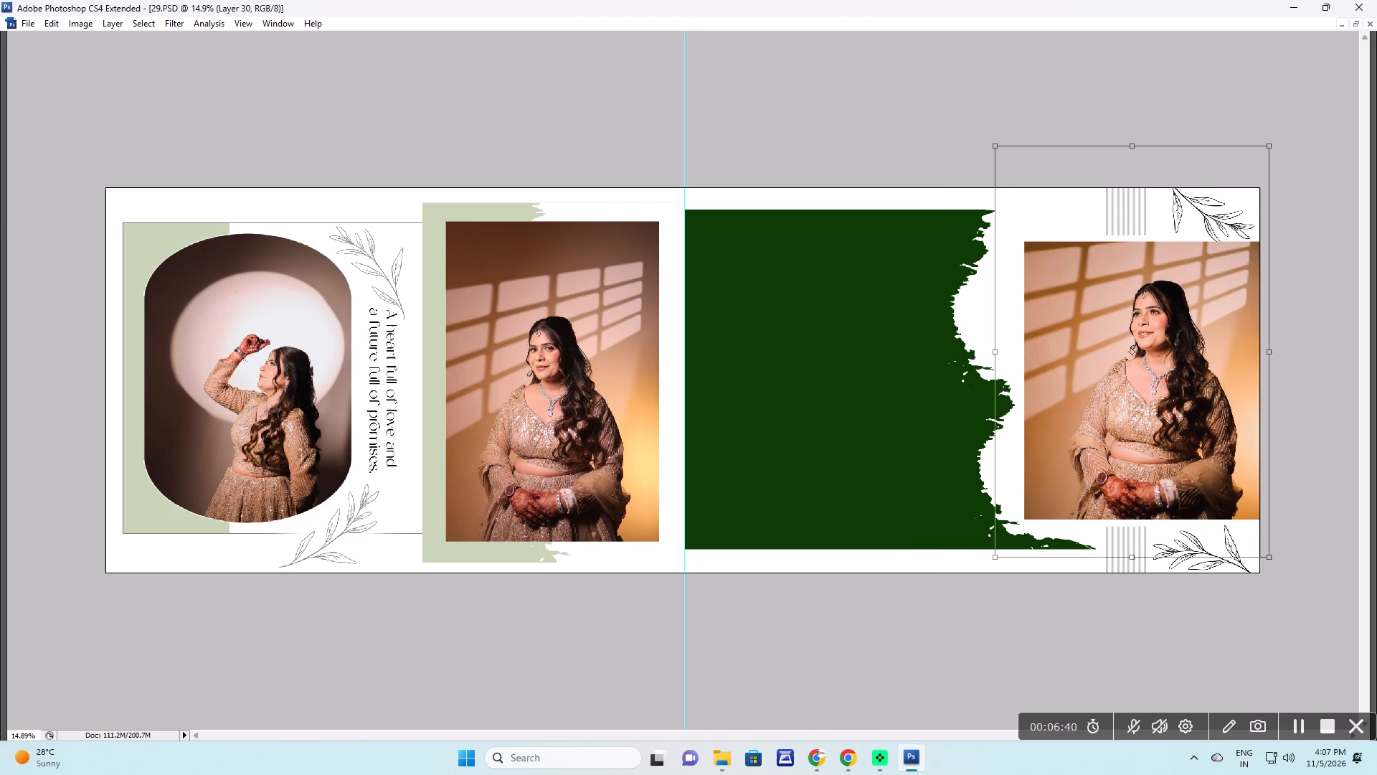
{"action": "left_click_drag", "start_coordinate": [963, 271], "coordinate": [957, 274]}
{"action": "key", "text": "Return"}
Select the large green brush shape's layer, then open bride photo 364A0006.JPG in Photoshop, copy the whole image and close it.
{"action": "right_click_drag", "start_coordinate": [843, 324], "coordinate": [861, 333]}
{"action": "left_click", "coordinate": [875, 342]}
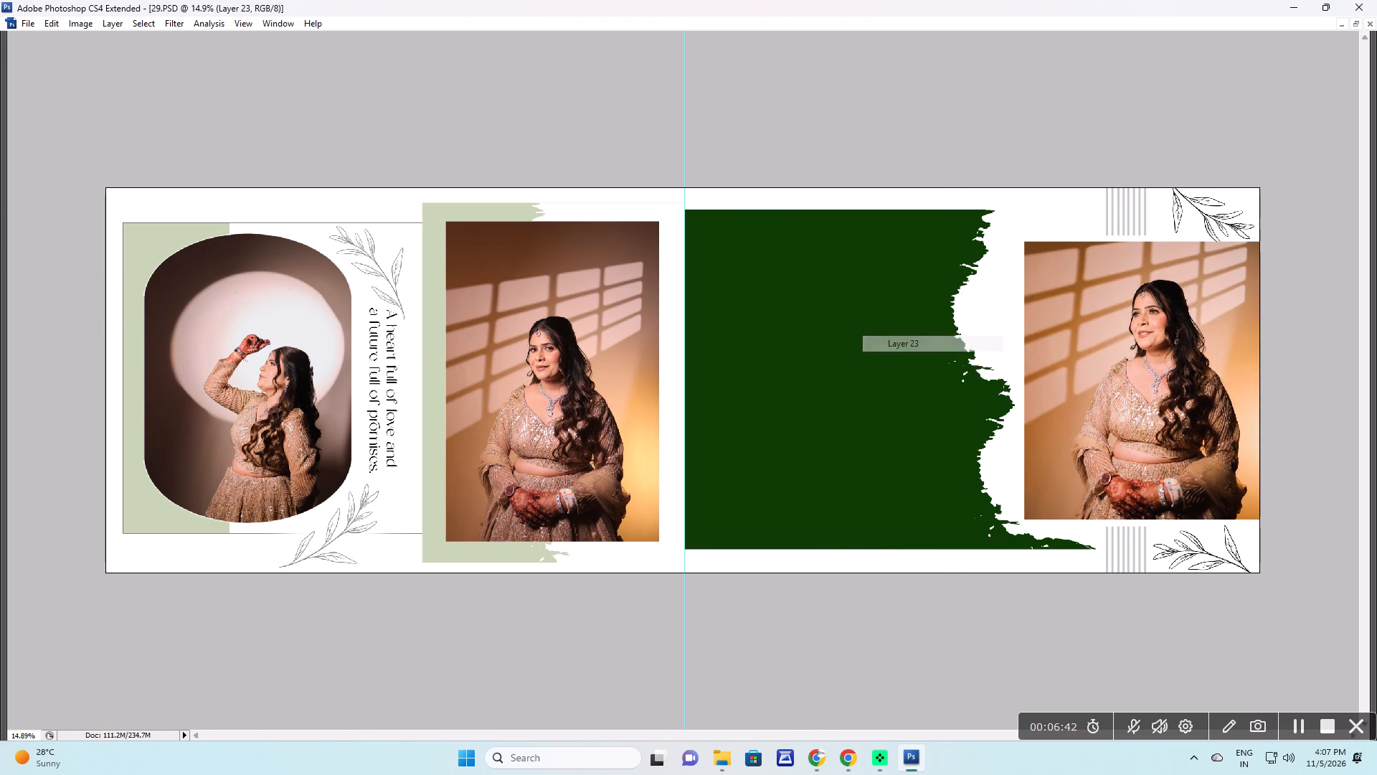
{"action": "key", "text": "alt+Tab"}
{"action": "key", "text": "alt+Tab"}
{"action": "key", "text": "alt+Tab"}
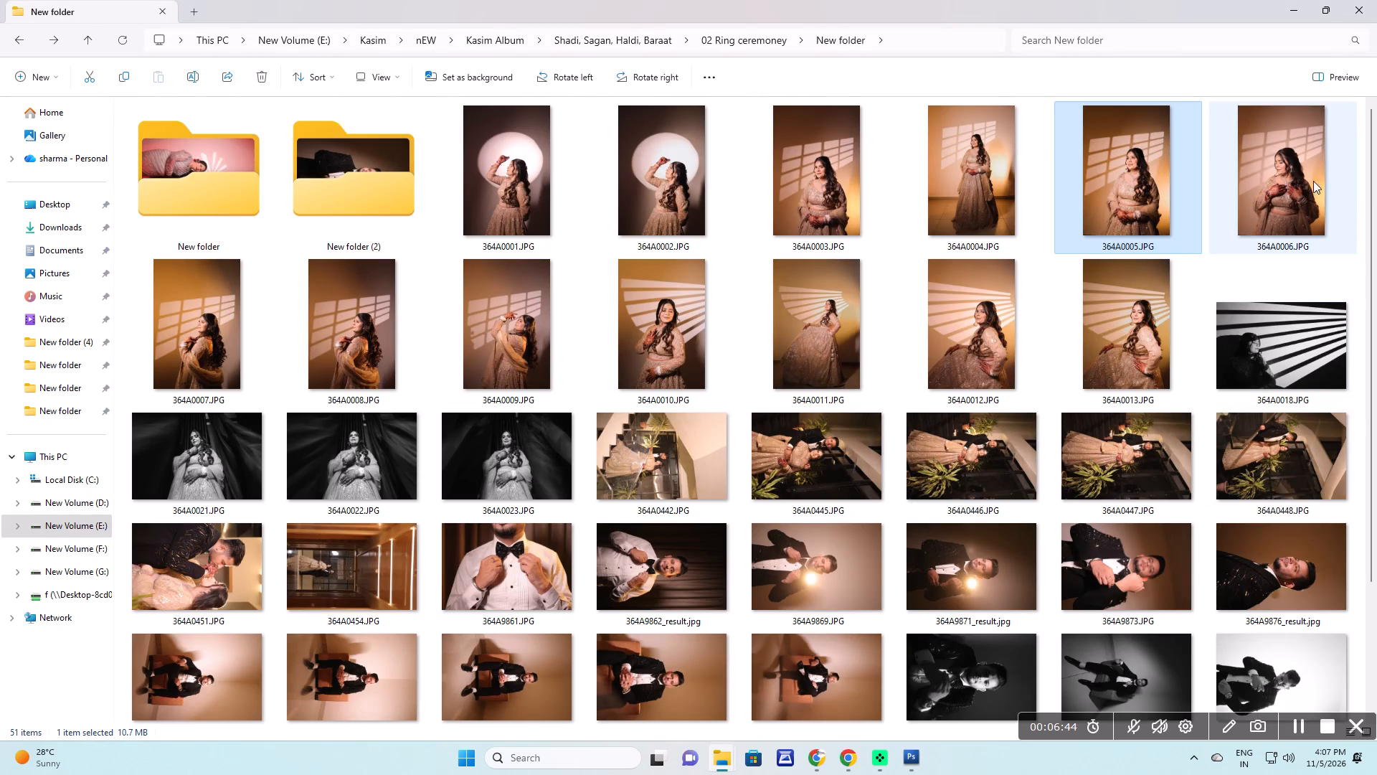
{"action": "left_click_drag", "start_coordinate": [1313, 181], "coordinate": [696, 450]}
{"action": "key", "text": "alt+Tab"}
{"action": "key", "text": "alt+Tab"}
{"action": "key", "text": "alt+Tab"}
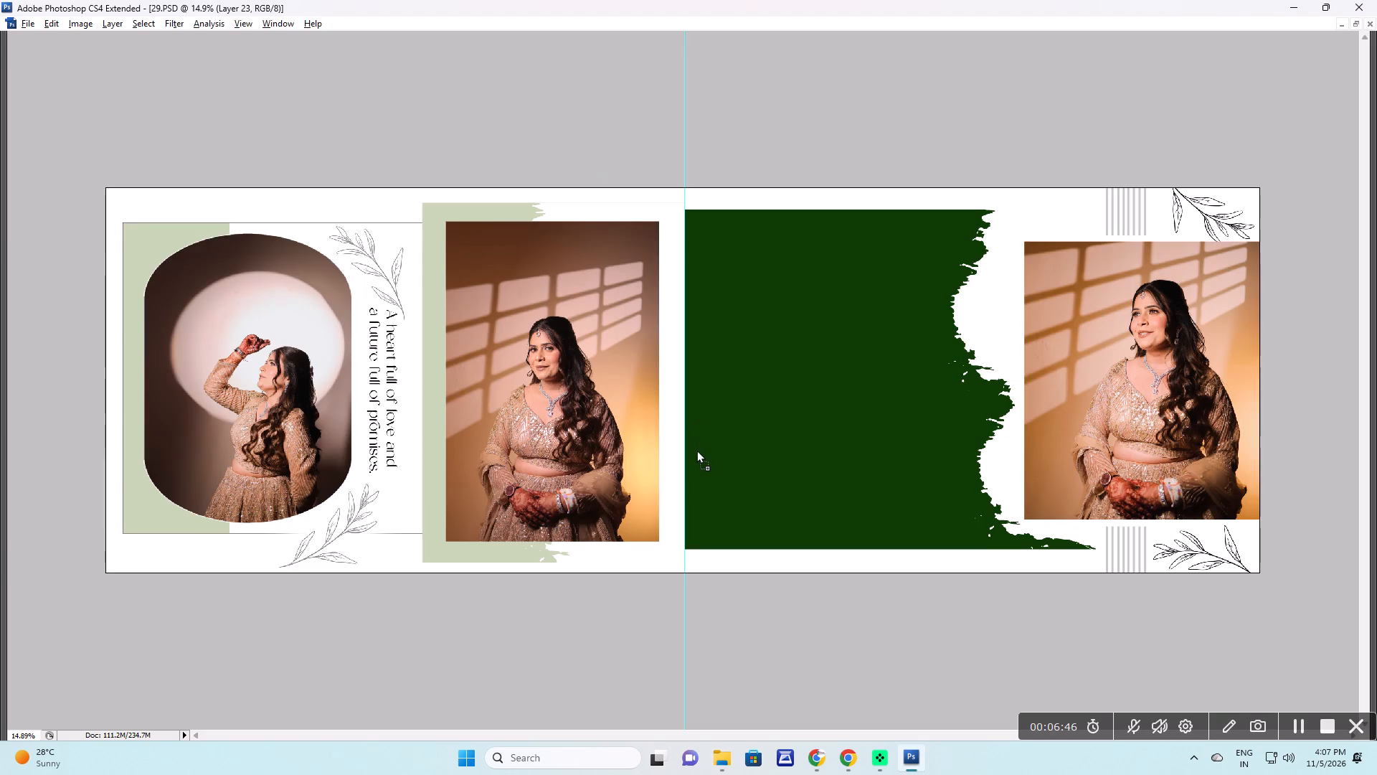
{"action": "left_click_drag", "start_coordinate": [696, 450], "coordinate": [709, 448]}
{"action": "key", "text": "ctrl+a"}
{"action": "key", "text": "ctrl+c"}
{"action": "key", "text": "ctrl+w"}
Paste the photo above the large green brush shape, move it over that shape and clip it.
{"action": "right_click_drag", "start_coordinate": [863, 341], "coordinate": [876, 347]}
{"action": "left_click", "coordinate": [886, 352]}
{"action": "key", "text": "ctrl+v"}
{"action": "left_click_drag", "start_coordinate": [787, 418], "coordinate": [853, 313]}
{"action": "key", "text": "ctrl+g"}
Scale and position the clipped photo so the bride from head to waist and the window shadows fill most of the brush shape.
{"action": "key", "text": "ctrl+t"}
{"action": "left_click_drag", "start_coordinate": [847, 332], "coordinate": [910, 304], "text": "ctrl"}
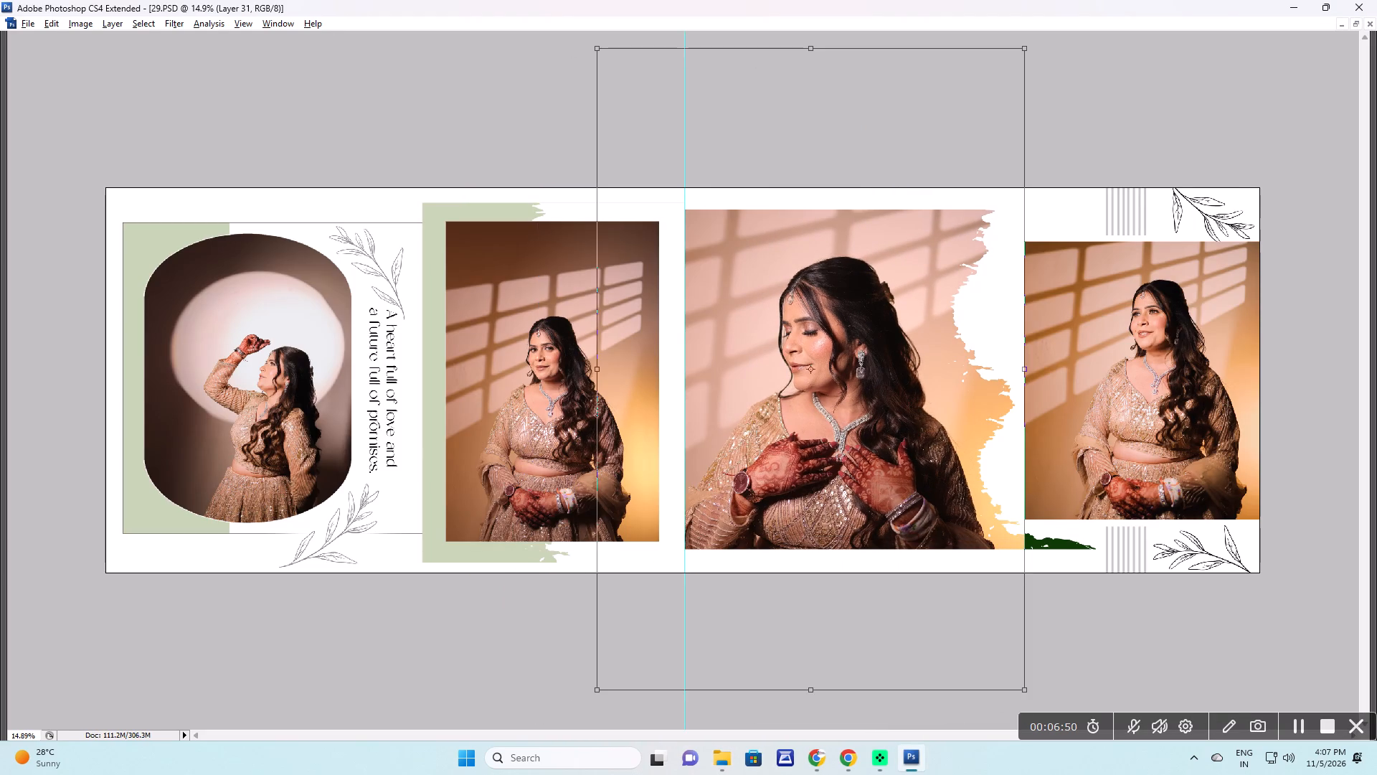
{"action": "left_click_drag", "start_coordinate": [1023, 54], "coordinate": [1004, 155], "text": "alt+shift"}
{"action": "left_click_drag", "start_coordinate": [944, 225], "coordinate": [969, 217]}
{"action": "left_click_drag", "start_coordinate": [998, 122], "coordinate": [1028, 117], "text": "alt+shift"}
{"action": "left_click_drag", "start_coordinate": [950, 205], "coordinate": [945, 199]}
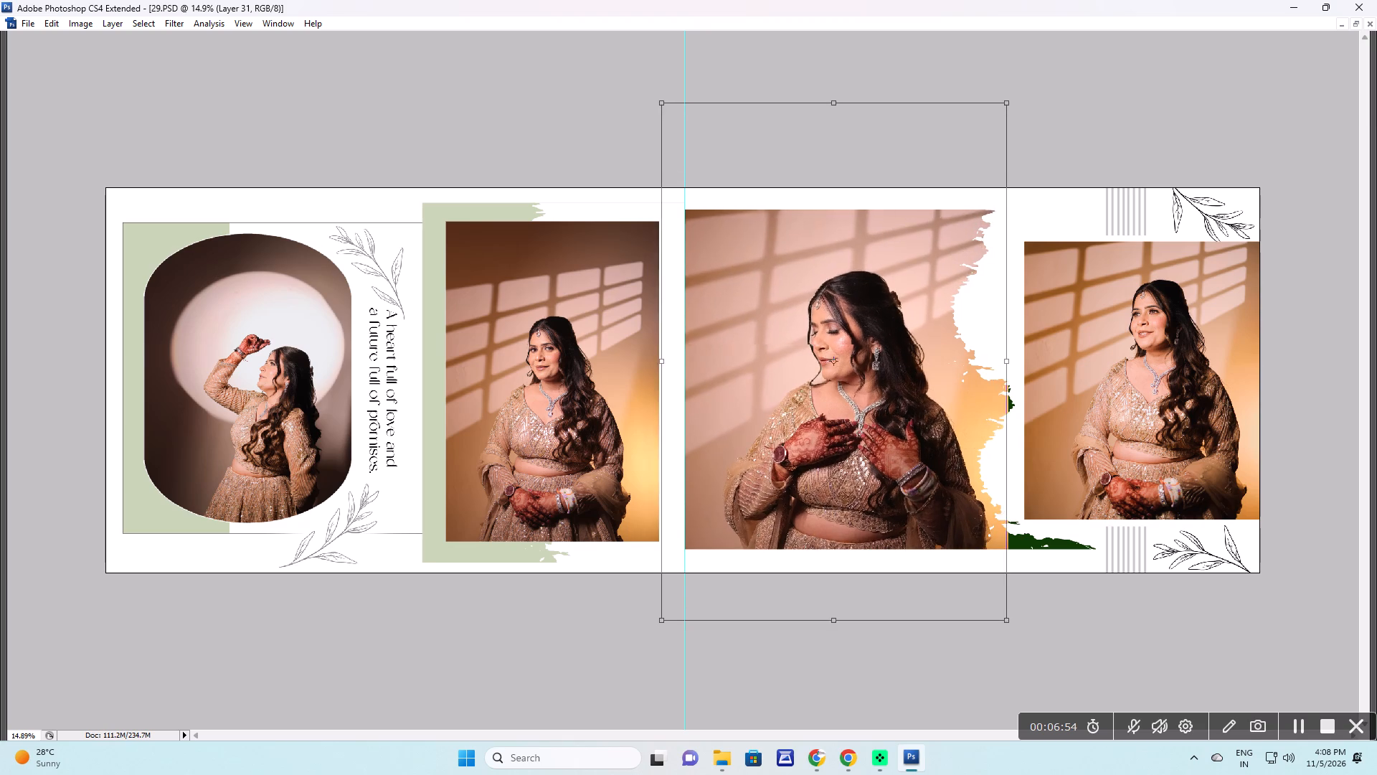
{"action": "left_click_drag", "start_coordinate": [945, 199], "coordinate": [942, 194]}
{"action": "left_click_drag", "start_coordinate": [1153, 200], "coordinate": [1156, 192]}
{"action": "key", "text": "Return"}
Select the clipped photo's right edge strip and stretch it outward to cover the green brush shape's ragged right side.
{"action": "key", "text": "m"}
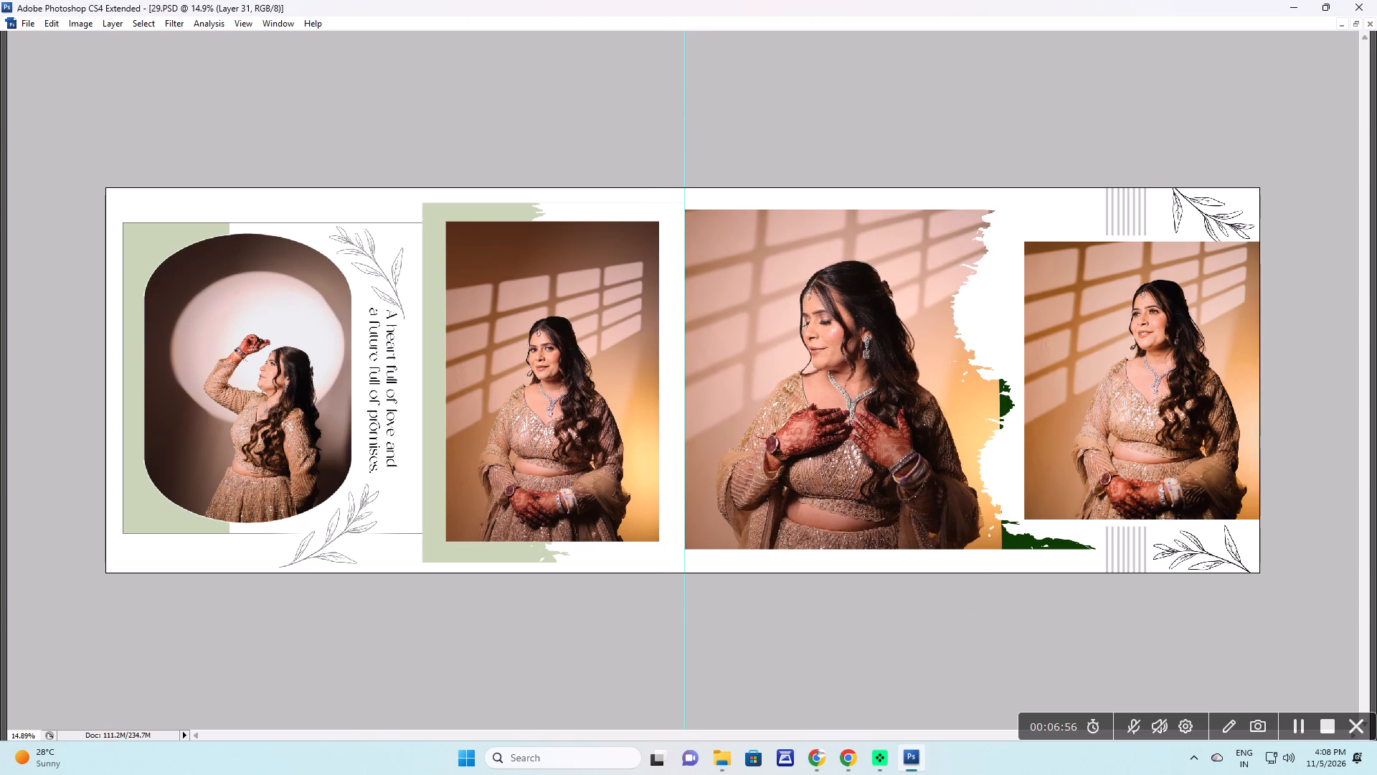
{"action": "left_click_drag", "start_coordinate": [983, 196], "coordinate": [1109, 680]}
{"action": "key", "text": "space"}
{"action": "left_click", "coordinate": [1013, 386]}
{"action": "key", "text": "f"}
{"action": "key", "text": "space"}
{"action": "left_click_drag", "start_coordinate": [1011, 423], "coordinate": [706, 400]}
{"action": "key", "text": "ctrl+t"}
{"action": "left_click_drag", "start_coordinate": [817, 434], "coordinate": [882, 433], "text": "shift"}
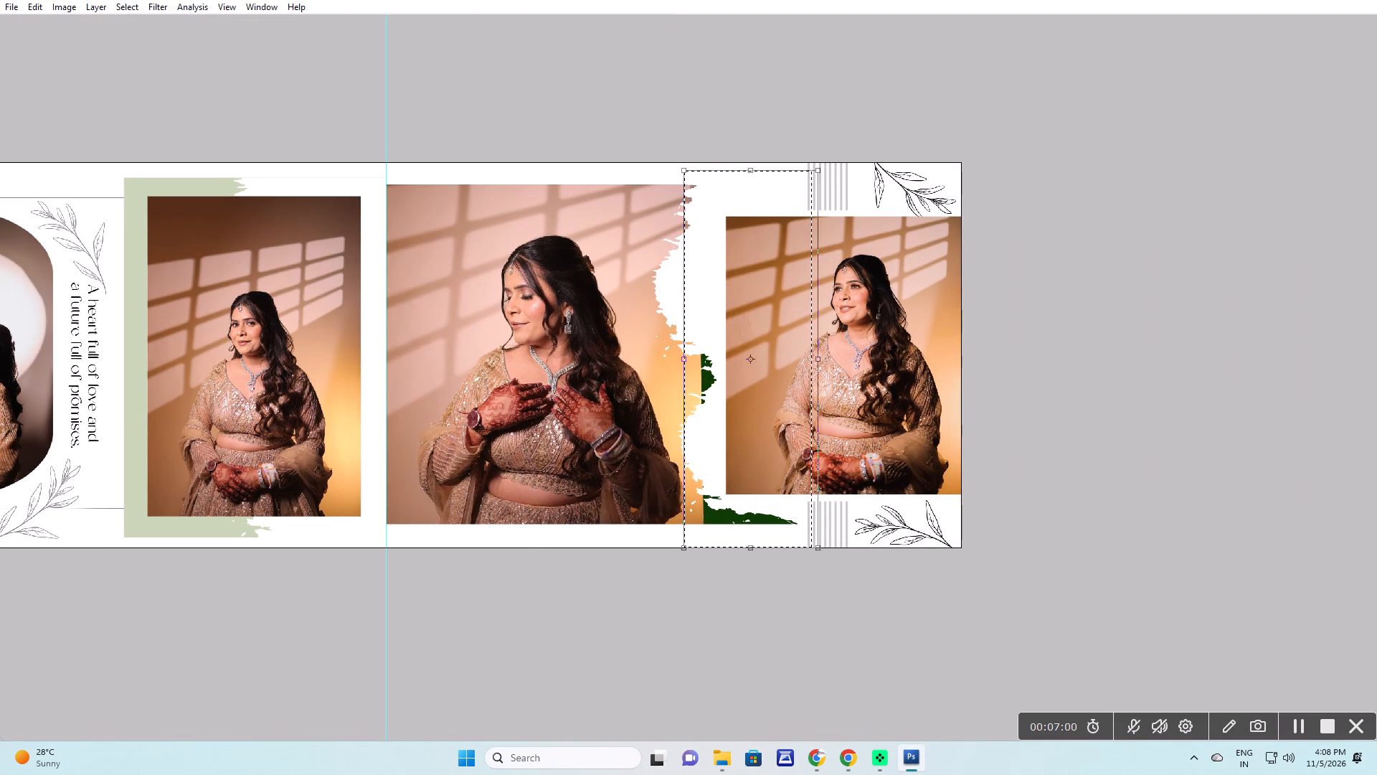
{"action": "left_click_drag", "start_coordinate": [882, 433], "coordinate": [1020, 439], "text": "shift"}
{"action": "key", "text": "Return"}
{"action": "key", "text": "ctrl+d"}
Select the photo's lower right corner strip and stretch it outward to cover the brush shape's remaining green tail.
{"action": "left_click_drag", "start_coordinate": [716, 479], "coordinate": [765, 565]}
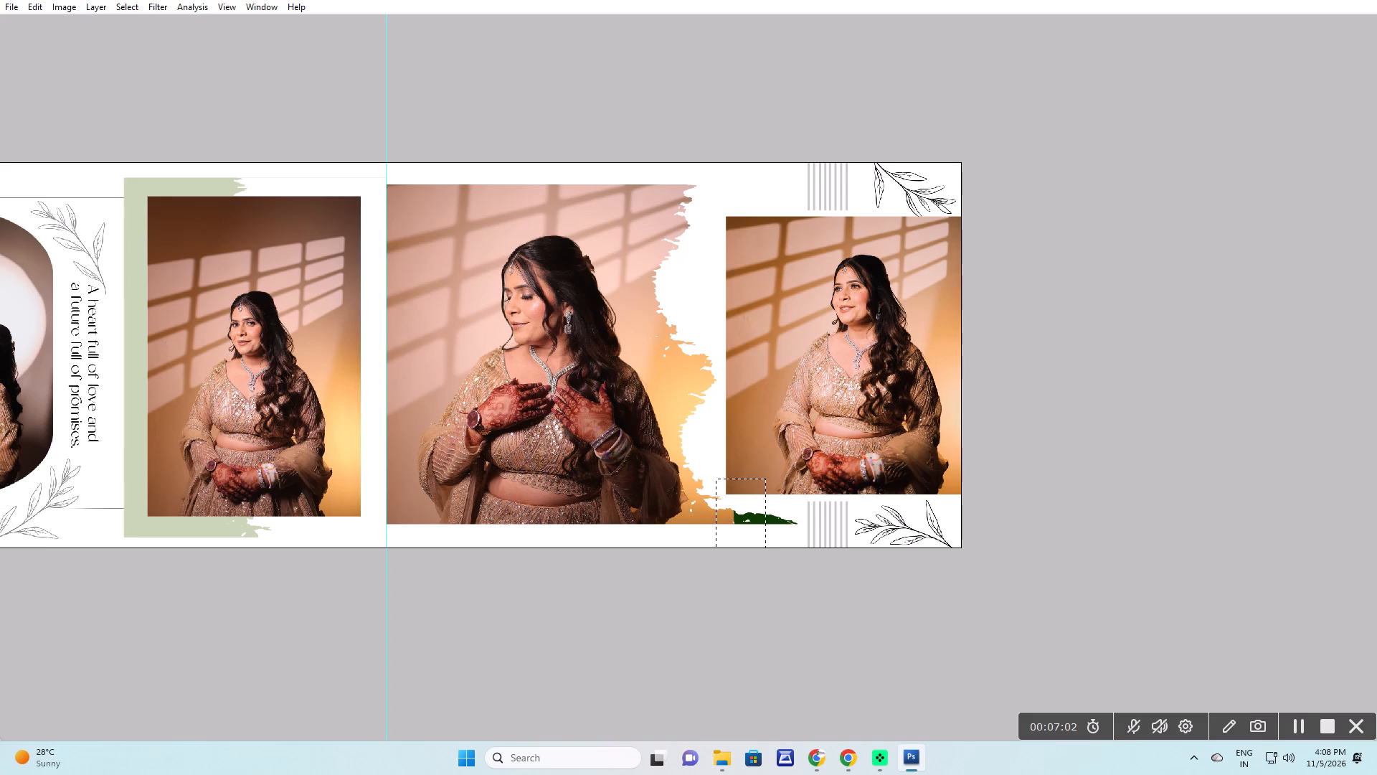
{"action": "key", "text": "ctrl+t"}
{"action": "left_click_drag", "start_coordinate": [767, 519], "coordinate": [1005, 523], "text": "shift"}
{"action": "key", "text": "Return"}
{"action": "key", "text": "ctrl+d"}
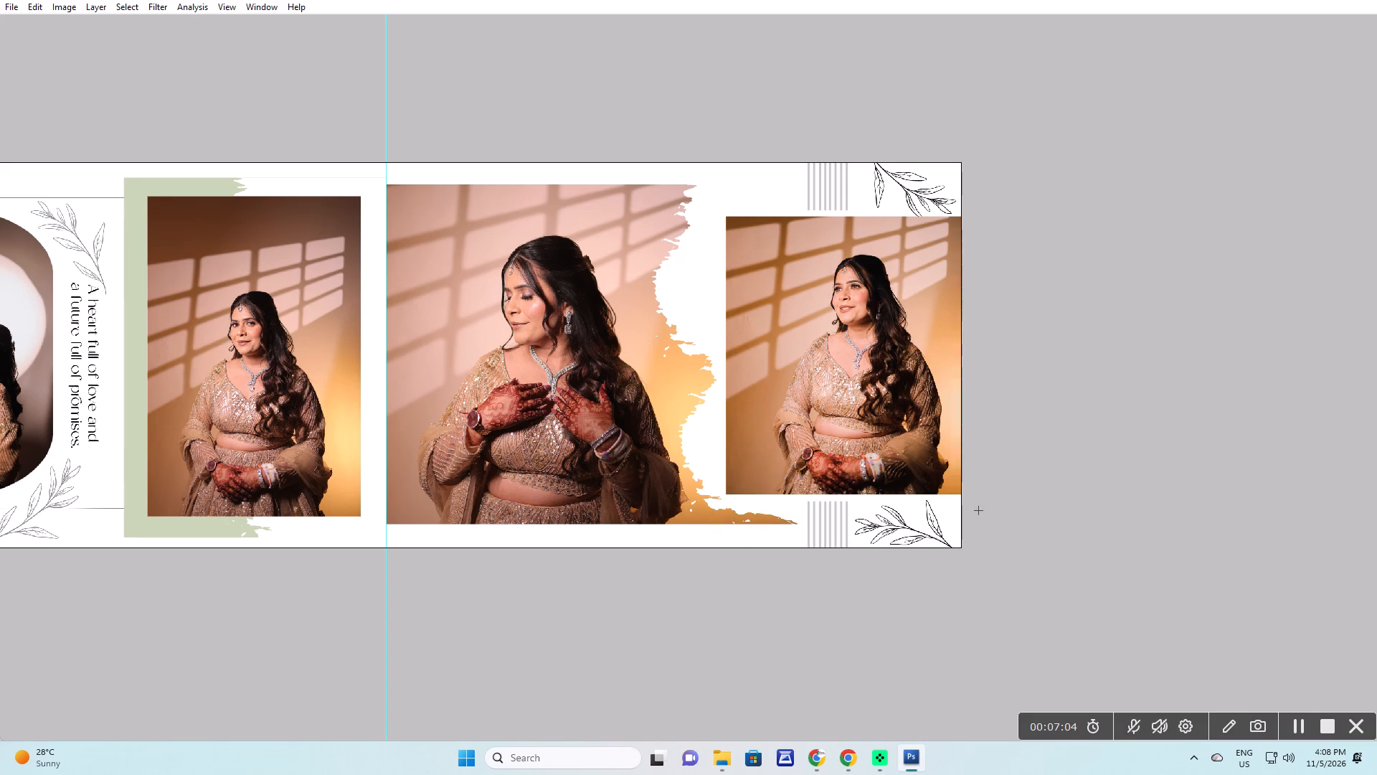
Change the colour overlay of the sage brush block behind the tall photo to a dusty pink based on the bride photo's tones.
{"action": "key", "text": "space"}
{"action": "key", "text": "space"}
{"action": "key", "text": "space"}
{"action": "key", "text": "space"}
{"action": "key", "text": "space"}
{"action": "key", "text": "space"}
{"action": "key", "text": "space"}
{"action": "key", "text": "space"}
{"action": "key", "text": "space"}
{"action": "key", "text": "space"}
{"action": "key", "text": "space"}
{"action": "key", "text": "space"}
{"action": "key", "text": "space"}
{"action": "key", "text": "space"}
{"action": "key", "text": "space"}
{"action": "key", "text": "space"}
{"action": "key", "text": "space"}
{"action": "key", "text": "space"}
{"action": "key", "text": "space"}
{"action": "key", "text": "space"}
{"action": "left_click_drag", "start_coordinate": [354, 448], "coordinate": [521, 454]}
{"action": "key", "text": "F7"}
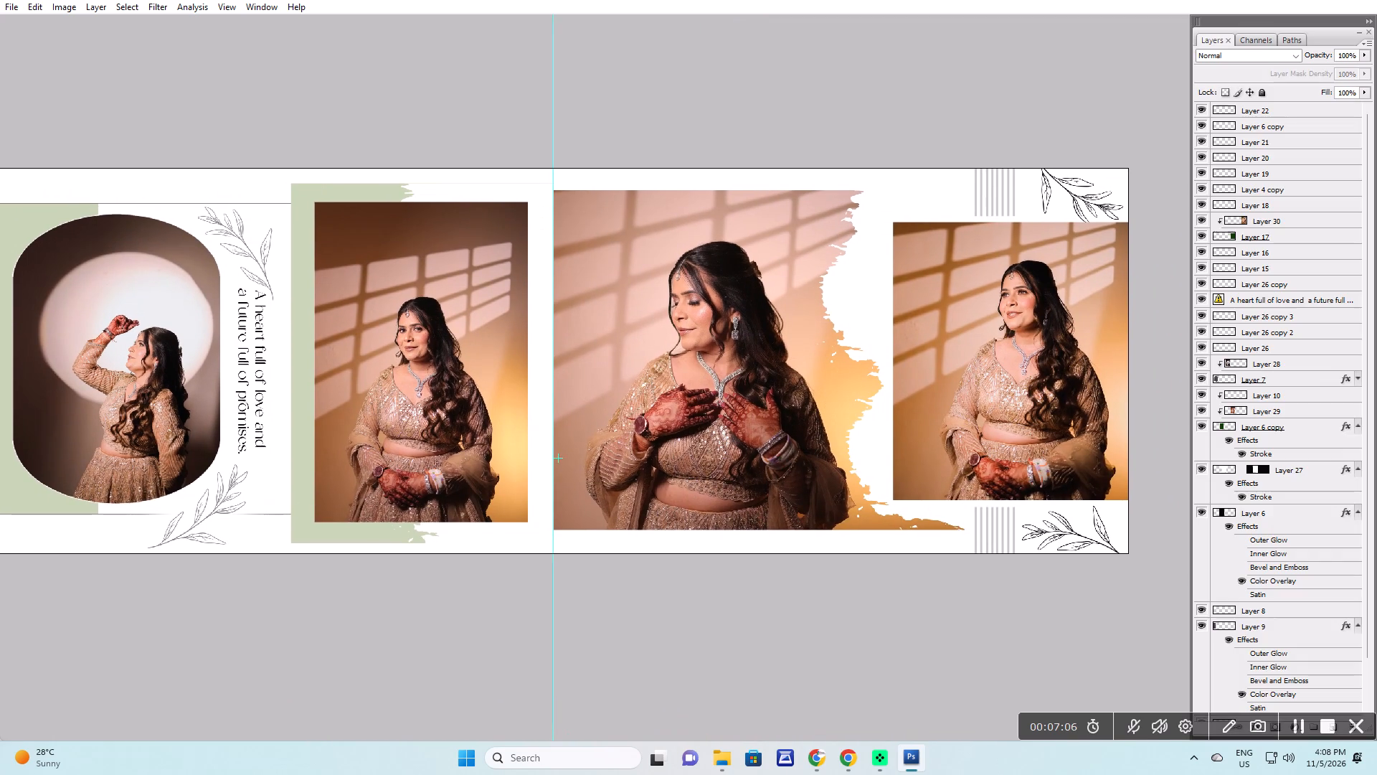
{"action": "key", "text": "v"}
{"action": "right_click", "coordinate": [288, 357]}
{"action": "right_click", "coordinate": [295, 348]}
{"action": "left_click", "coordinate": [303, 353]}
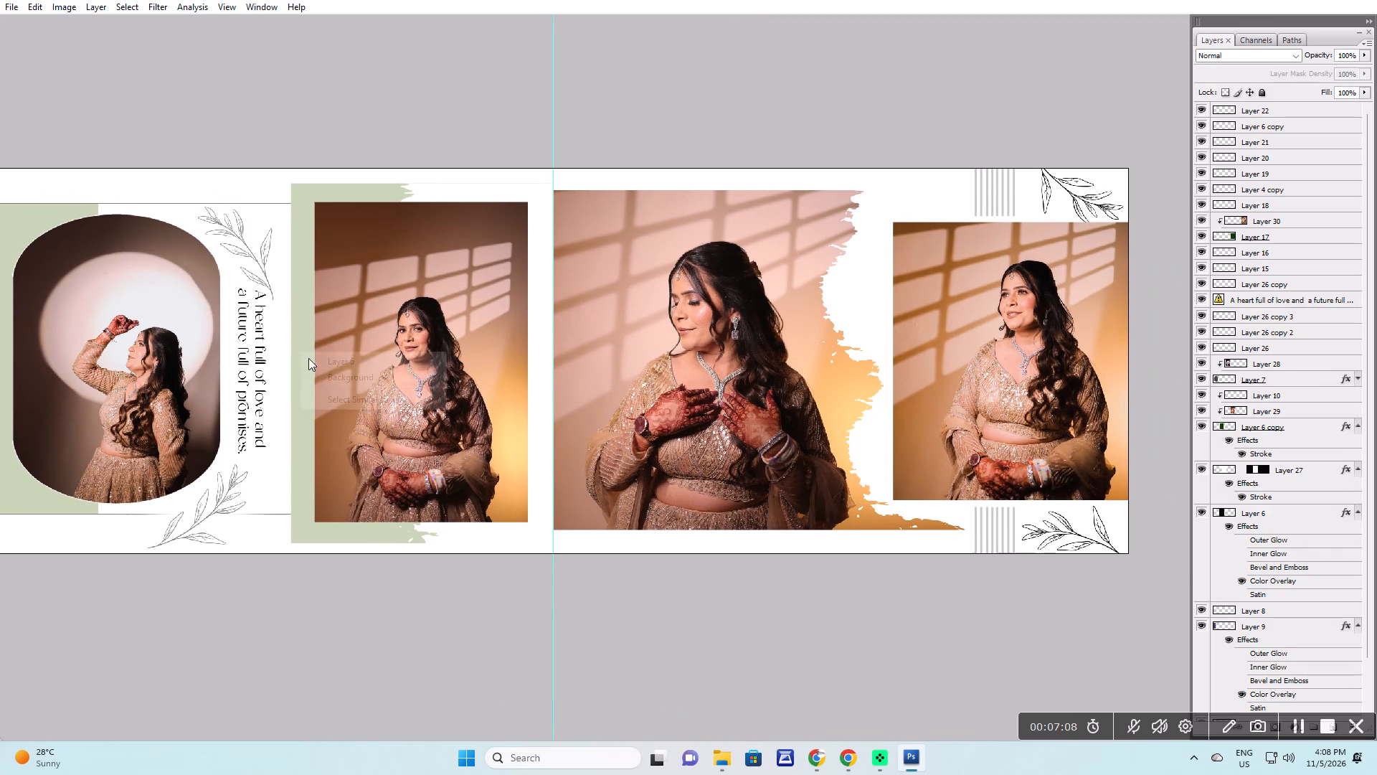
{"action": "double_click", "coordinate": [1267, 578]}
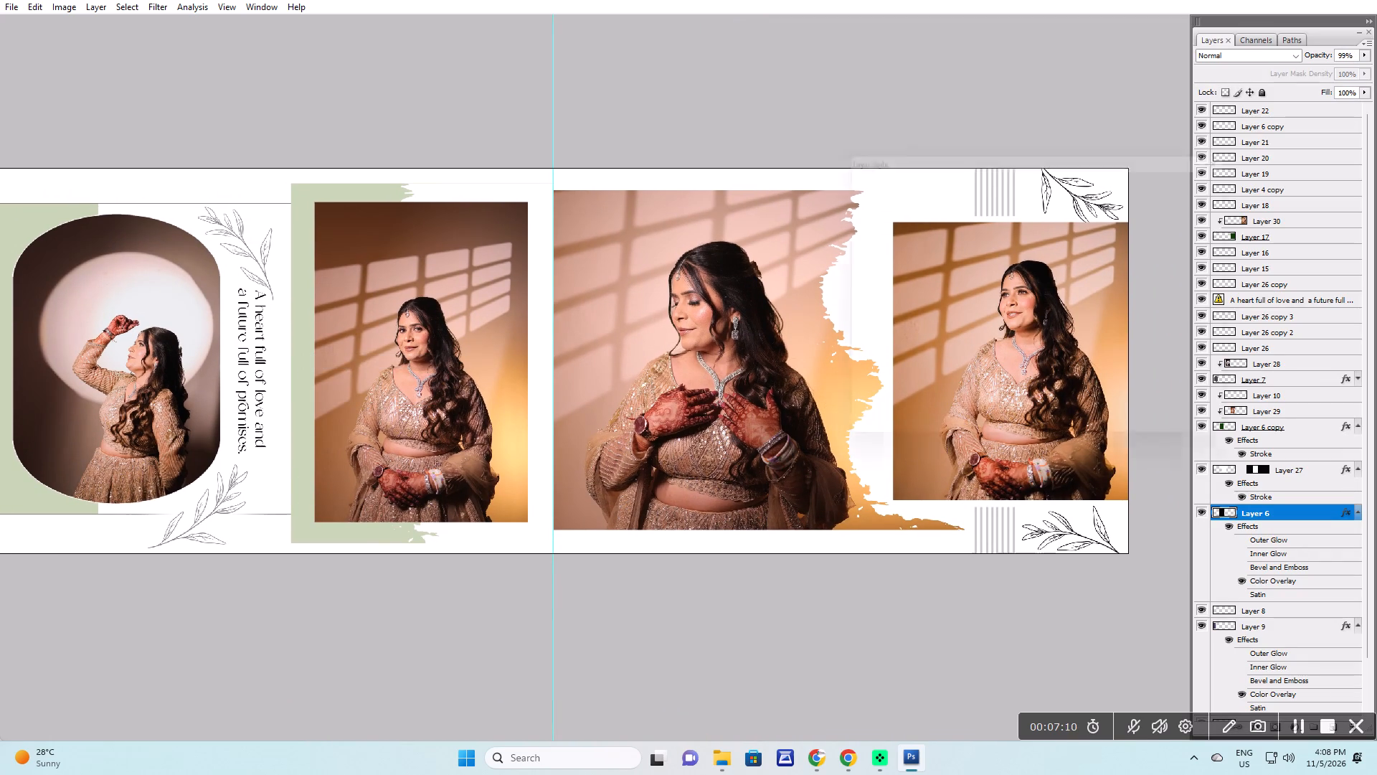
{"action": "left_click", "coordinate": [1109, 198]}
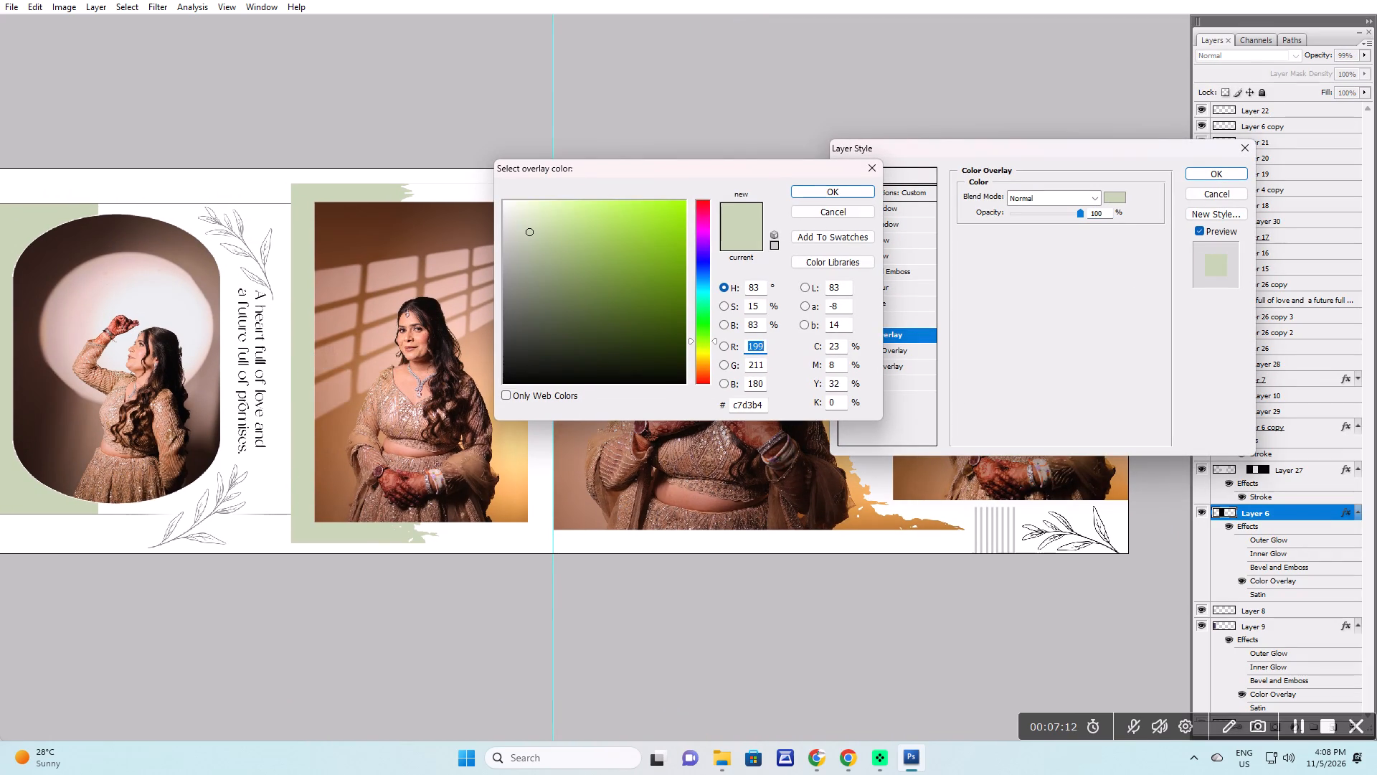
{"action": "left_click", "coordinate": [351, 237]}
{"action": "left_click", "coordinate": [362, 471]}
{"action": "left_click", "coordinate": [341, 461]}
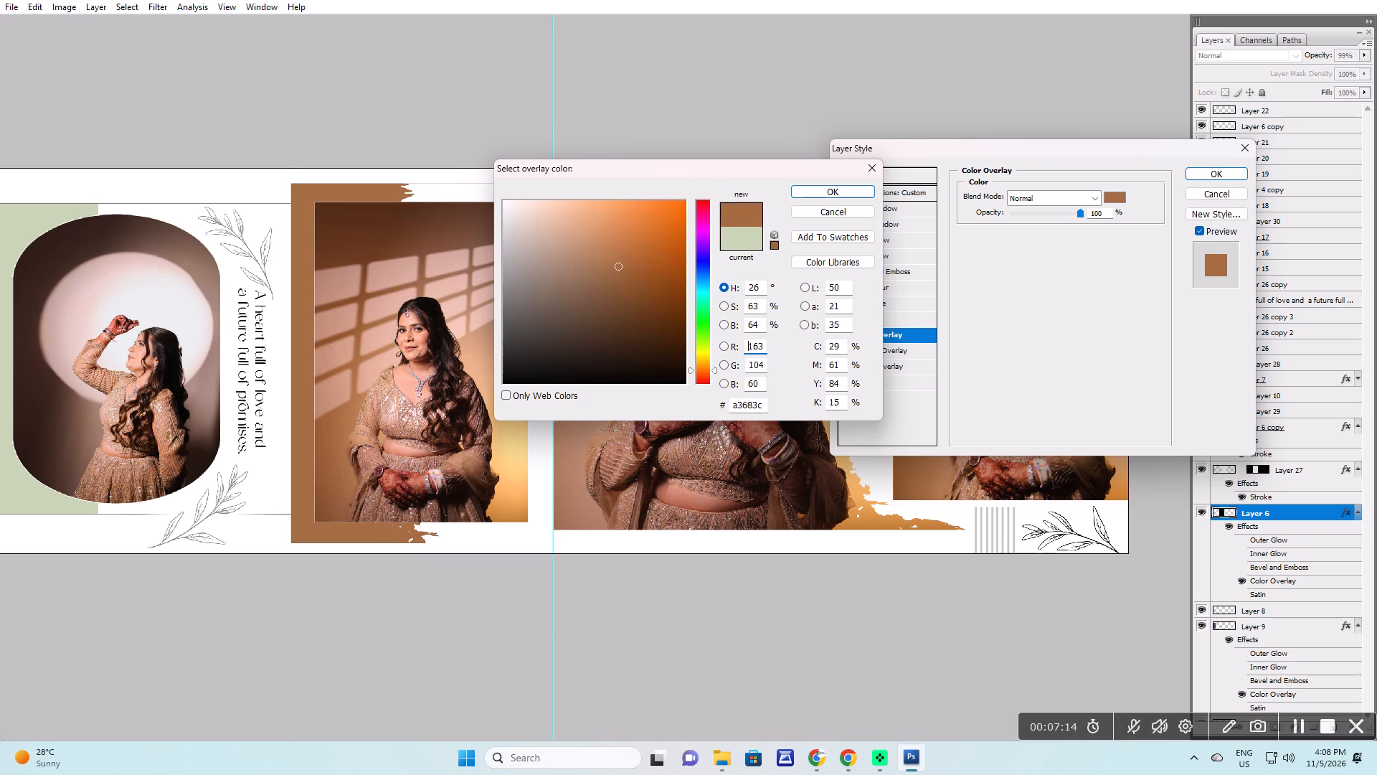
{"action": "left_click_drag", "start_coordinate": [694, 173], "coordinate": [1125, 278]}
{"action": "left_click", "coordinate": [588, 429]}
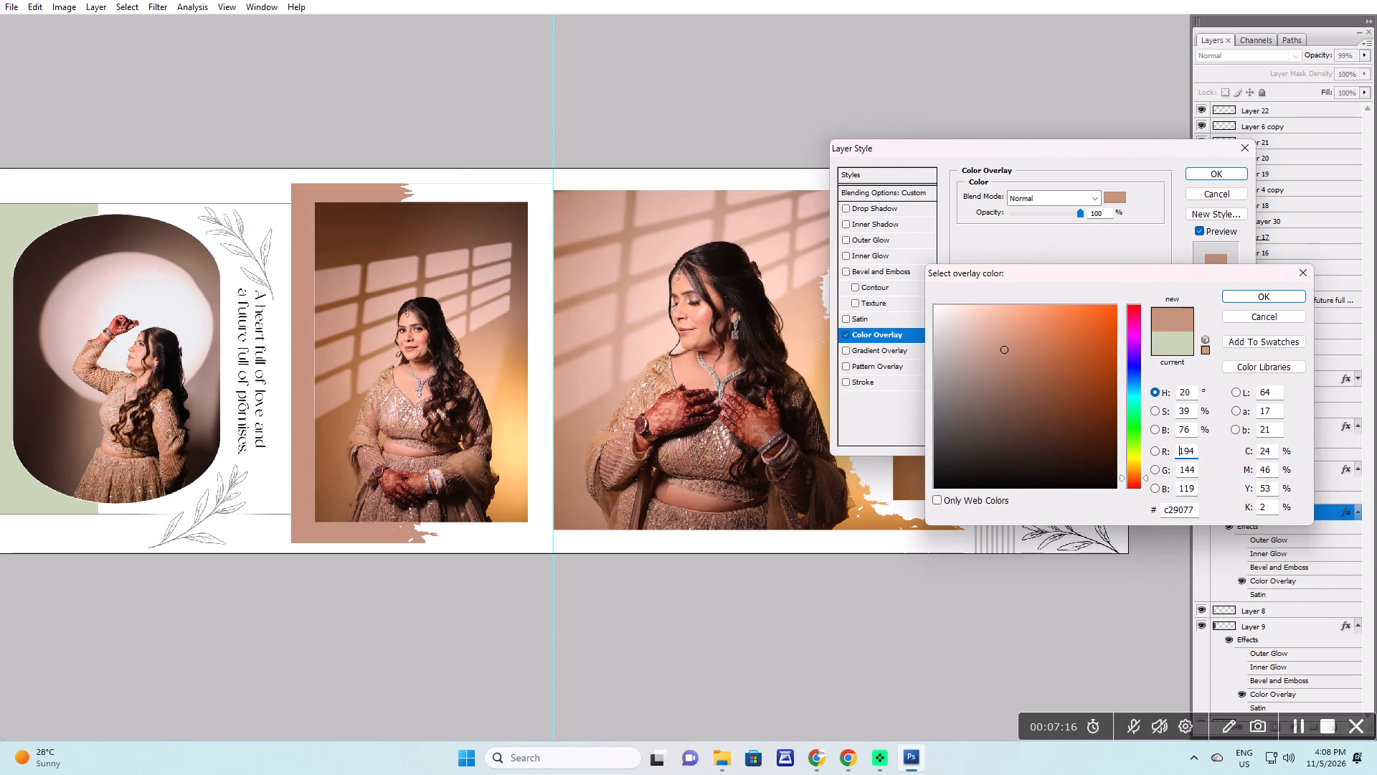
{"action": "left_click", "coordinate": [506, 385]}
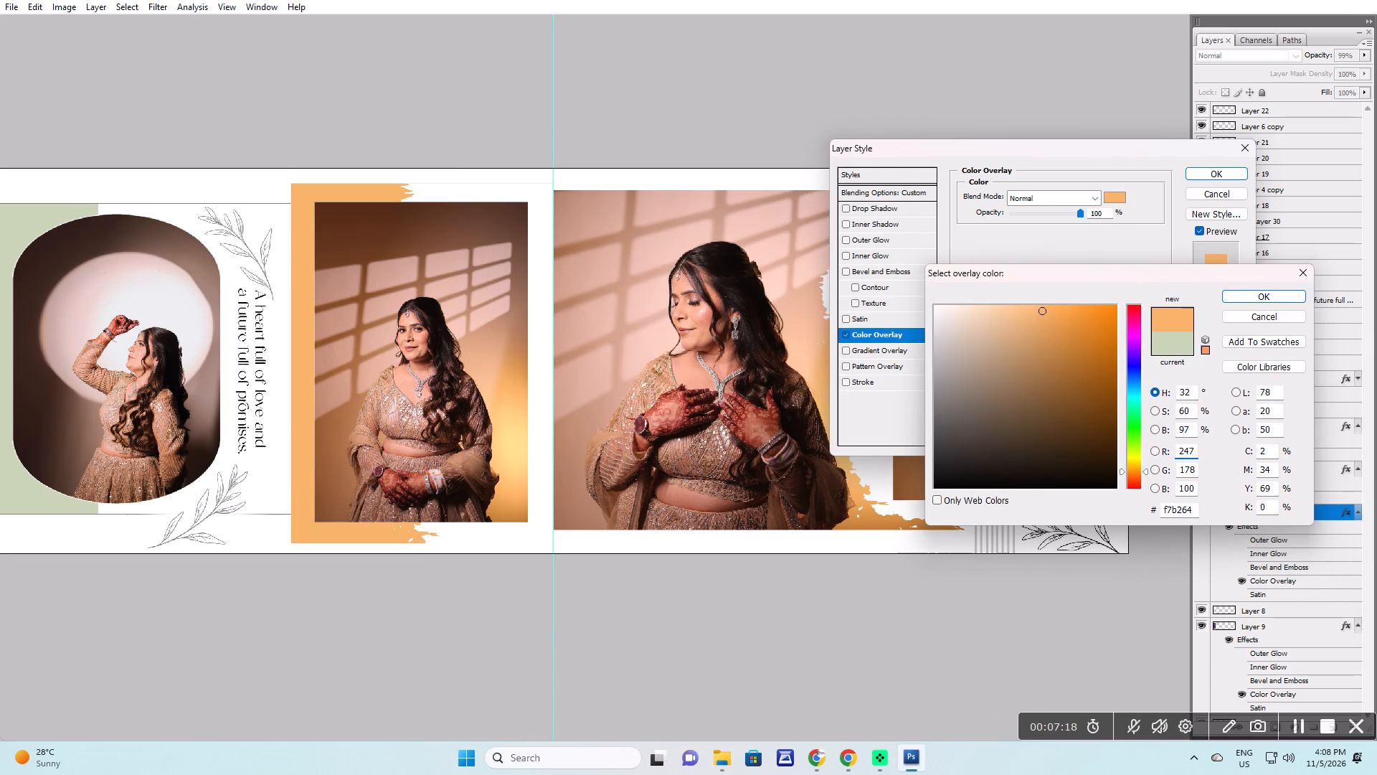
{"action": "left_click", "coordinate": [501, 322]}
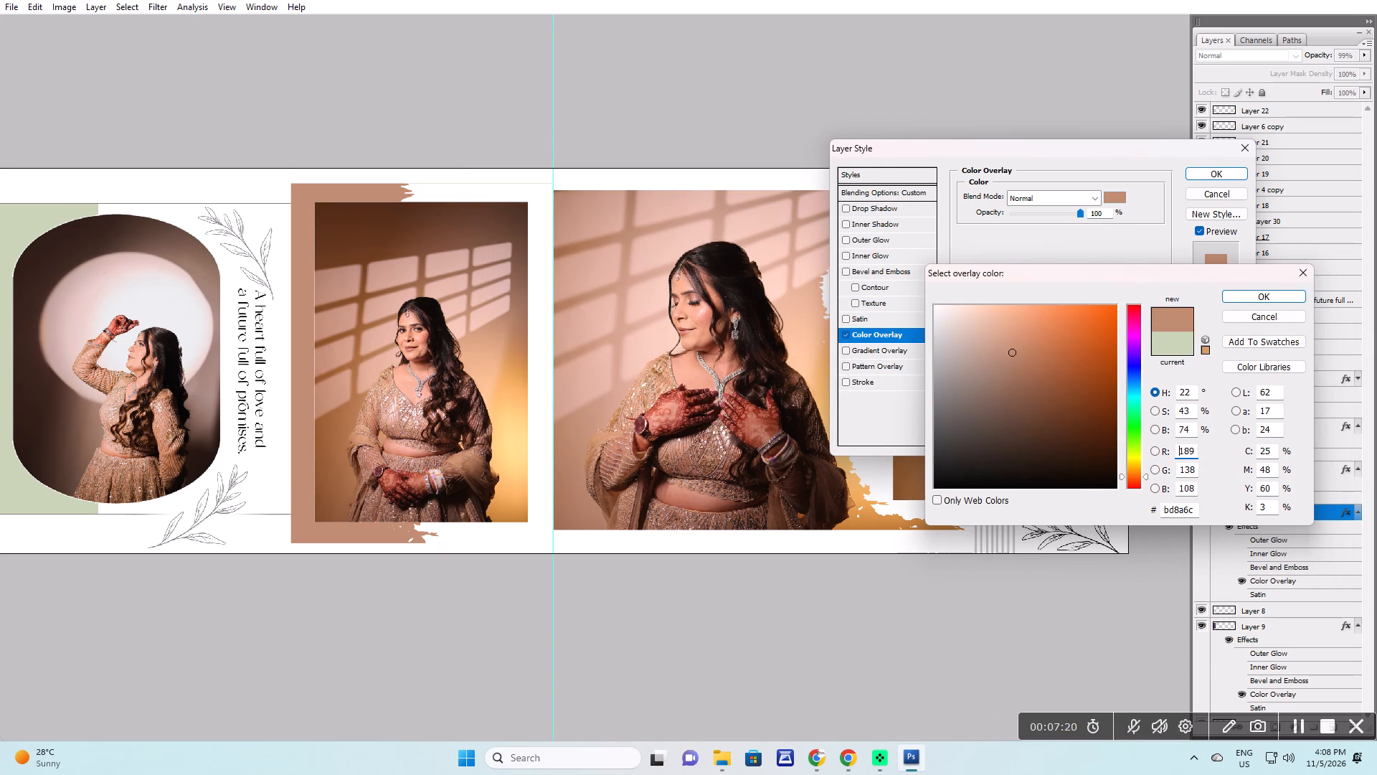
{"action": "left_click", "coordinate": [962, 371]}
{"action": "left_click_drag", "start_coordinate": [969, 354], "coordinate": [980, 334]}
{"action": "left_click_drag", "start_coordinate": [999, 341], "coordinate": [995, 325]}
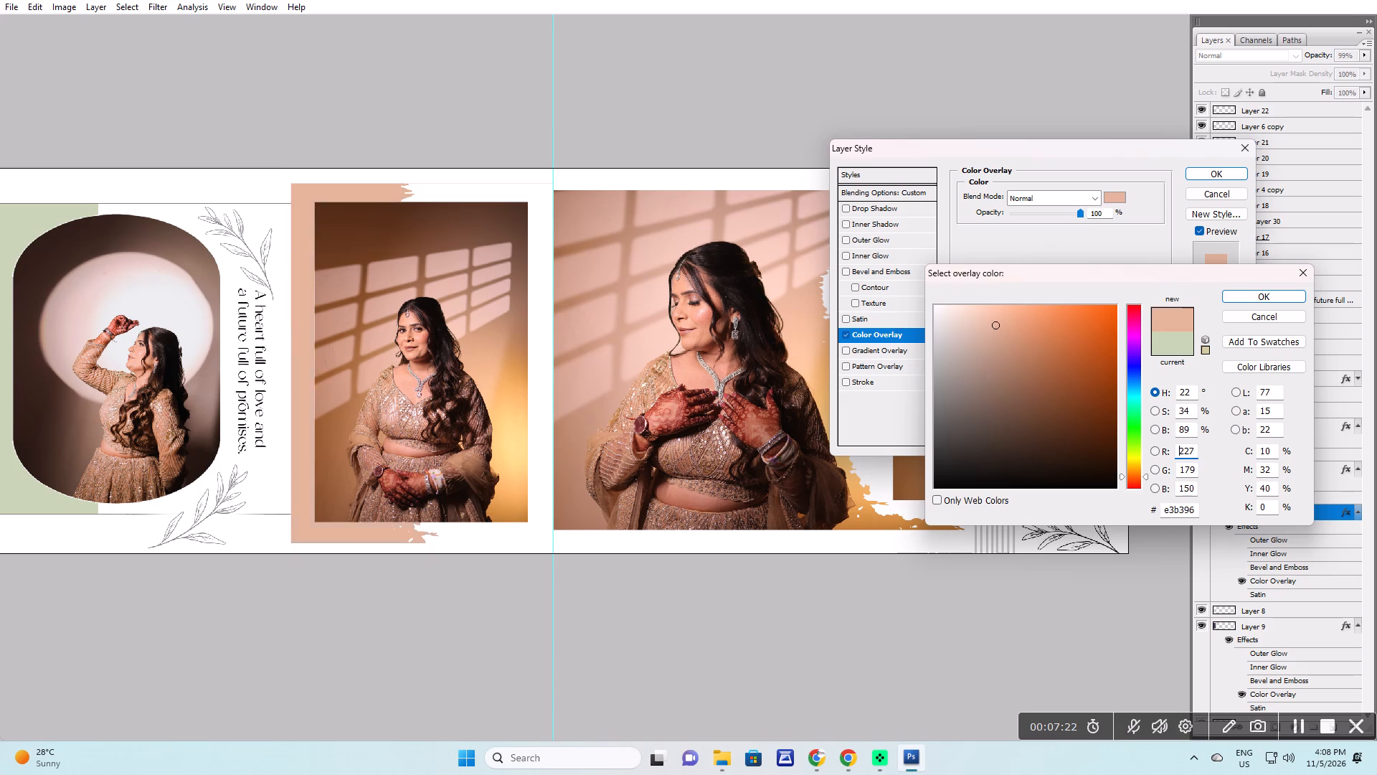
{"action": "left_click", "coordinate": [985, 332]}
{"action": "left_click", "coordinate": [979, 332]}
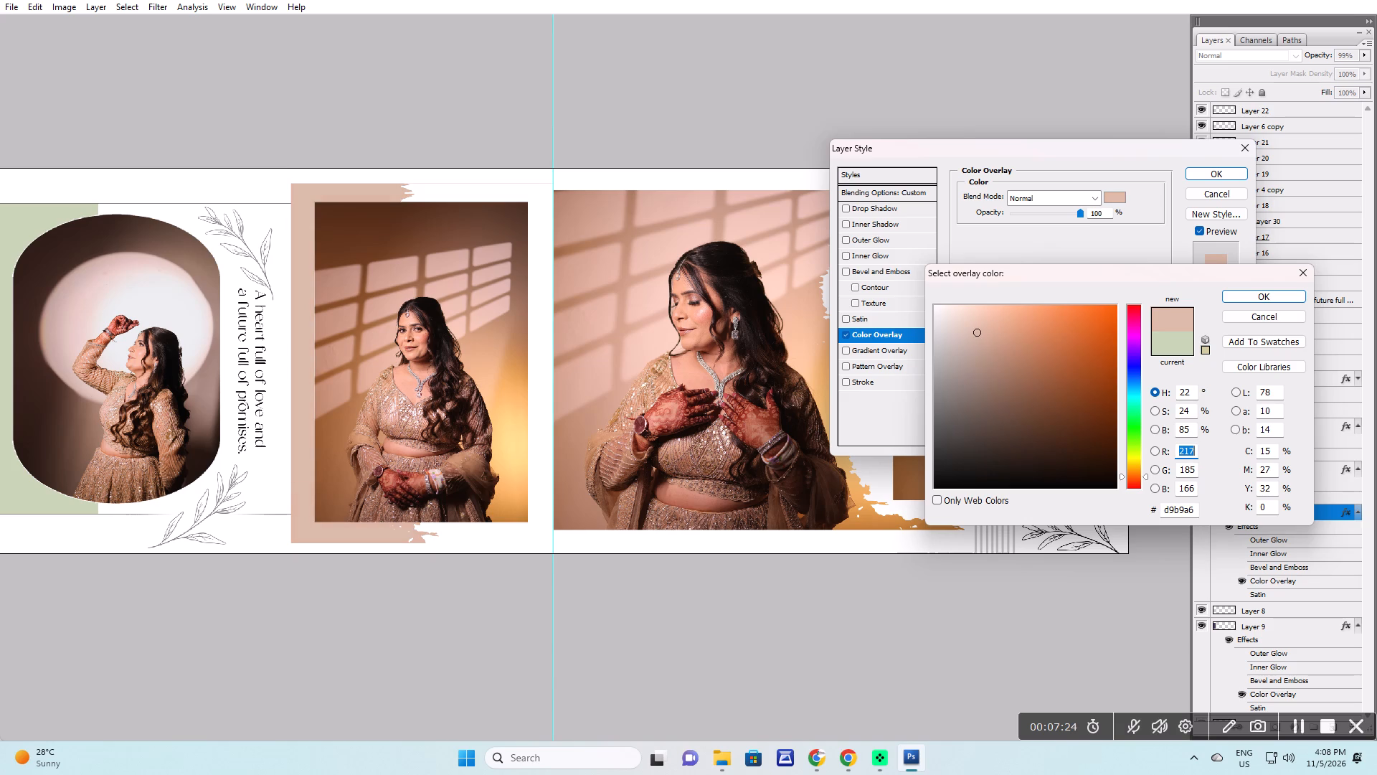
{"action": "left_click", "coordinate": [592, 412]}
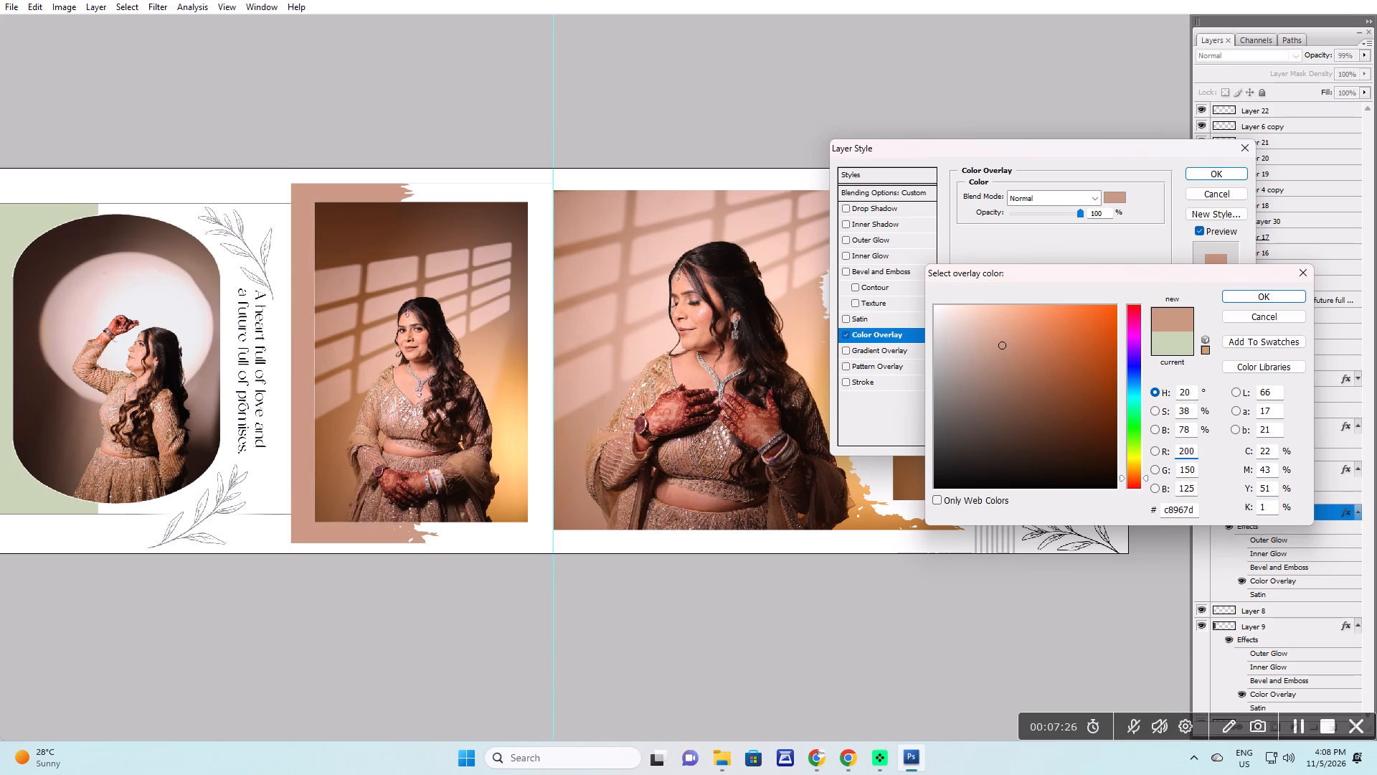
{"action": "left_click", "coordinate": [989, 338]}
{"action": "key", "text": "Return"}
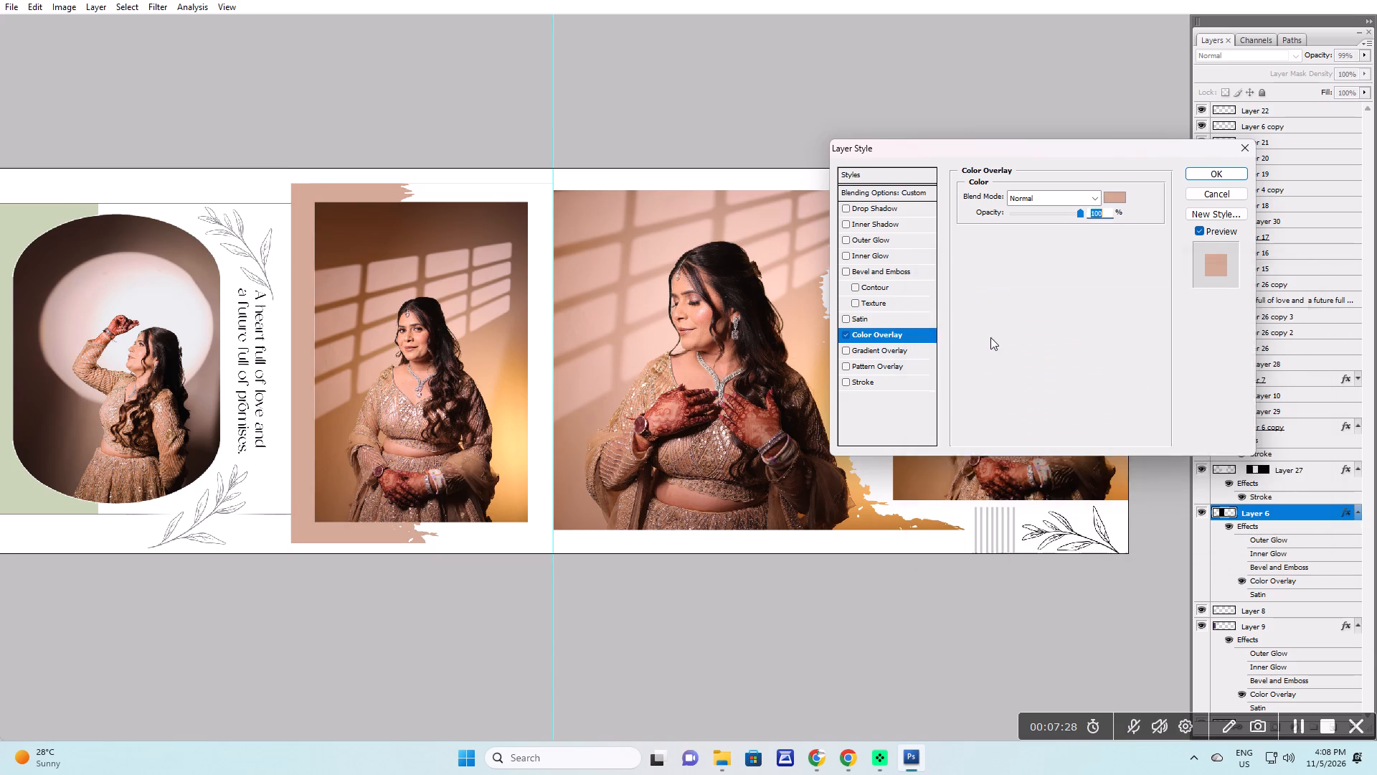
{"action": "key", "text": "Return"}
Recolour the sage panel behind the arched photo by sampling the dusty pink of the brush block for its colour overlay.
{"action": "key", "text": "space"}
{"action": "left_click_drag", "start_coordinate": [248, 324], "coordinate": [394, 344]}
{"action": "right_click", "coordinate": [171, 248]}
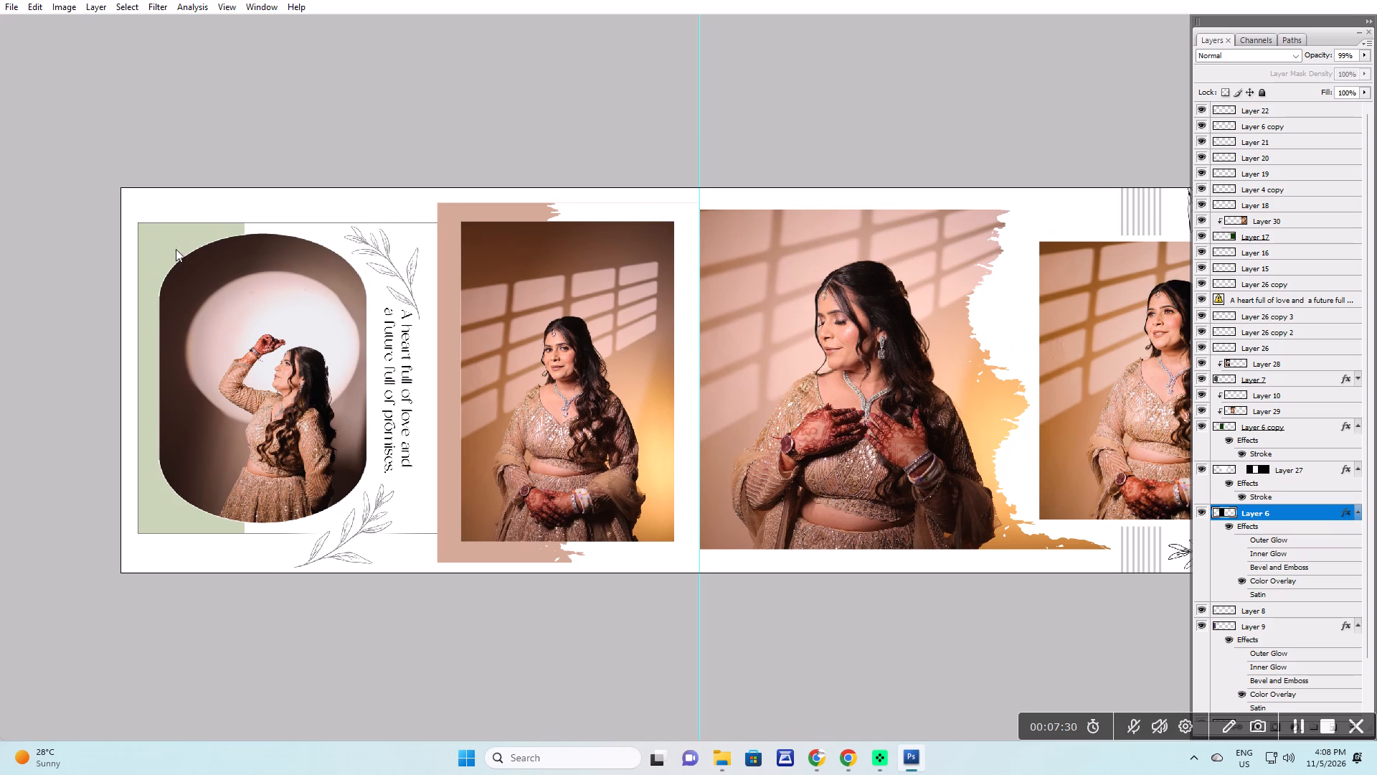
{"action": "left_click", "coordinate": [185, 253]}
{"action": "double_click", "coordinate": [1274, 694]}
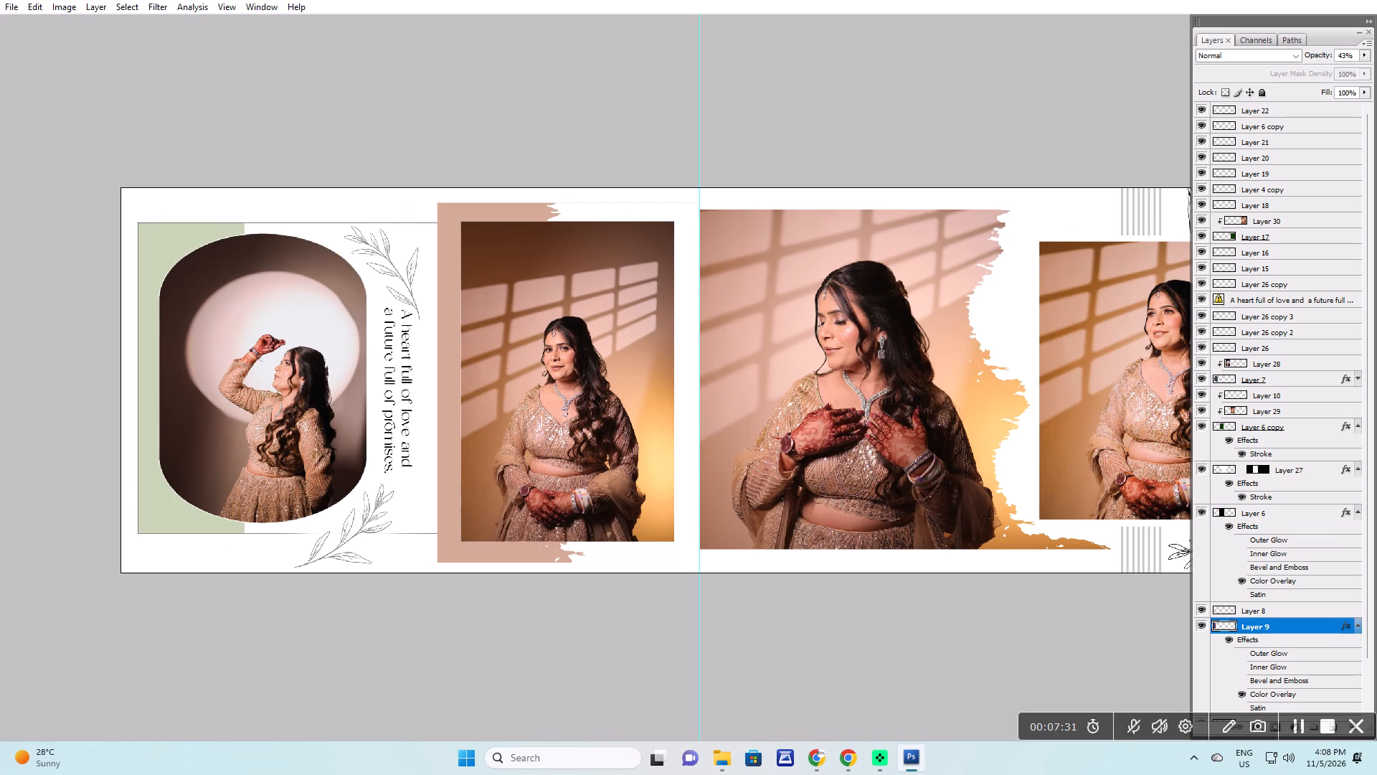
{"action": "left_click", "coordinate": [1108, 198]}
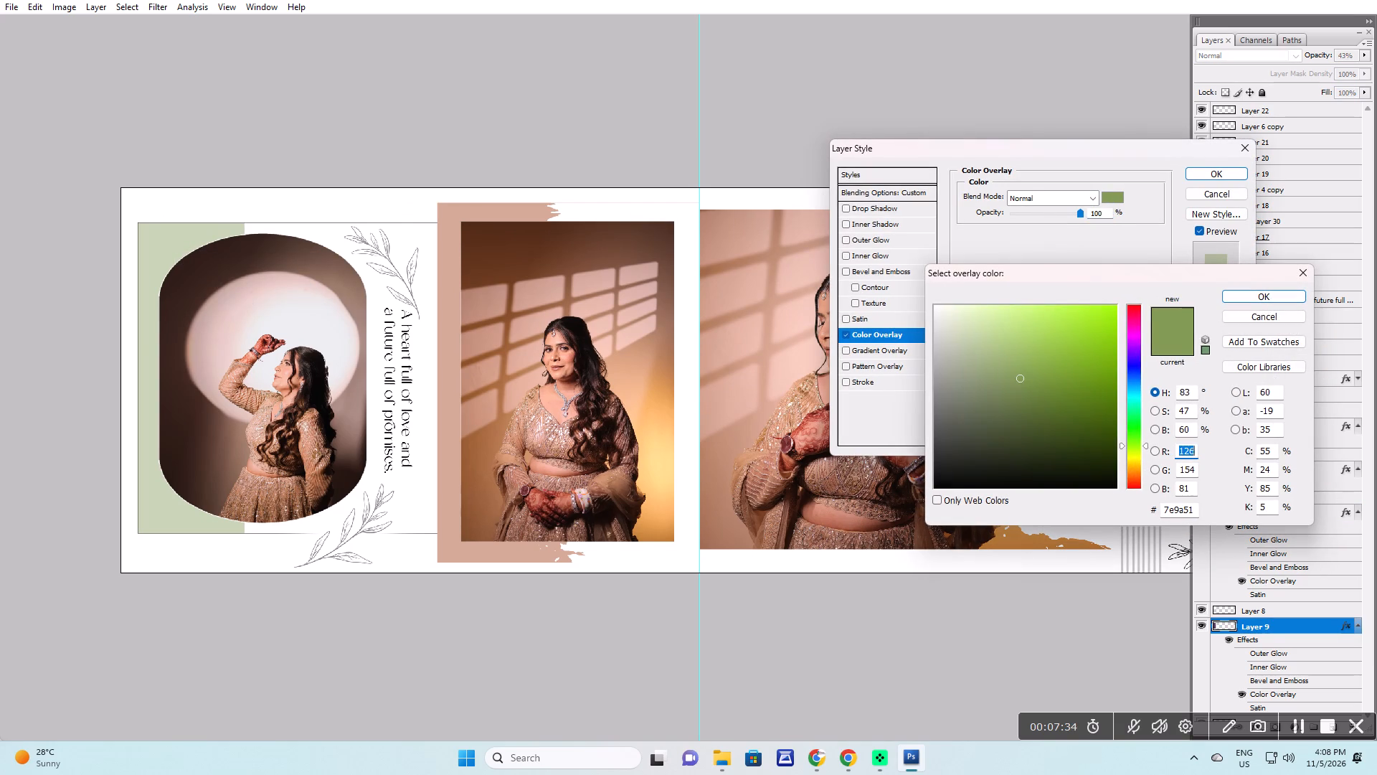
{"action": "left_click", "coordinate": [479, 214]}
{"action": "left_click", "coordinate": [479, 214]}
{"action": "key", "text": "Return"}
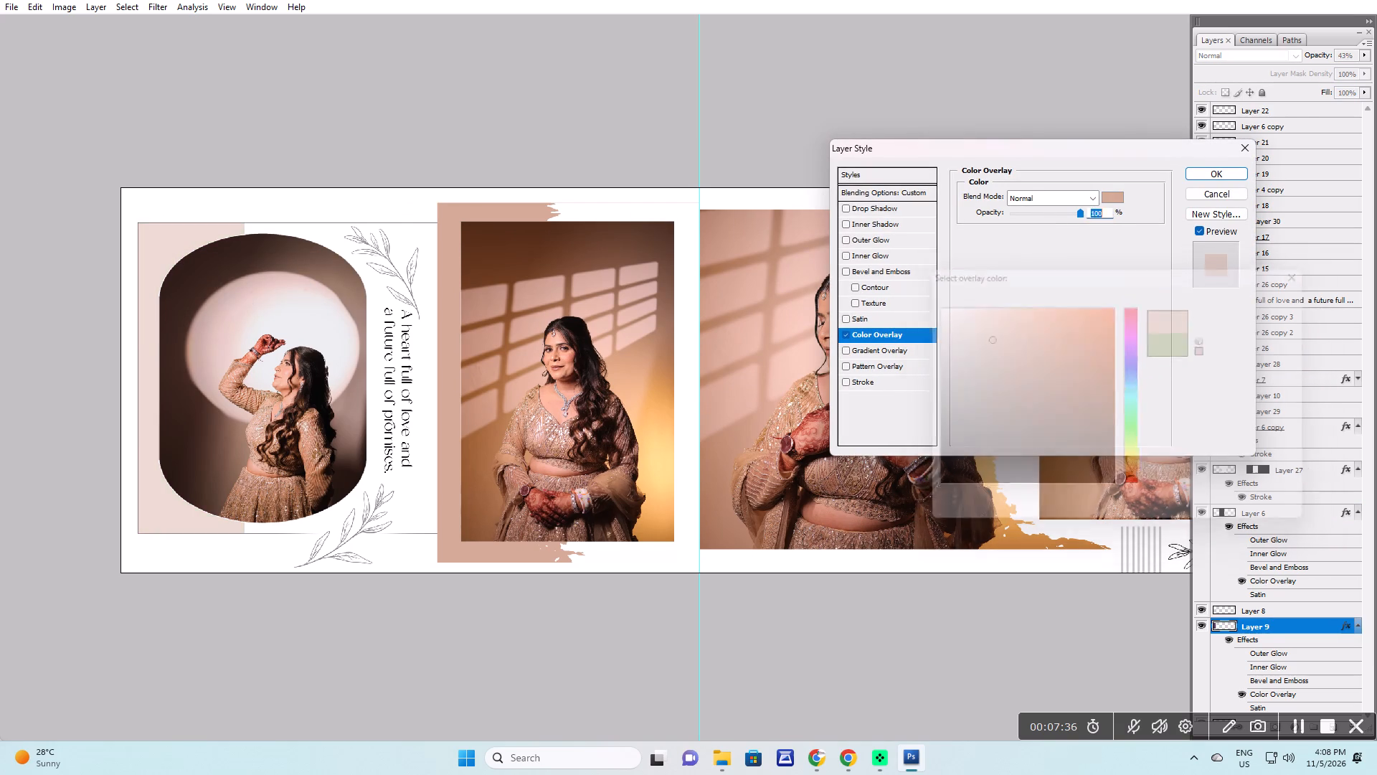
{"action": "key", "text": "Return"}
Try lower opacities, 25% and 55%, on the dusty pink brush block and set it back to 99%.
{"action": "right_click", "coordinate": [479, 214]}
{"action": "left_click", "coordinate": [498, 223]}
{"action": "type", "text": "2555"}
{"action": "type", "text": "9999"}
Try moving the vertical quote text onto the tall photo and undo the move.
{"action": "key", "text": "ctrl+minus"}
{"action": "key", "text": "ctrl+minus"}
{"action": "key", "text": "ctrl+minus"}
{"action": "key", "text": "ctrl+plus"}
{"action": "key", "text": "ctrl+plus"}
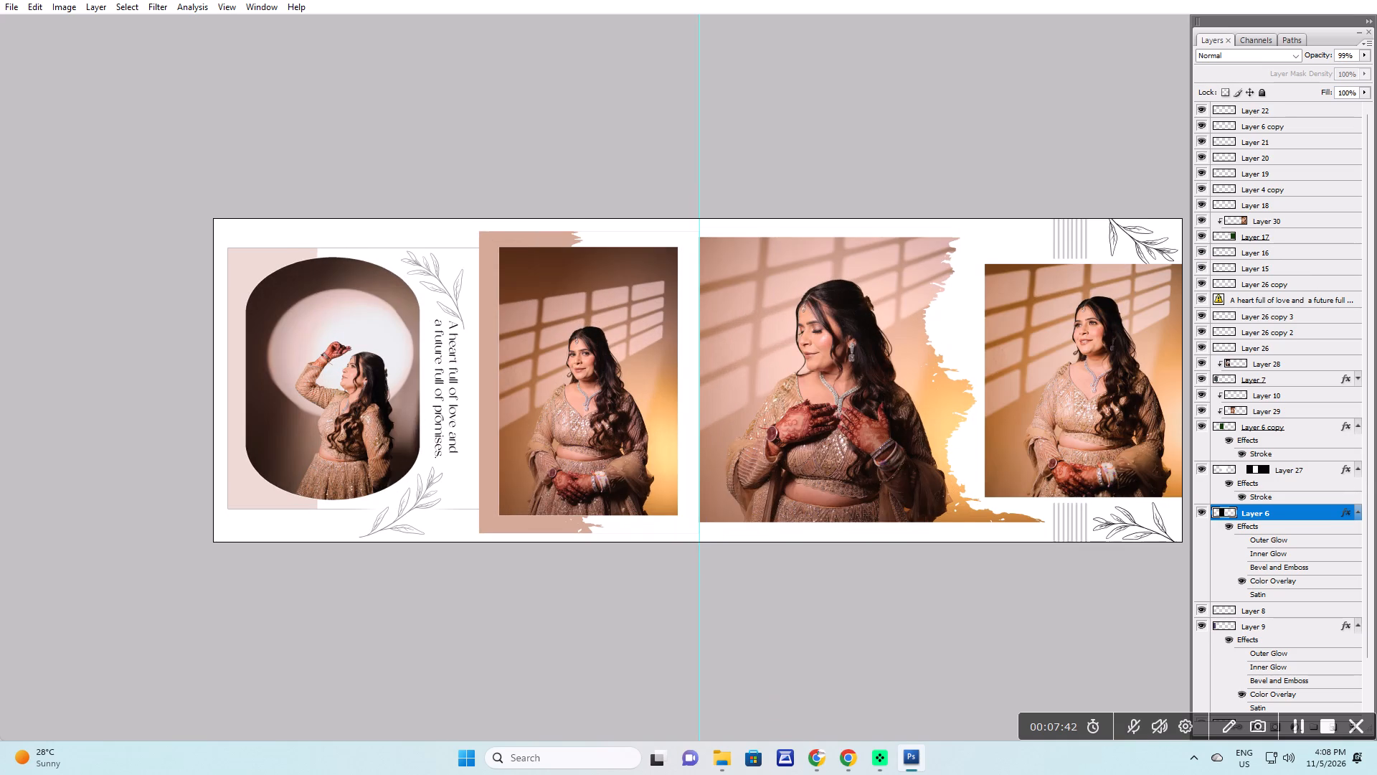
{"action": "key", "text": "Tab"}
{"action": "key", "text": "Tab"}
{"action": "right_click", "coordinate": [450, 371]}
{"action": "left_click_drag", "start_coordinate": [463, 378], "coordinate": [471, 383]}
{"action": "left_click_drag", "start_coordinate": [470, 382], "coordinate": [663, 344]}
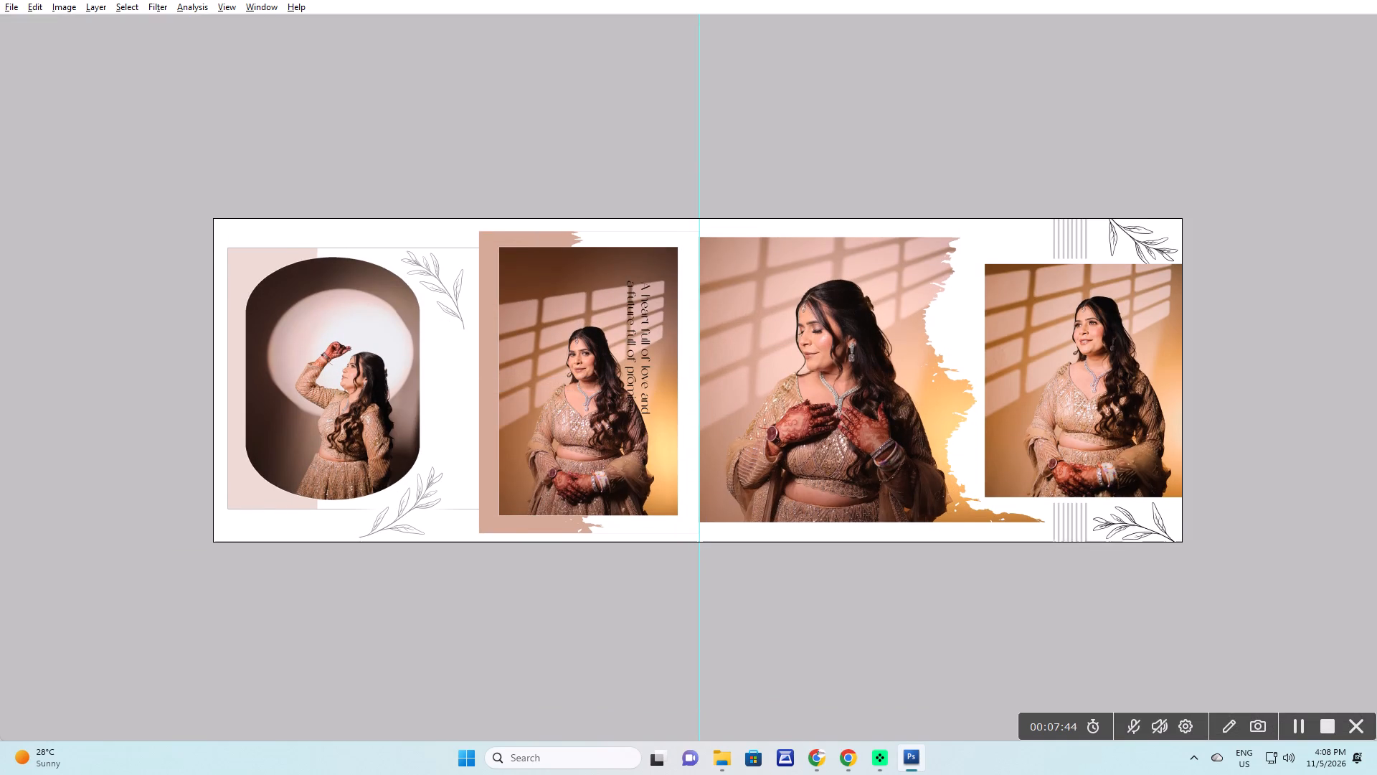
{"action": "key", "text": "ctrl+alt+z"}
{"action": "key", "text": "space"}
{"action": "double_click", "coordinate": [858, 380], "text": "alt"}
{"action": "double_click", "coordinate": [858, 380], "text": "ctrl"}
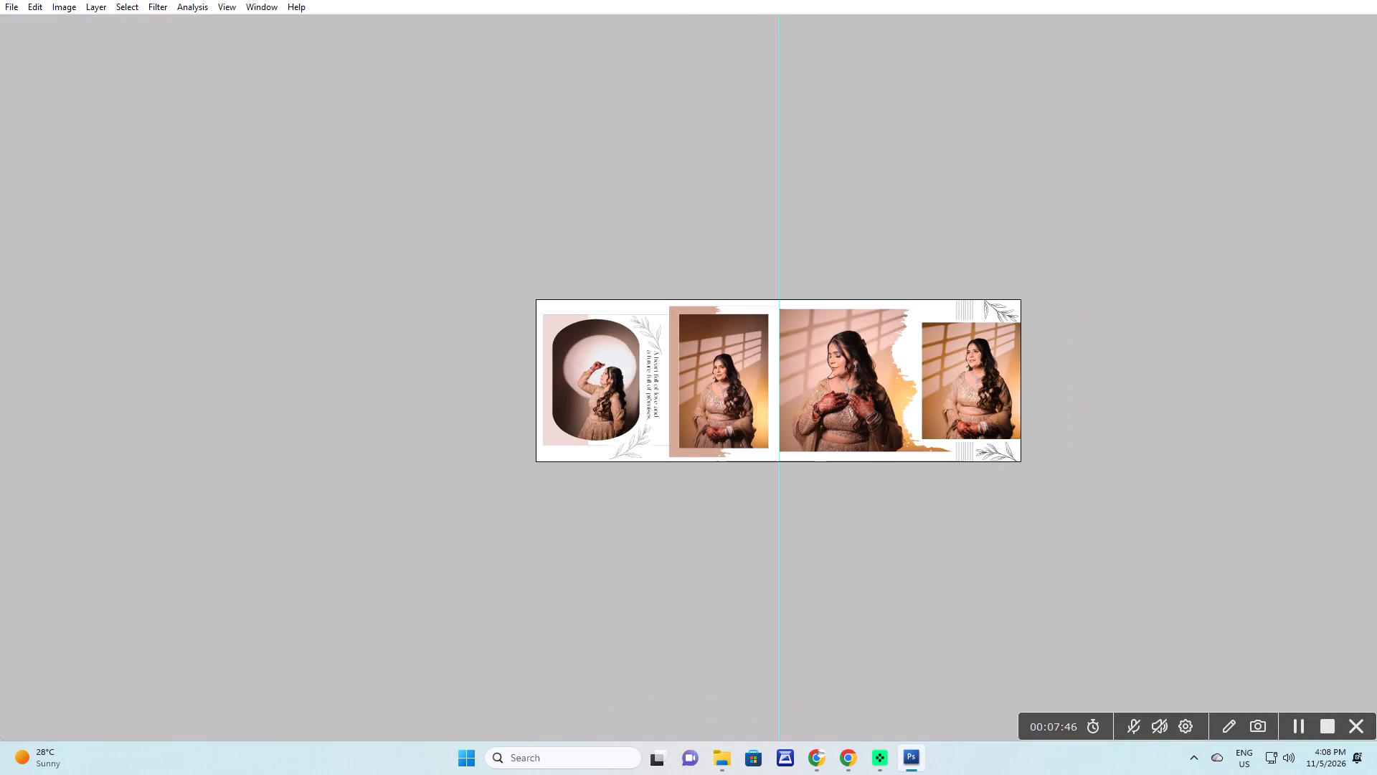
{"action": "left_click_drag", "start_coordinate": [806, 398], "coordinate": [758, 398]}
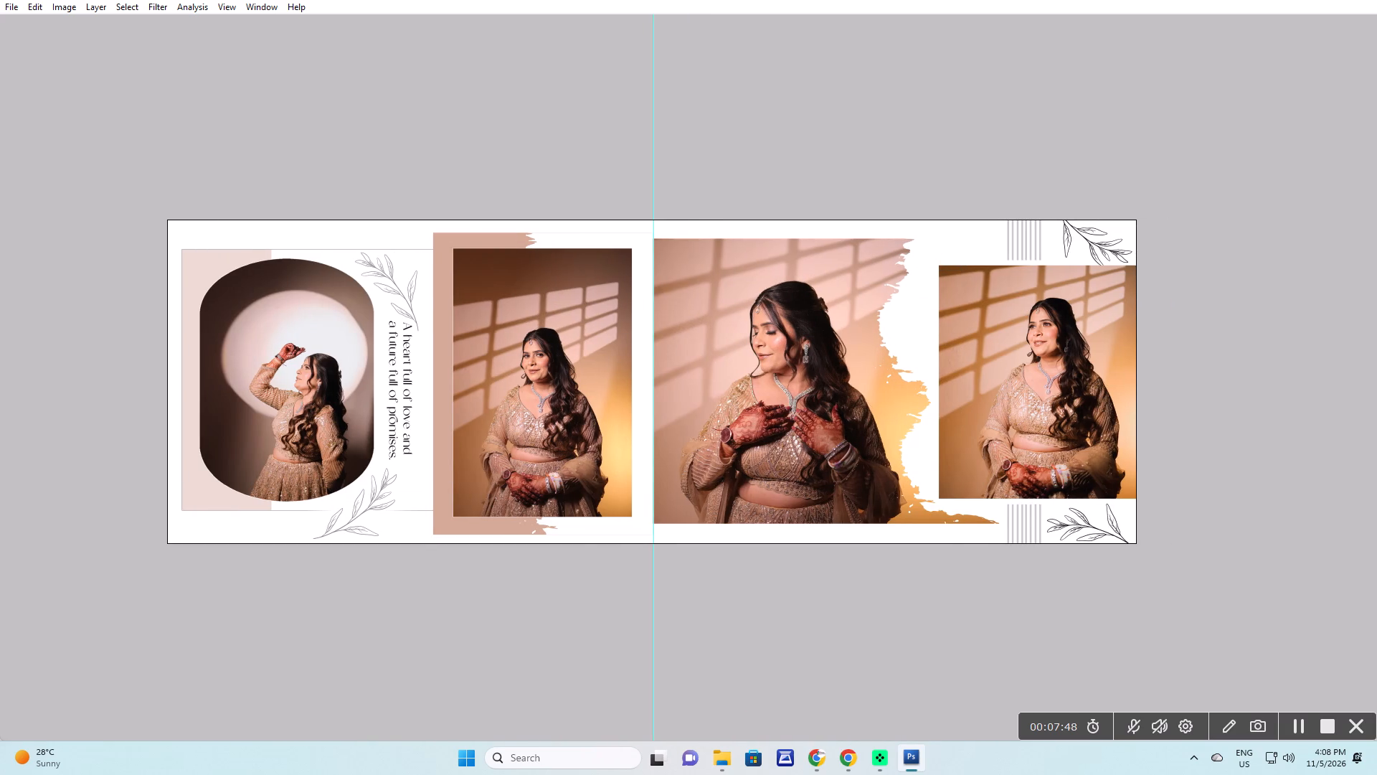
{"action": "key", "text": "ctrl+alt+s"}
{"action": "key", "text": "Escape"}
Lasso the bride's hands, arms and dress in the large brush-shaped photo and brighten the selected area twice.
{"action": "right_click_drag", "start_coordinate": [803, 394], "coordinate": [817, 400]}
{"action": "left_click_drag", "start_coordinate": [823, 404], "coordinate": [831, 408]}
{"action": "key", "text": "k"}
{"action": "key", "text": "l"}
{"action": "left_click_drag", "start_coordinate": [696, 424], "coordinate": [657, 584]}
{"action": "left_click_drag", "start_coordinate": [847, 371], "coordinate": [770, 432], "text": "shift"}
{"action": "key", "text": "F3"}
{"action": "key", "text": "F3"}
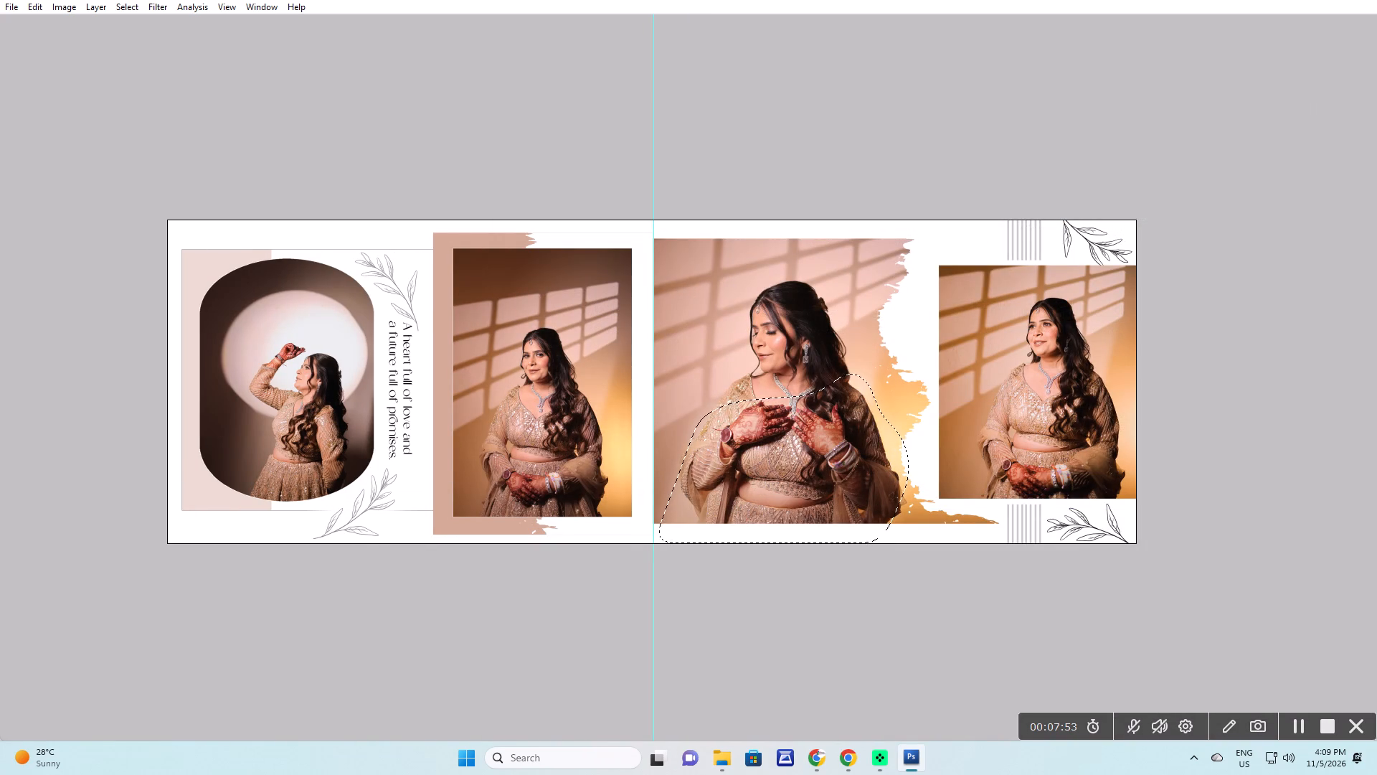
{"action": "key", "text": "ctrl+d"}
Lasso the bride's lower body in the photo at the spread's right edge and brighten the selected area twice.
{"action": "key", "text": "v"}
{"action": "right_click_drag", "start_coordinate": [1026, 395], "coordinate": [1038, 402]}
{"action": "left_click", "coordinate": [1046, 406]}
{"action": "key", "text": "l"}
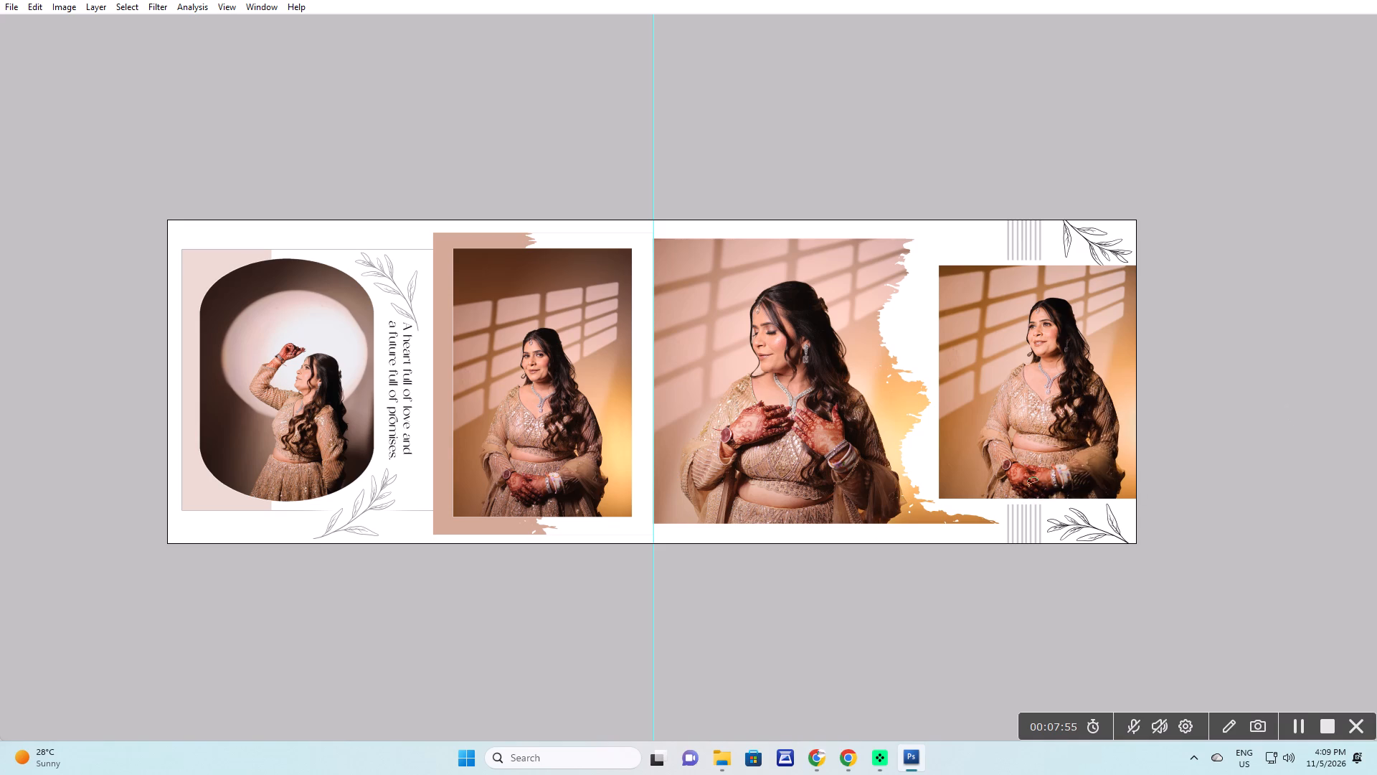
{"action": "left_click_drag", "start_coordinate": [1067, 452], "coordinate": [993, 442]}
{"action": "key", "text": "F3"}
{"action": "key", "text": "F3"}
{"action": "key", "text": "ctrl+d"}
Lasso the bride's hands and lower dress in the tall photo, brighten the area twice, fade the last brightening to 50% and deselect.
{"action": "key", "text": "v"}
{"action": "right_click", "coordinate": [552, 415]}
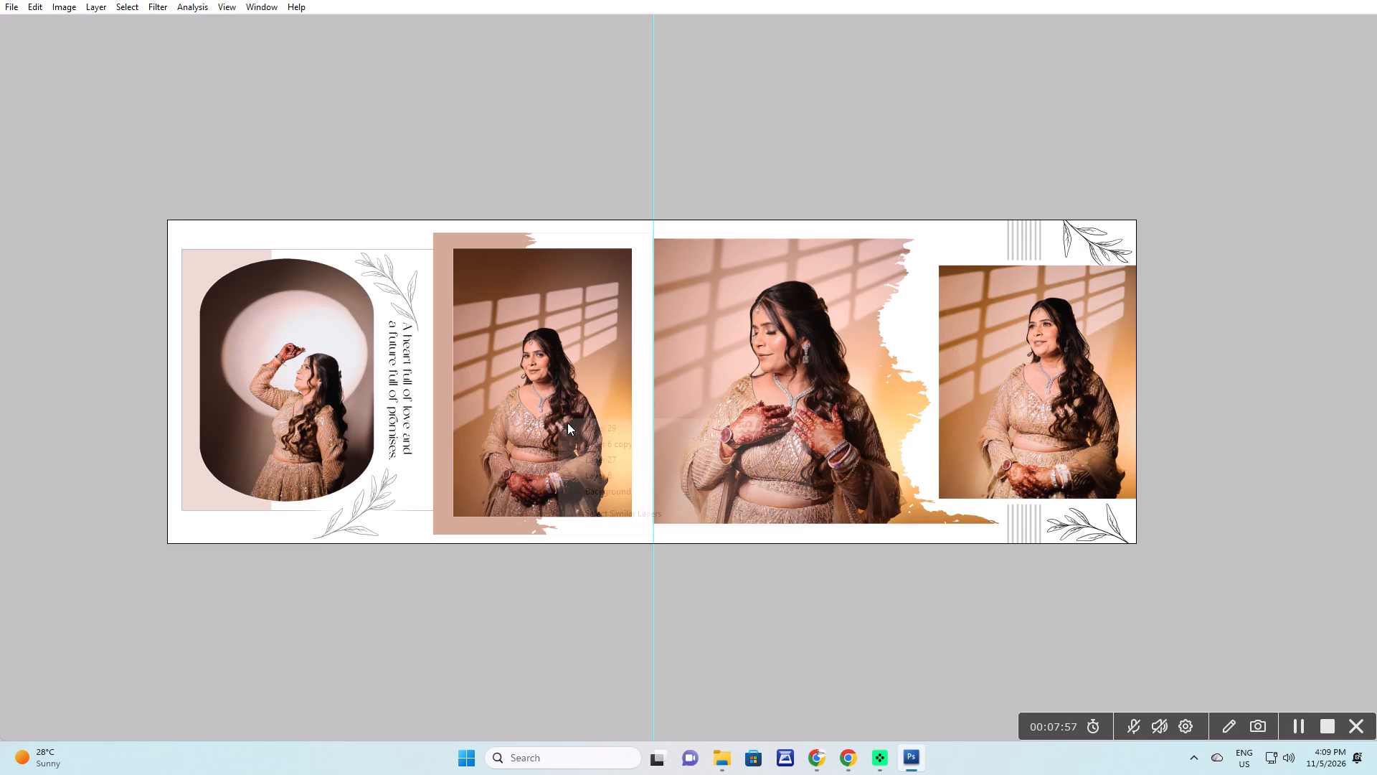
{"action": "left_click_drag", "start_coordinate": [564, 421], "coordinate": [574, 429]}
{"action": "key", "text": "l"}
{"action": "left_click_drag", "start_coordinate": [507, 447], "coordinate": [394, 546]}
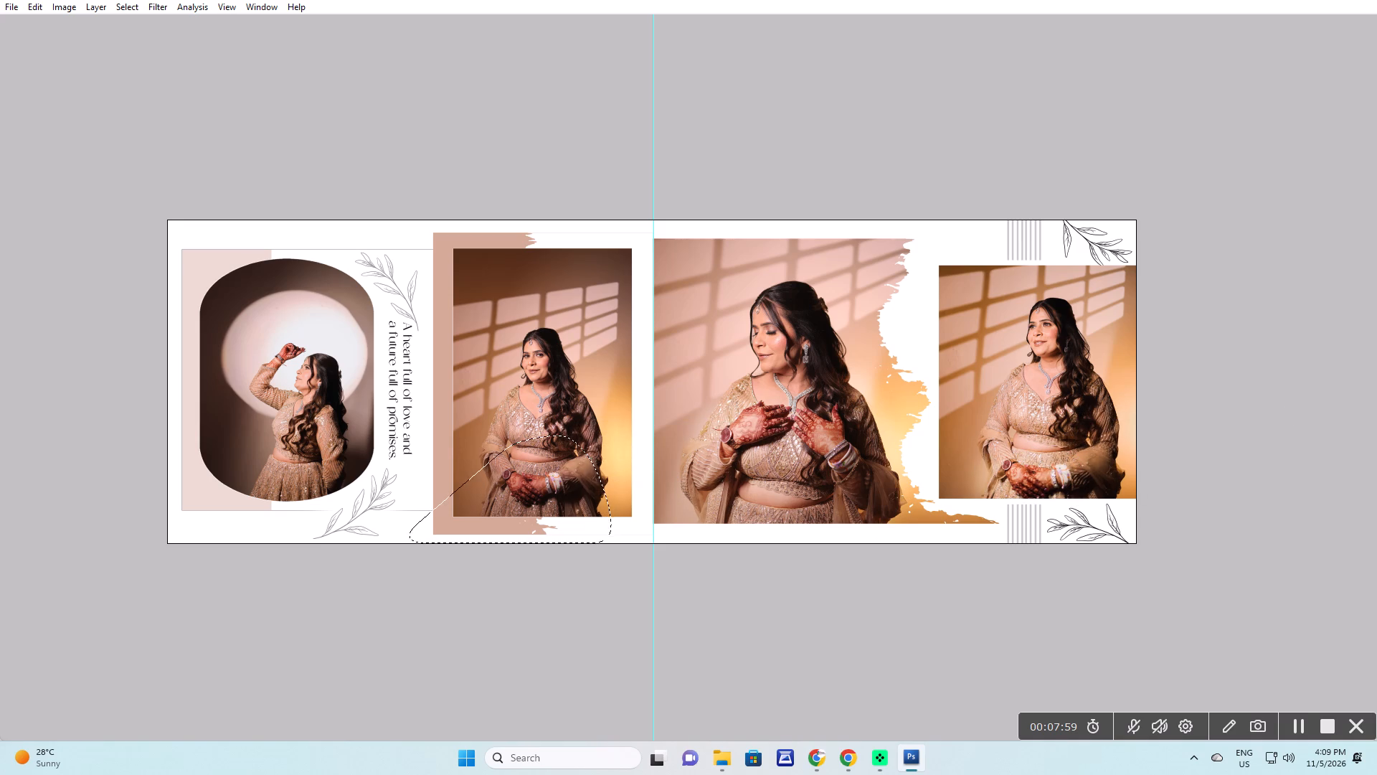
{"action": "key", "text": "F3"}
{"action": "key", "text": "F3"}
{"action": "key", "text": "ctrl+shift+f"}
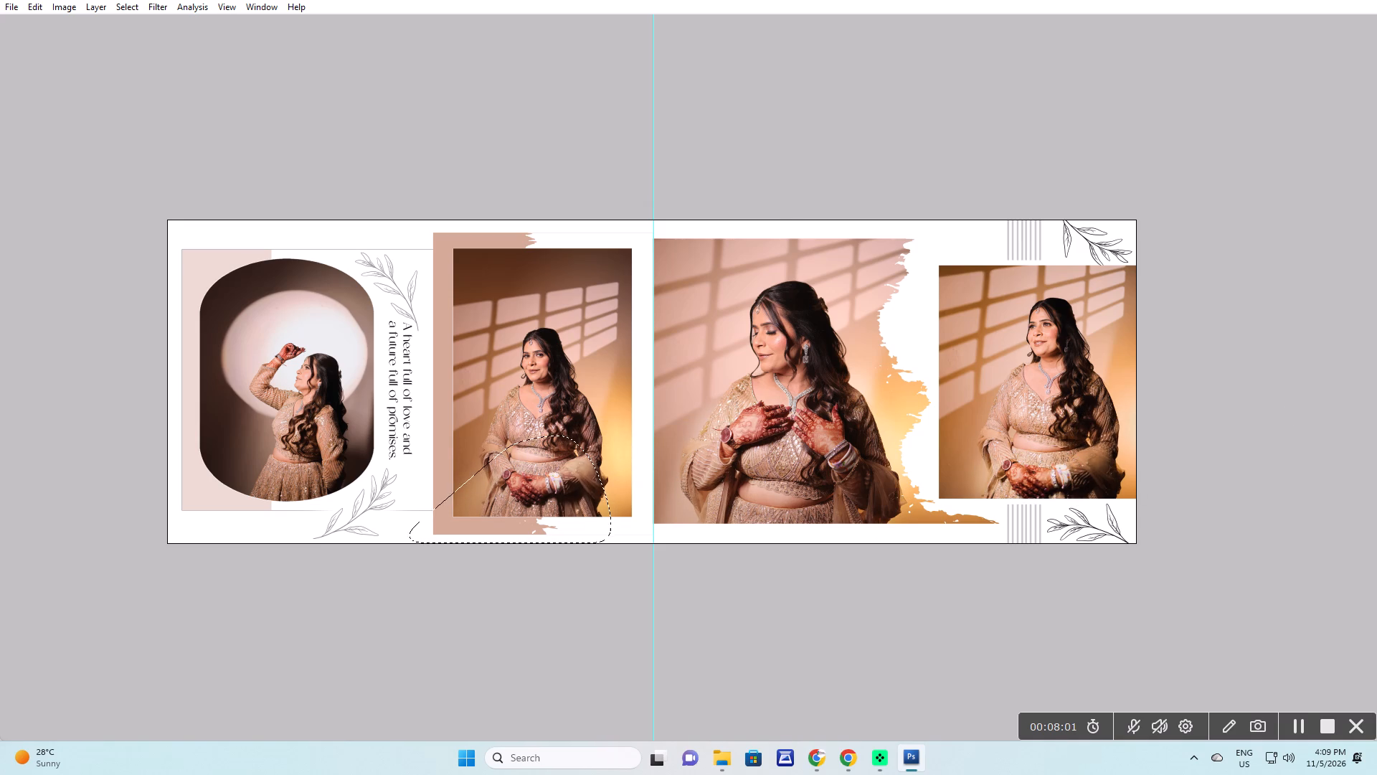
{"action": "type", "text": "50"}
{"action": "key", "text": "Return"}
{"action": "key", "text": "ctrl+d"}
{"action": "key", "text": "ctrl+space"}
Save a layered PSD copy of the spread as 03 in the Ring folder inside New folder (5), with maximum compatibility.
{"action": "key", "text": "ctrl+alt+s"}
{"action": "left_click", "coordinate": [516, 304]}
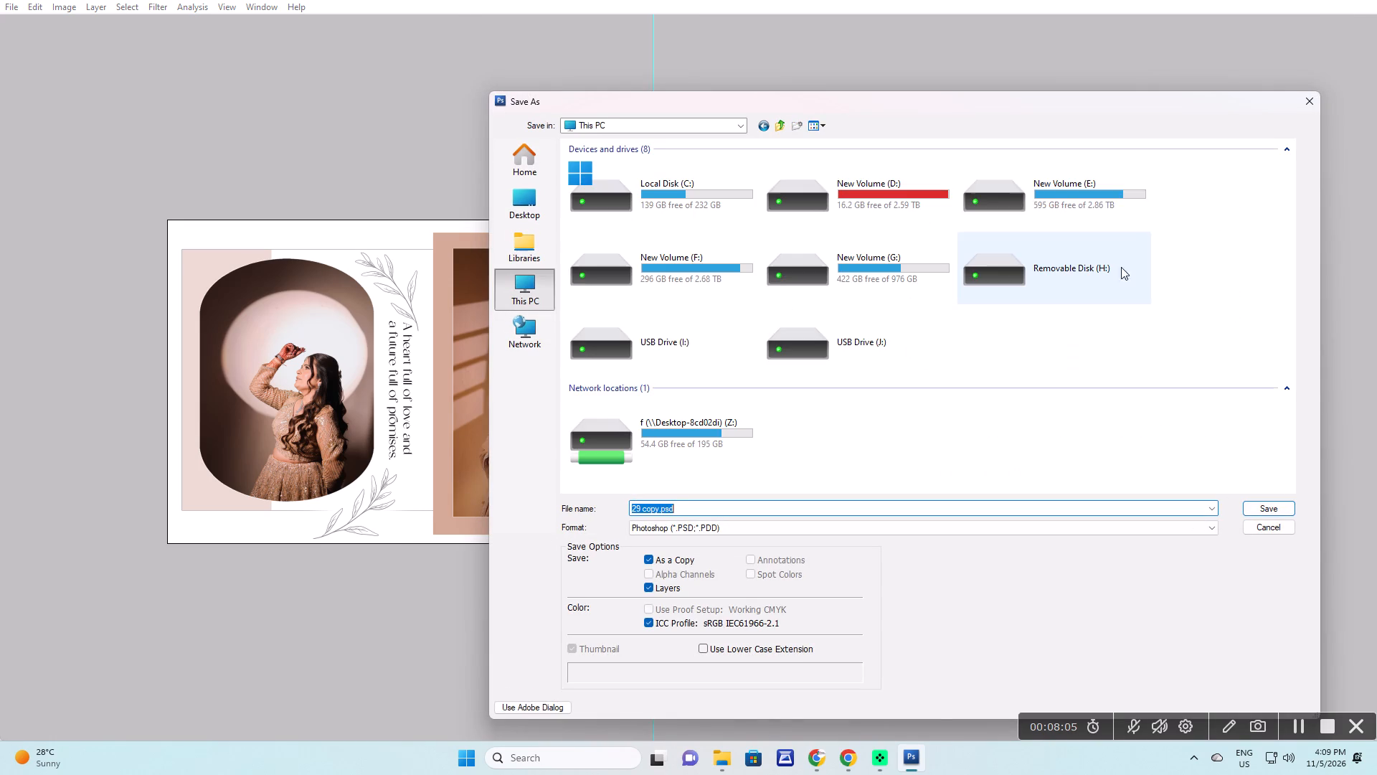
{"action": "double_click", "coordinate": [1071, 196]}
{"action": "key", "text": "k"}
{"action": "key", "text": "Return"}
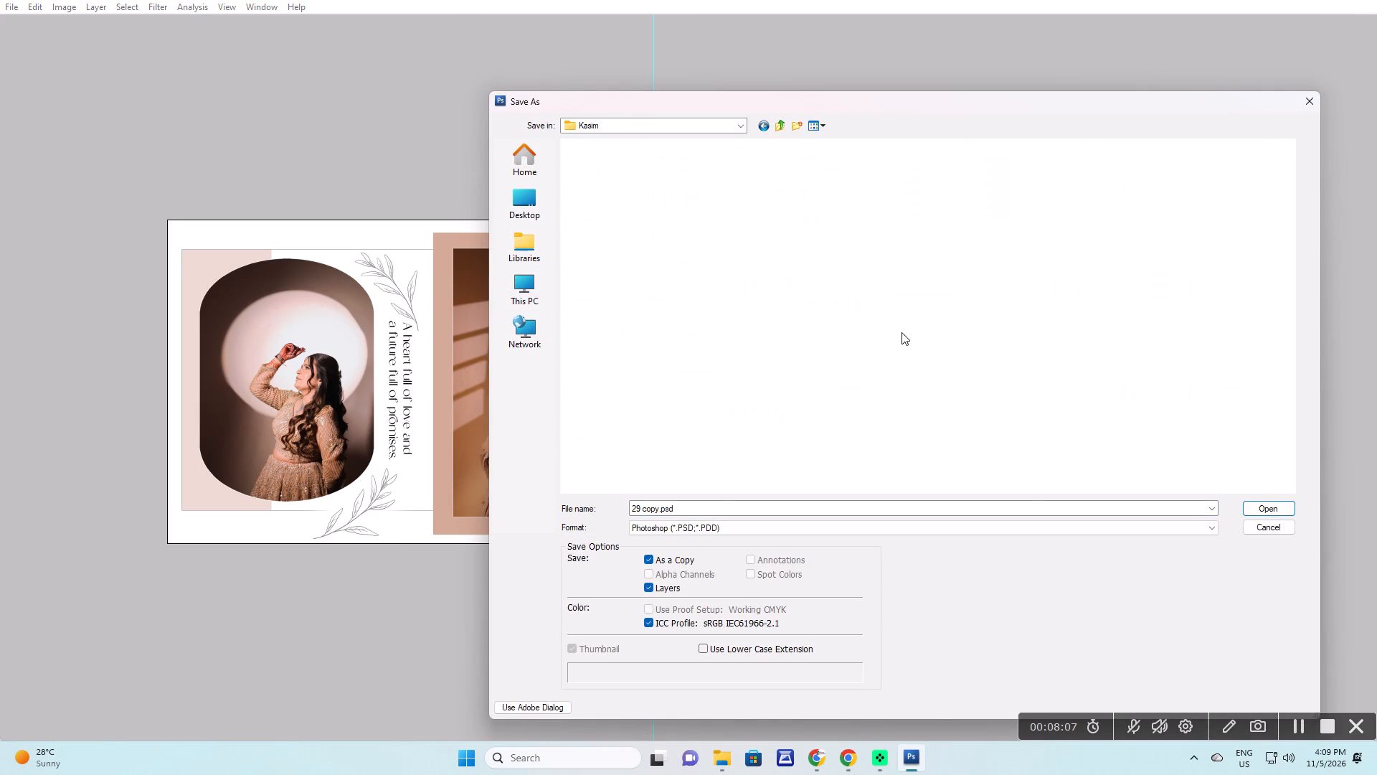
{"action": "double_click", "coordinate": [638, 234]}
{"action": "left_click", "coordinate": [743, 260]}
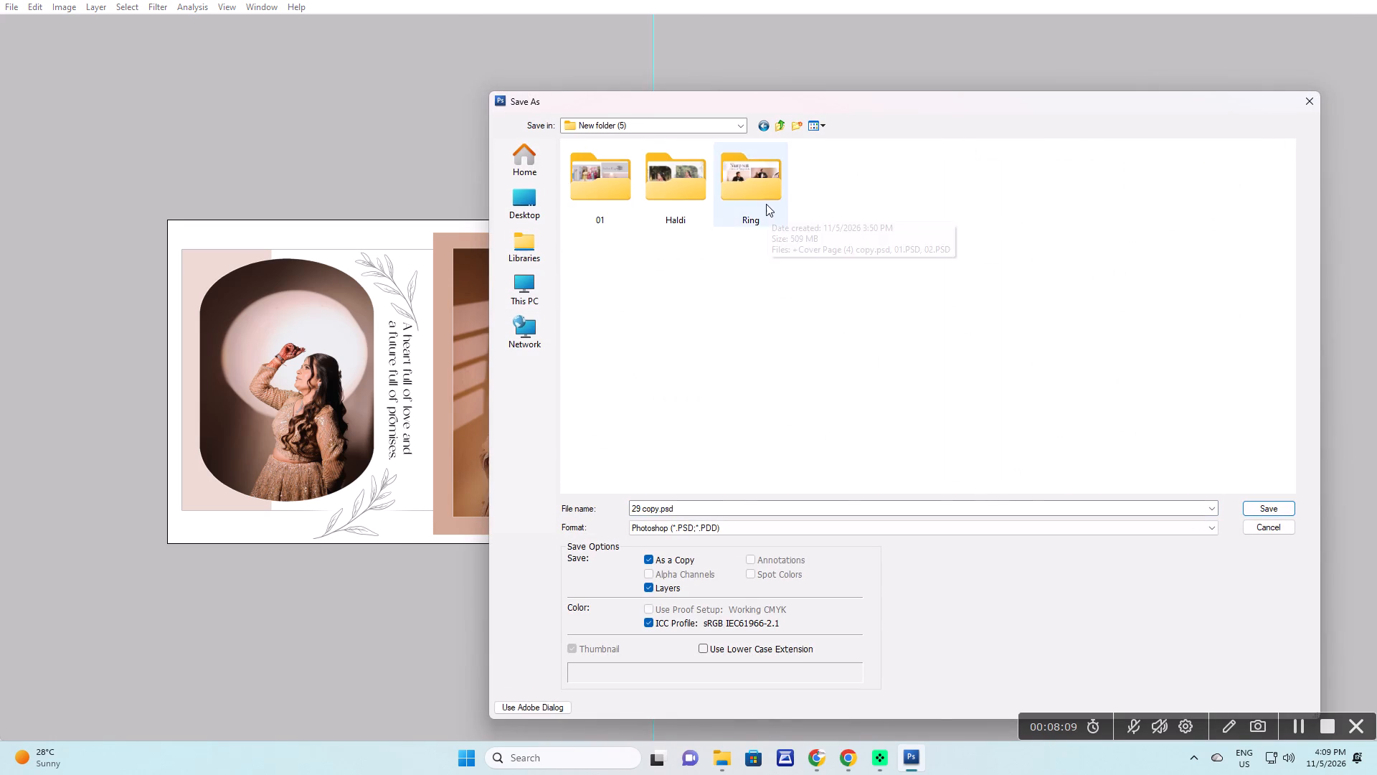
{"action": "double_click", "coordinate": [766, 204]}
{"action": "key", "text": "Tab"}
{"action": "type", "text": "03"}
{"action": "key", "text": "Return"}
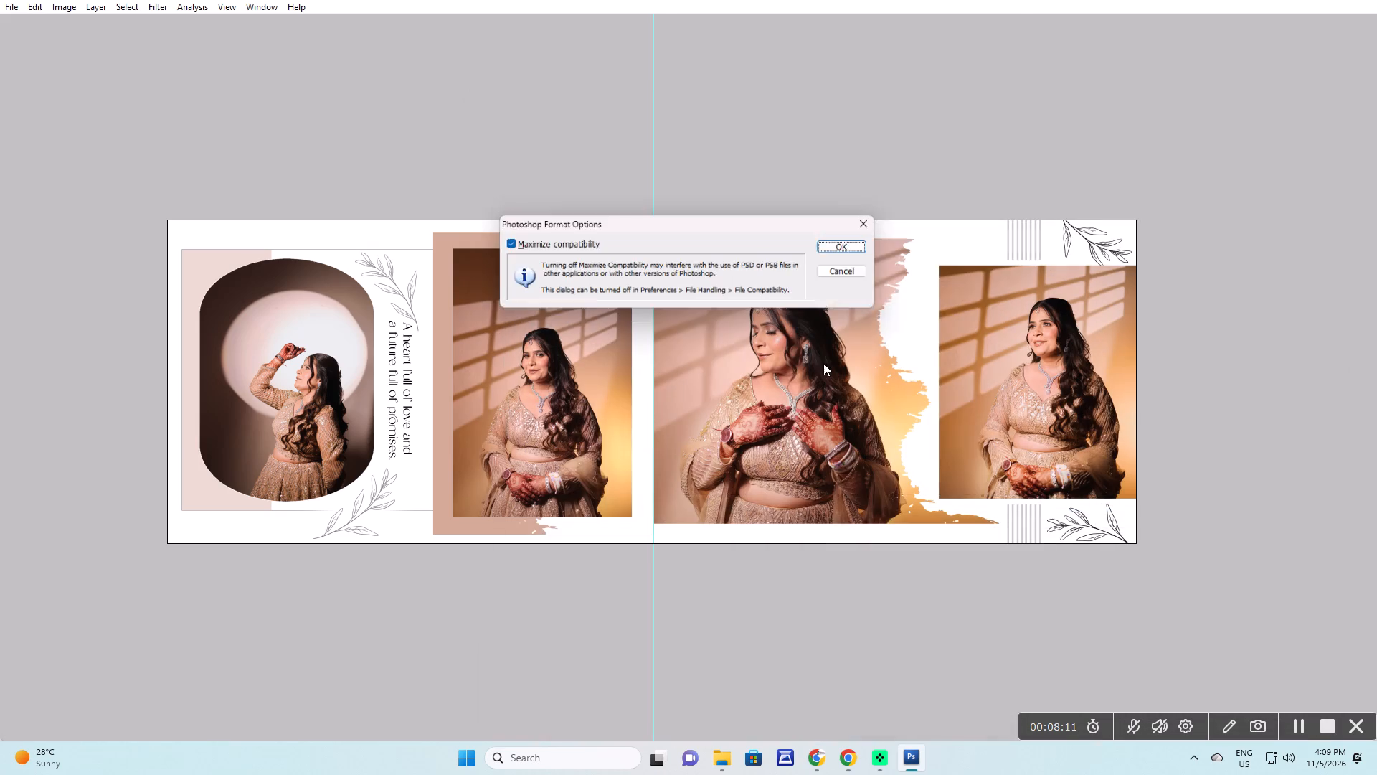
{"action": "key", "text": "Return"}
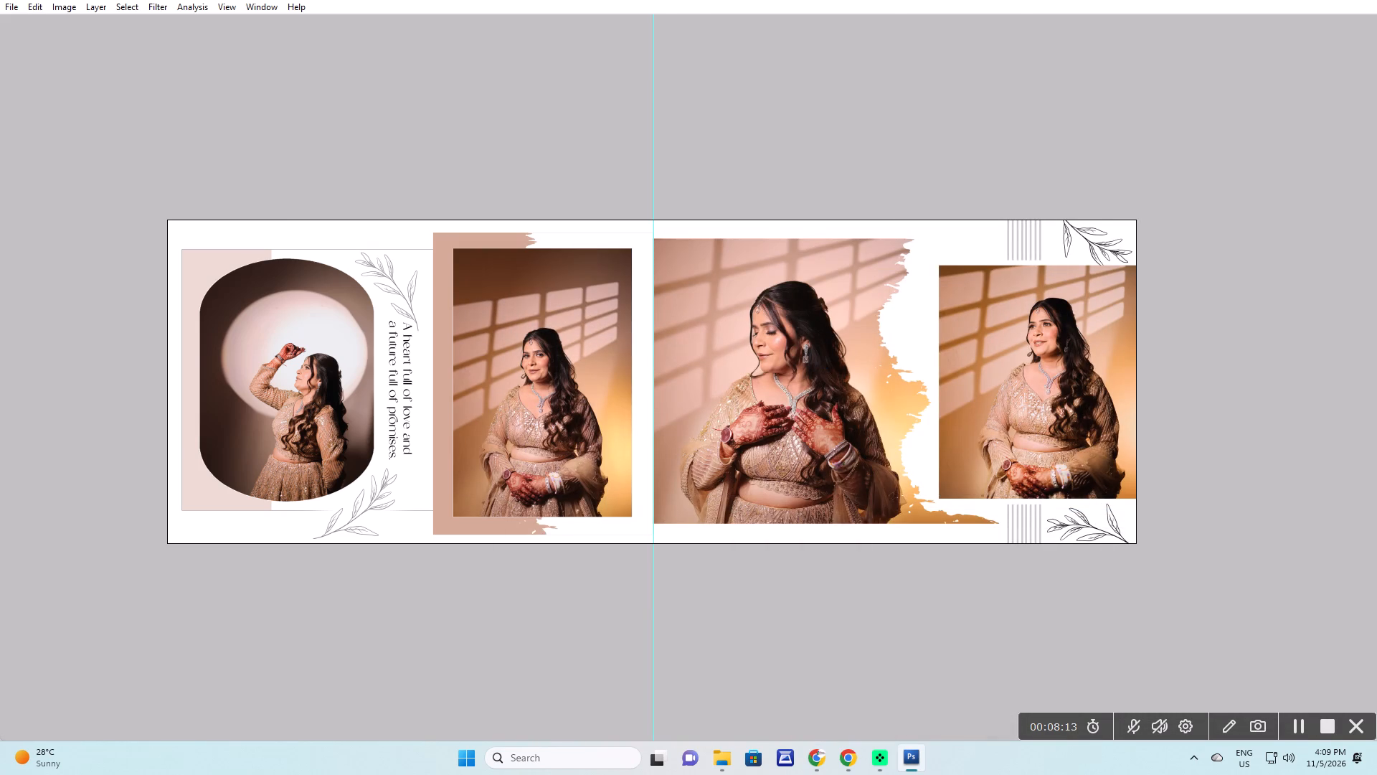
Check the finished spread at closer zoom and close 29.PSD without saving changes to the template.
{"action": "key", "text": "ctrl+plus"}
{"action": "key", "text": "ctrl+minus"}
{"action": "key", "text": "ctrl+minus"}
{"action": "key", "text": "ctrl+plus"}
{"action": "key", "text": "ctrl+plus"}
{"action": "key", "text": "ctrl+plus"}
{"action": "key", "text": "ctrl+plus"}
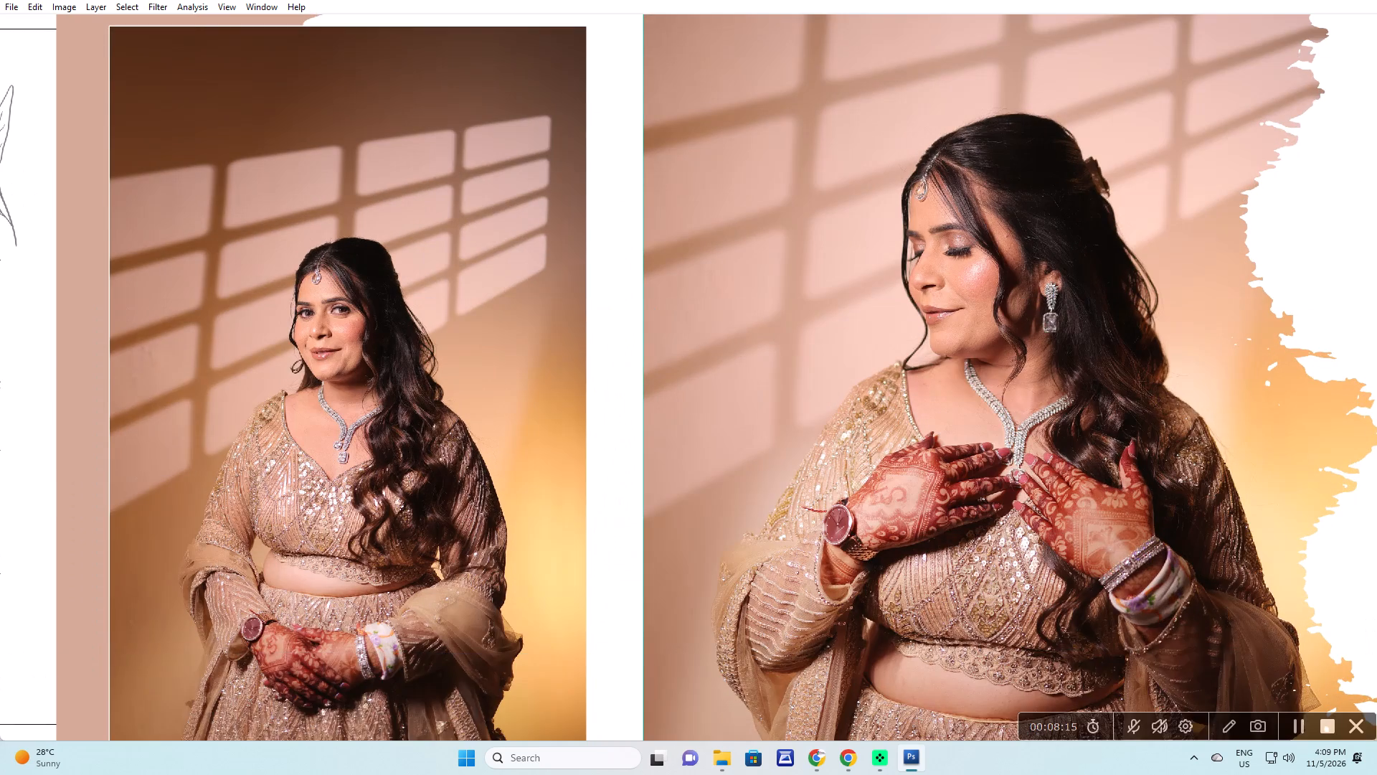
{"action": "key", "text": "ctrl+minus"}
{"action": "key", "text": "ctrl+minus"}
{"action": "key", "text": "ctrl+minus"}
{"action": "key", "text": "ctrl+w"}
{"action": "key", "text": "Right"}
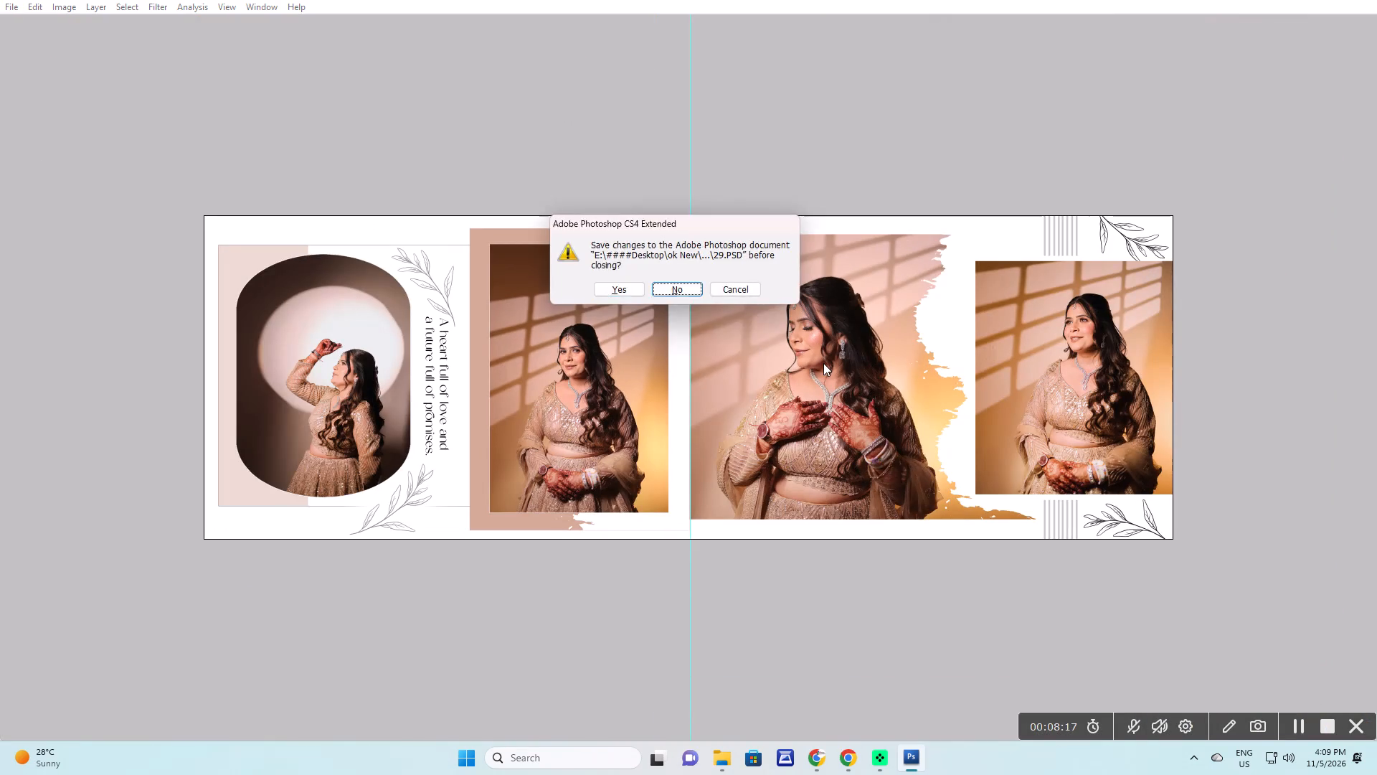
{"action": "key", "text": "Return"}
In the ring ceremony photo folder, move the used photos 364A0001.JPG to 364A0006.JPG into New folder (2).
{"action": "key", "text": "alt+Tab"}
{"action": "key", "text": "alt+Tab"}
{"action": "key", "text": "alt+Tab"}
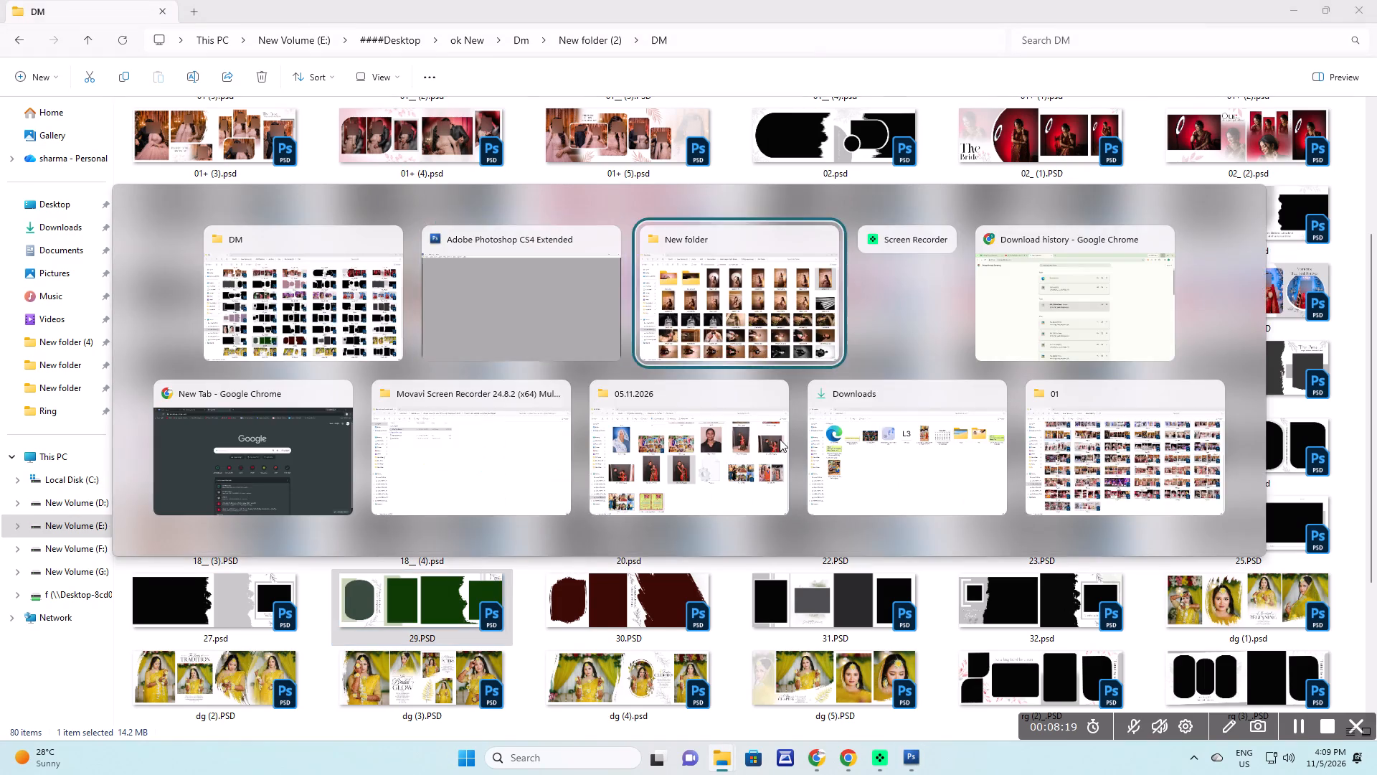
{"action": "left_click_drag", "start_coordinate": [541, 160], "coordinate": [556, 166]}
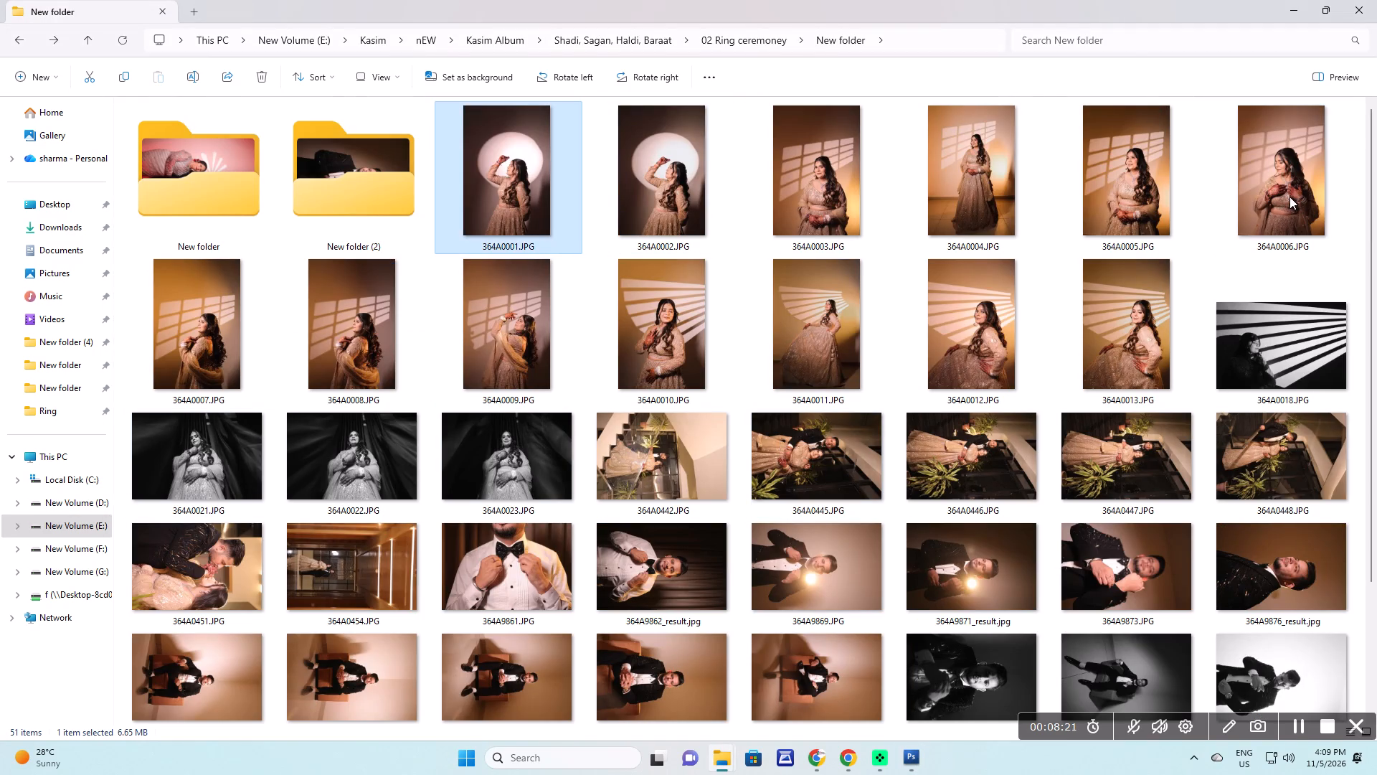
{"action": "left_click", "coordinate": [1290, 197], "text": "ctrl+shift"}
{"action": "left_click_drag", "start_coordinate": [521, 186], "coordinate": [372, 189]}
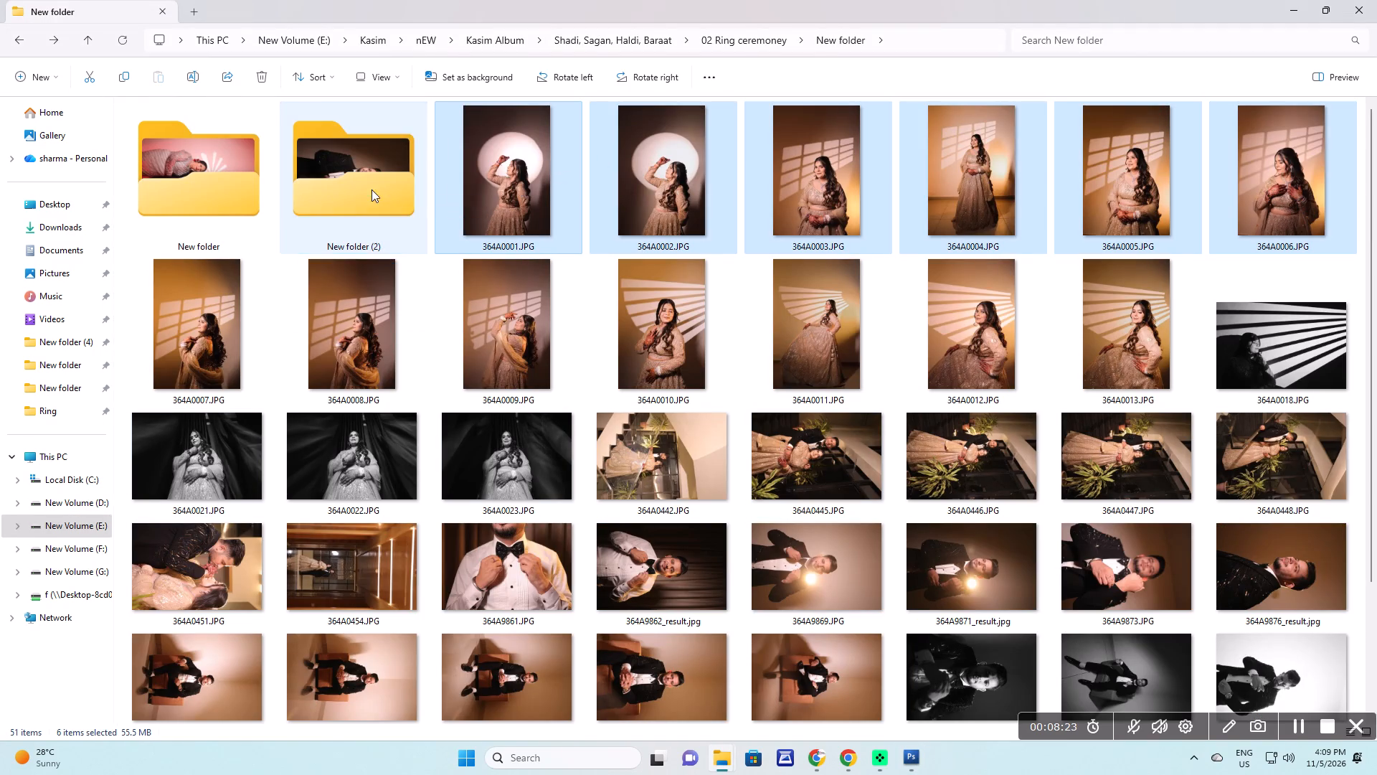
Select photos 364A0007.JPG to 364A0013.JPG and look through the DM folder's PSD templates for a layout that suits them.
{"action": "left_click", "coordinate": [531, 187]}
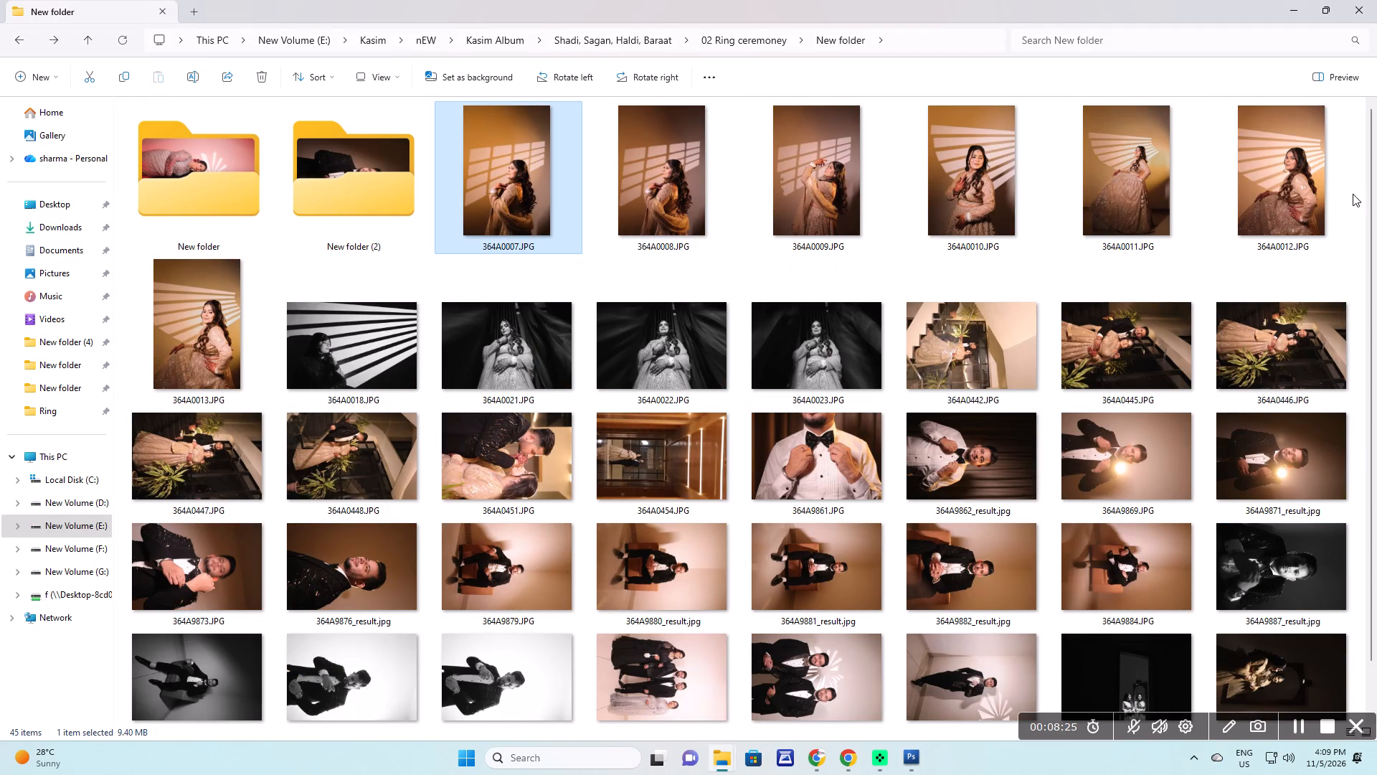
{"action": "left_click", "coordinate": [1320, 187], "text": "ctrl+shift"}
{"action": "left_click", "coordinate": [138, 343], "text": "ctrl+shift"}
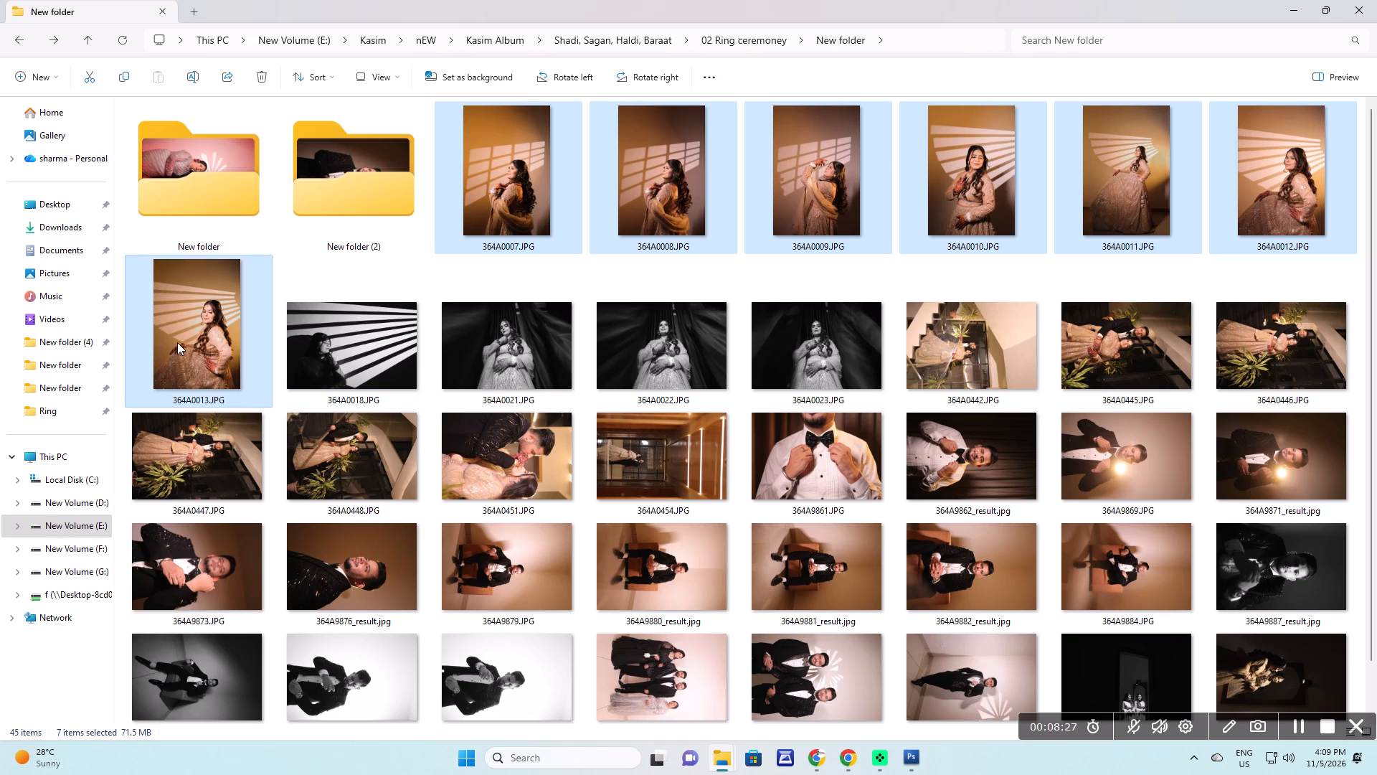
{"action": "key", "text": "alt+Tab"}
{"action": "key", "text": "alt+Tab"}
{"action": "key", "text": "alt+shift+Tab"}
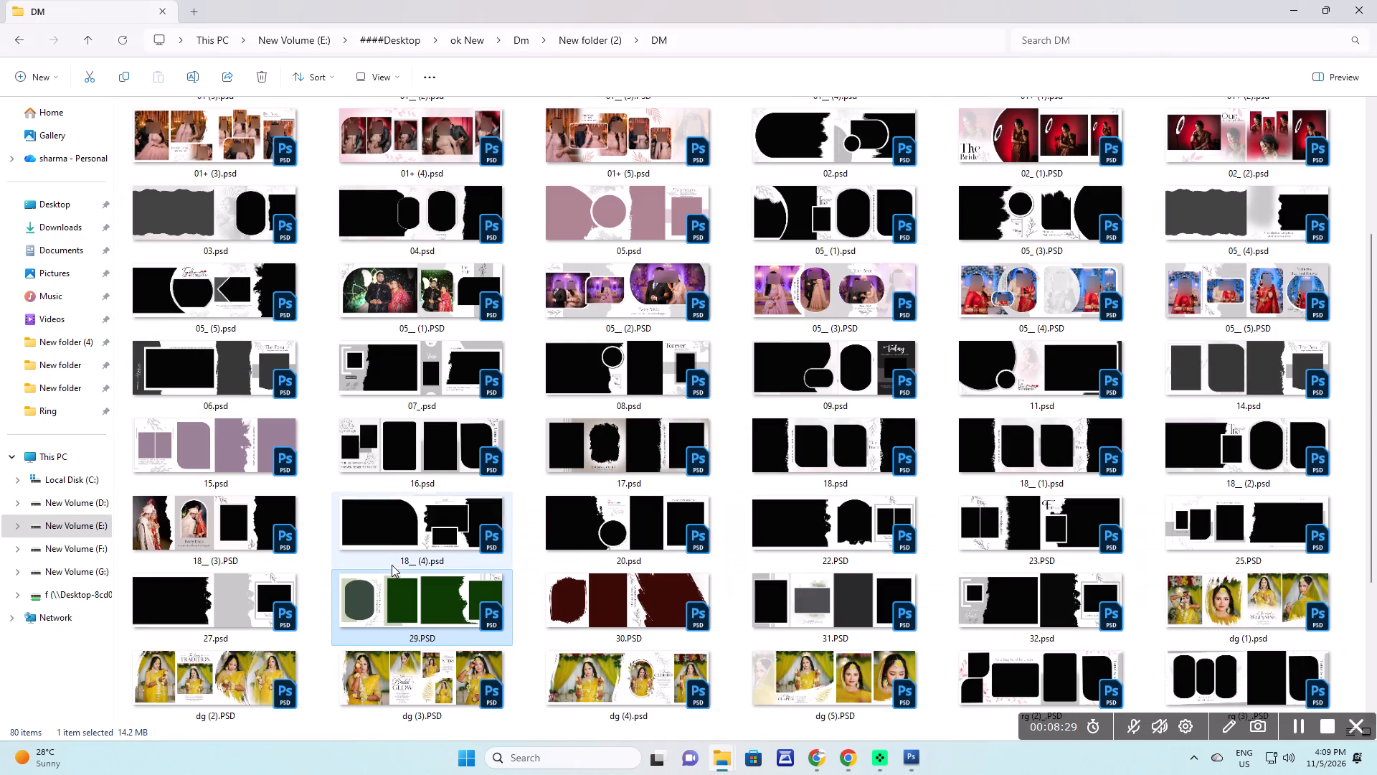
{"action": "left_click", "coordinate": [830, 466]}
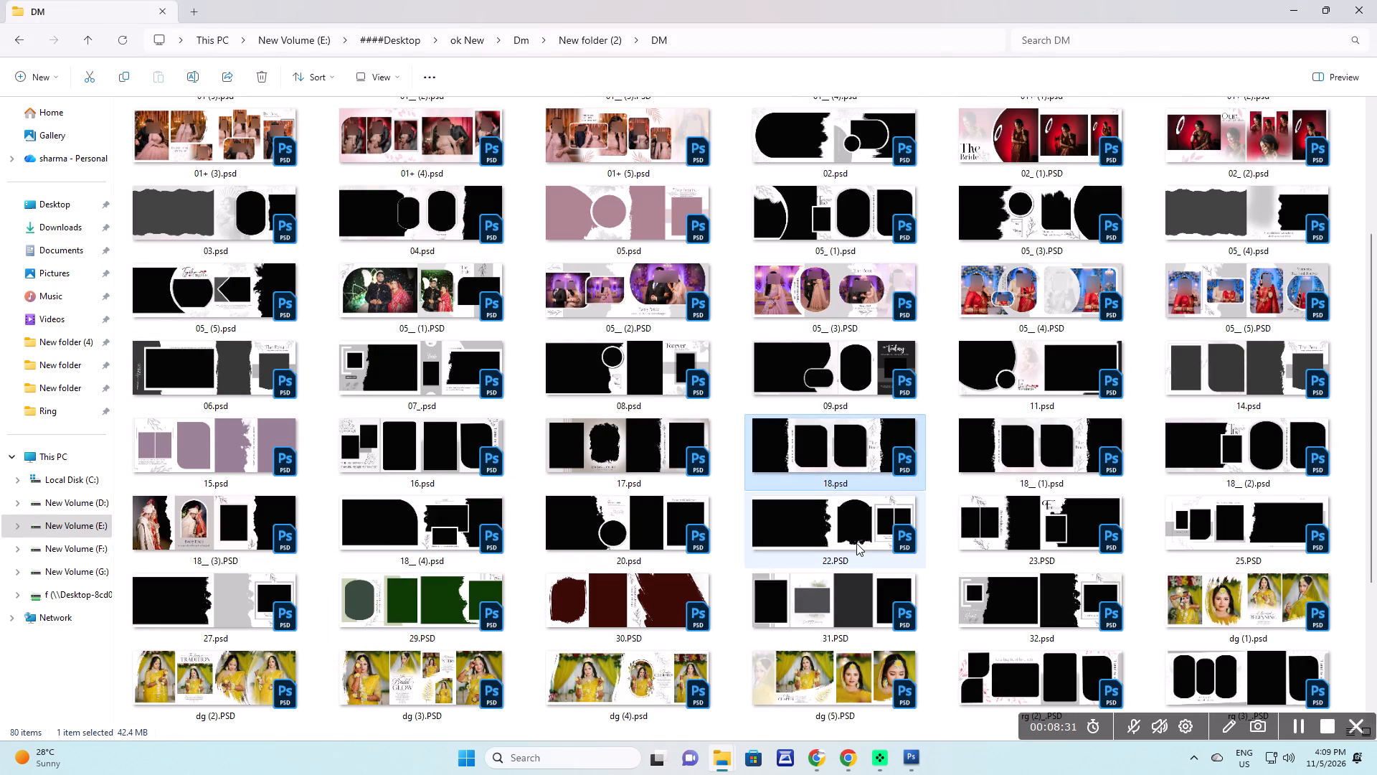
{"action": "left_click", "coordinate": [856, 543]}
{"action": "key", "text": "alt+Tab"}
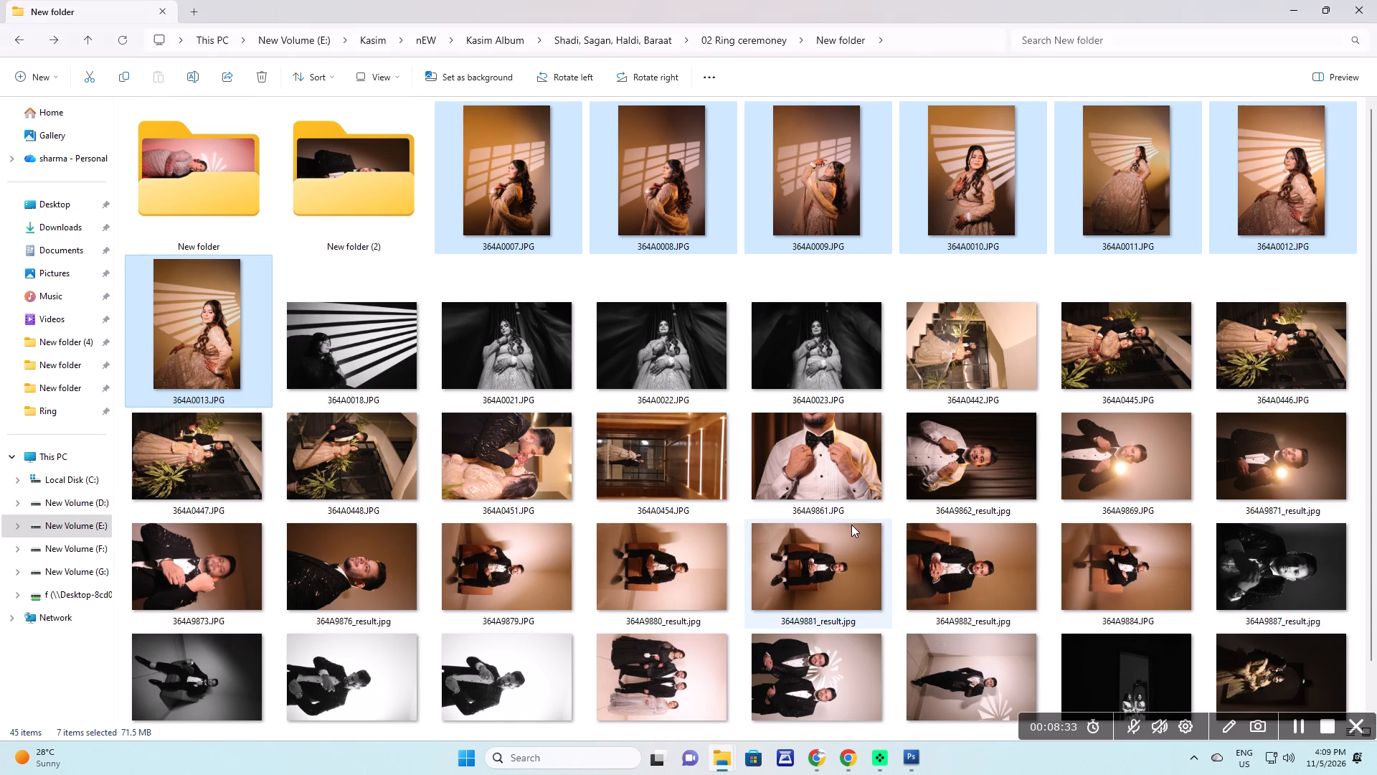
{"action": "key", "text": "alt+Tab"}
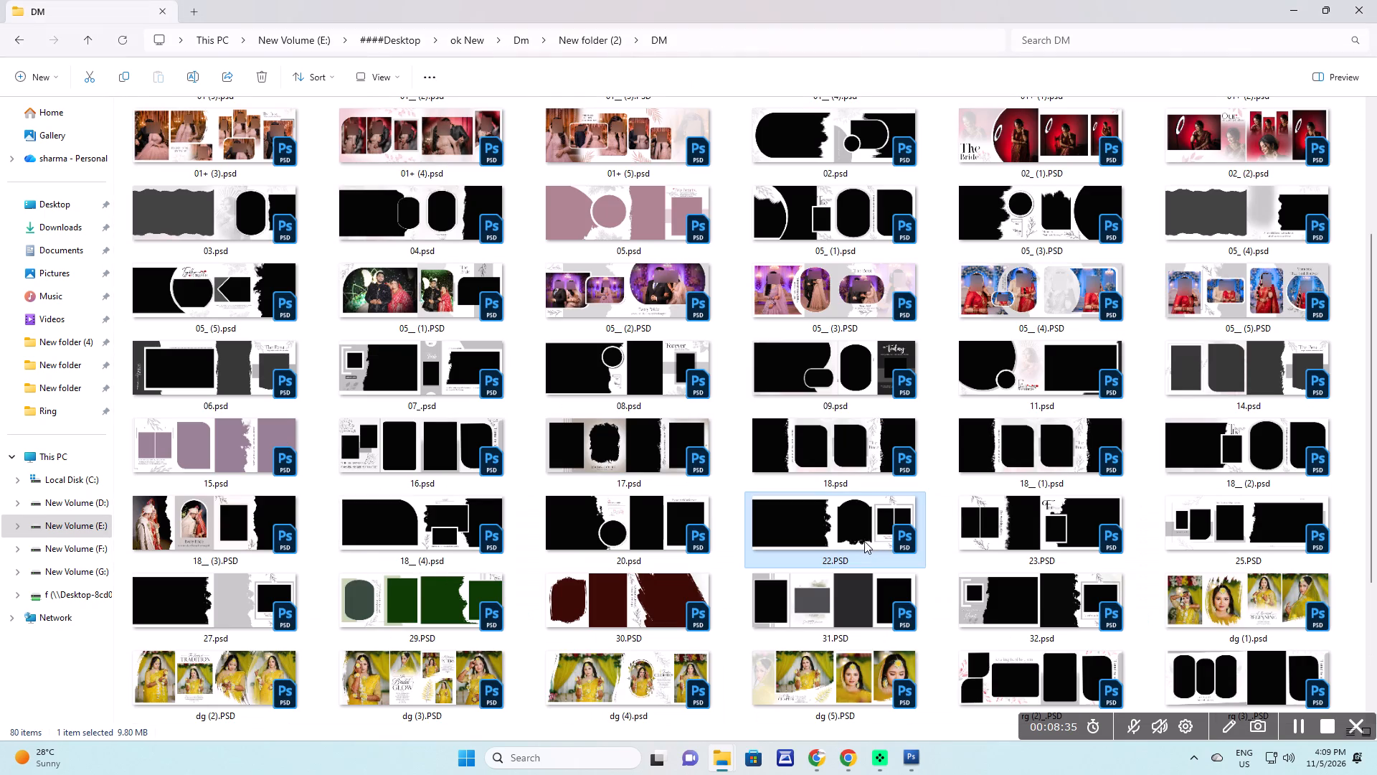
{"action": "left_click", "coordinate": [1082, 532]}
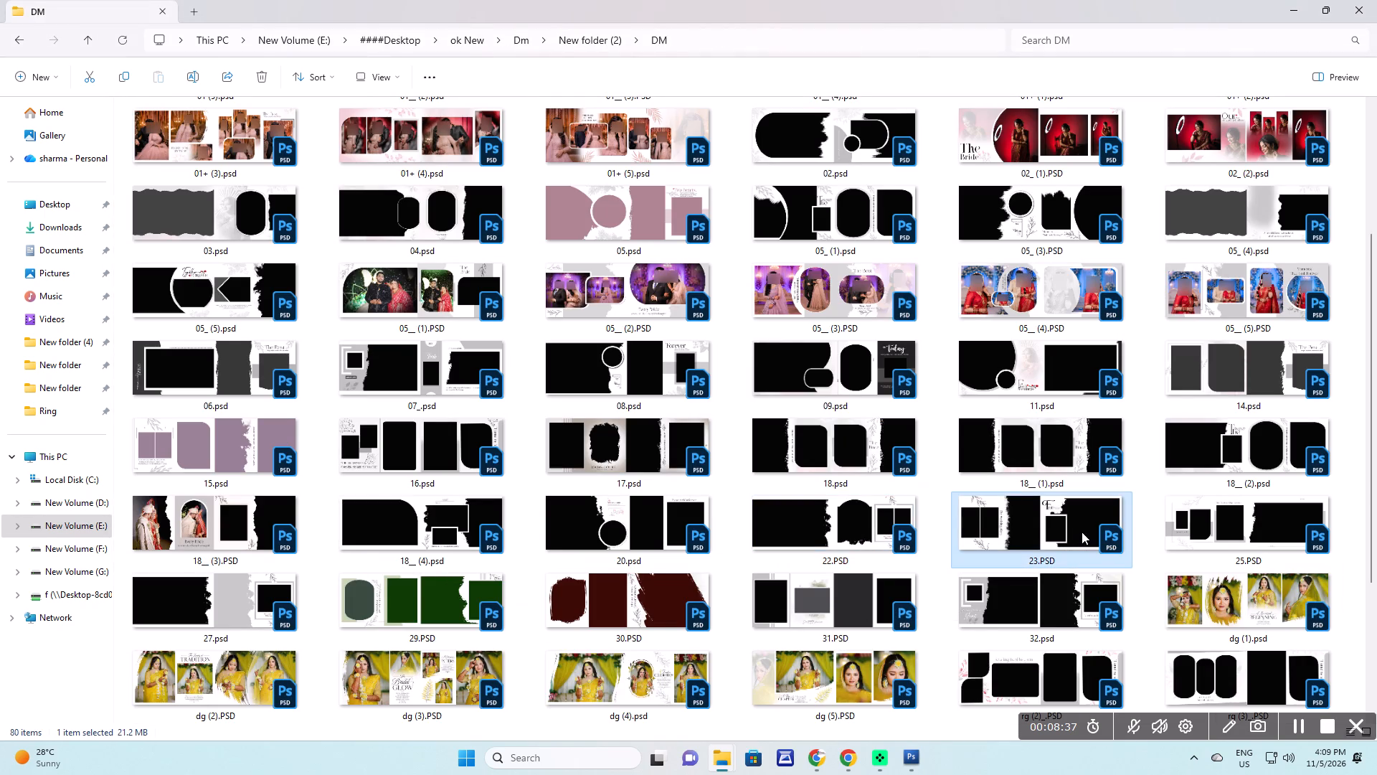
{"action": "left_click", "coordinate": [1264, 387]}
{"action": "scroll", "coordinate": [1197, 398], "scroll_direction": "down", "scroll_amount": 1}
{"action": "scroll", "coordinate": [1179, 398], "scroll_direction": "up", "scroll_amount": 1}
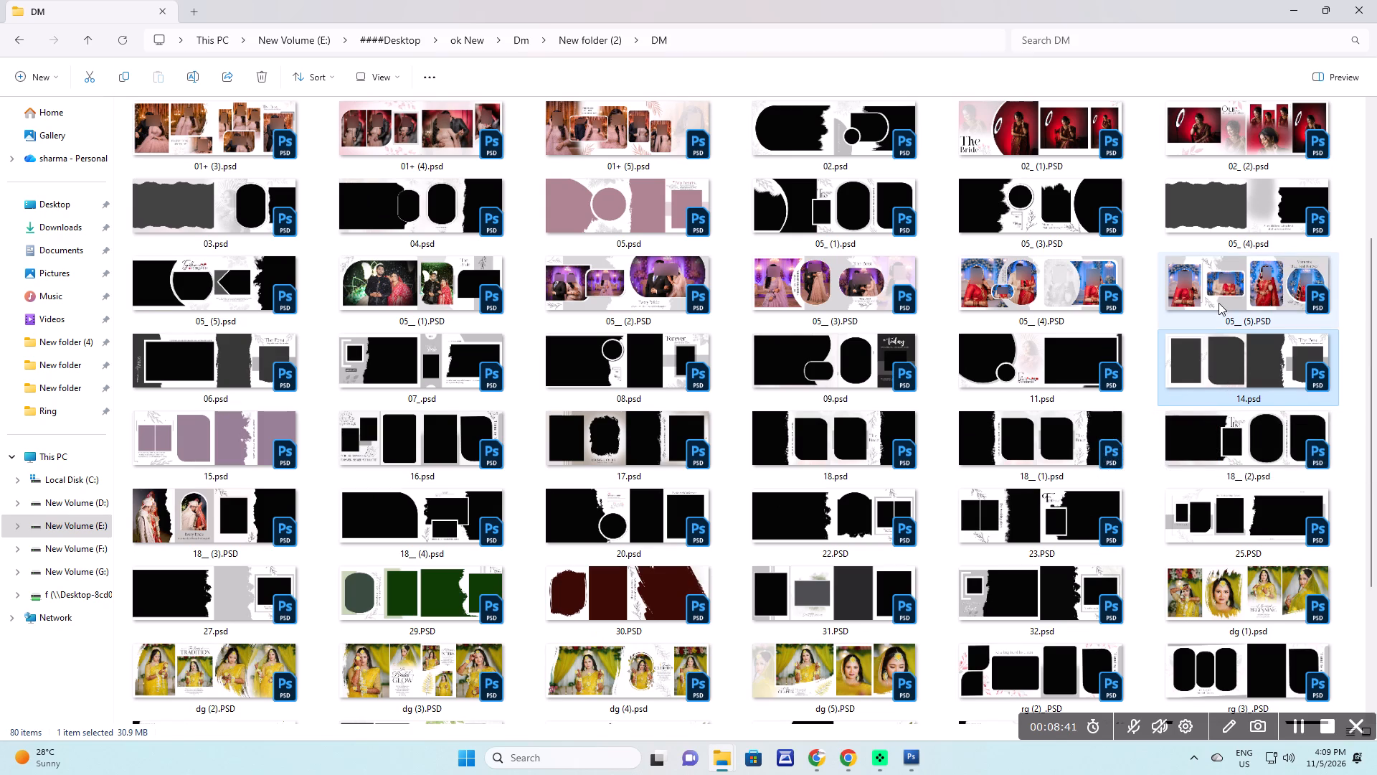
{"action": "left_click", "coordinate": [1219, 303]}
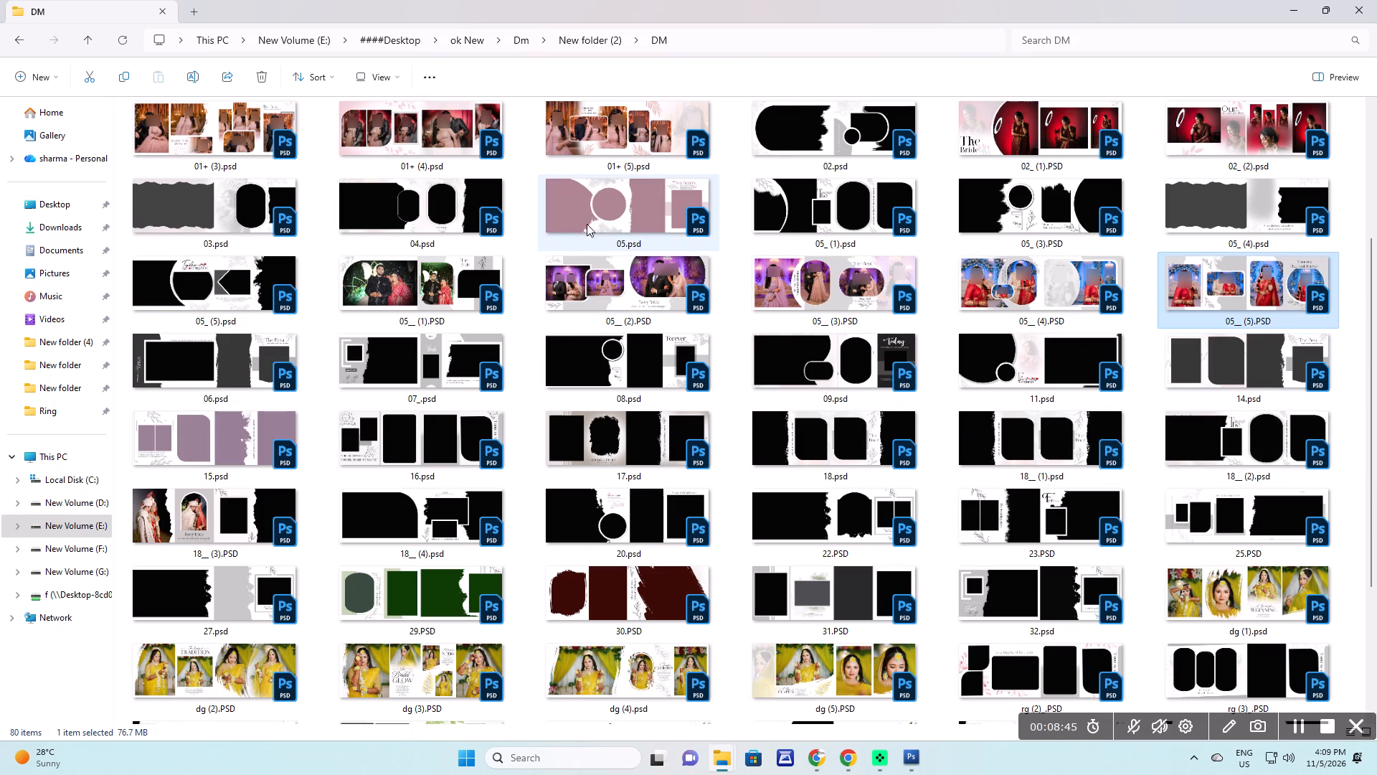
{"action": "left_click", "coordinate": [604, 217]}
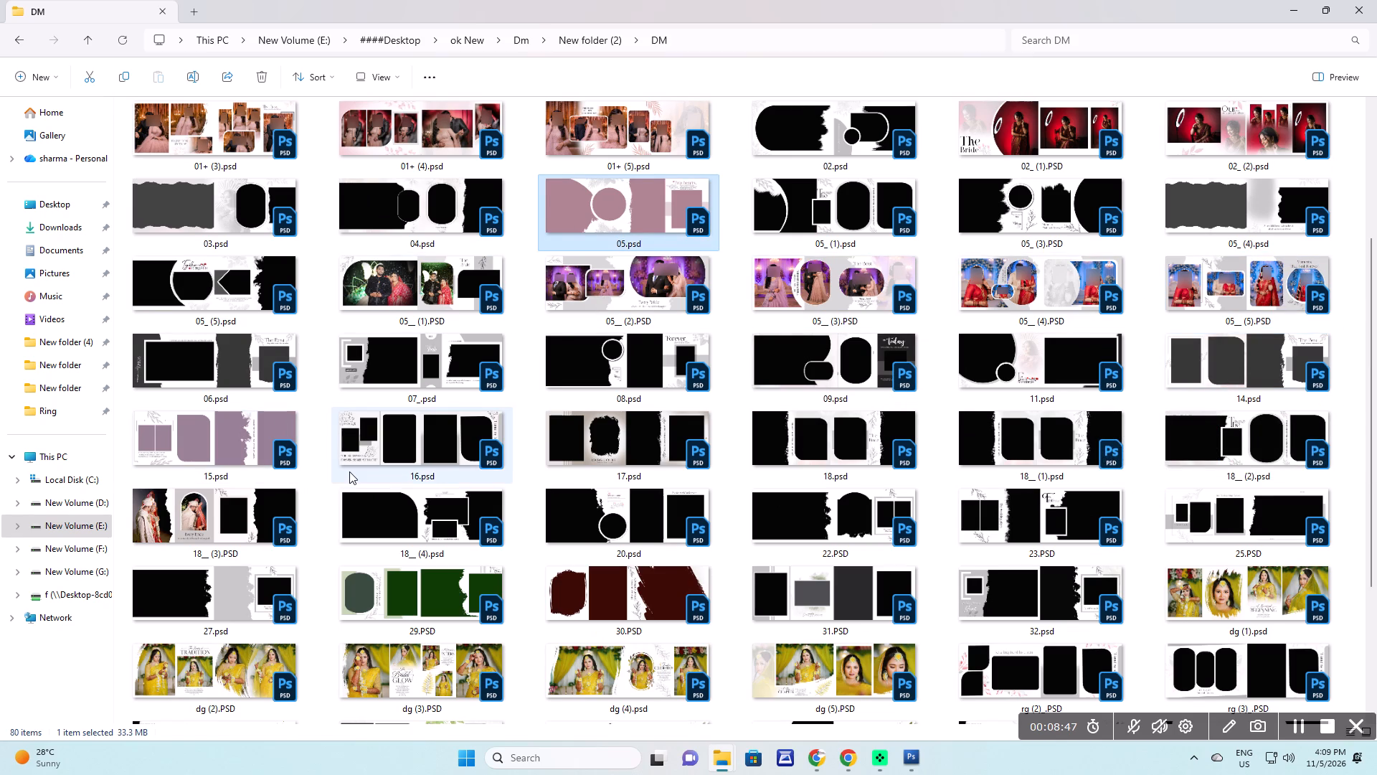
{"action": "scroll", "coordinate": [350, 471], "scroll_direction": "down", "scroll_amount": 1}
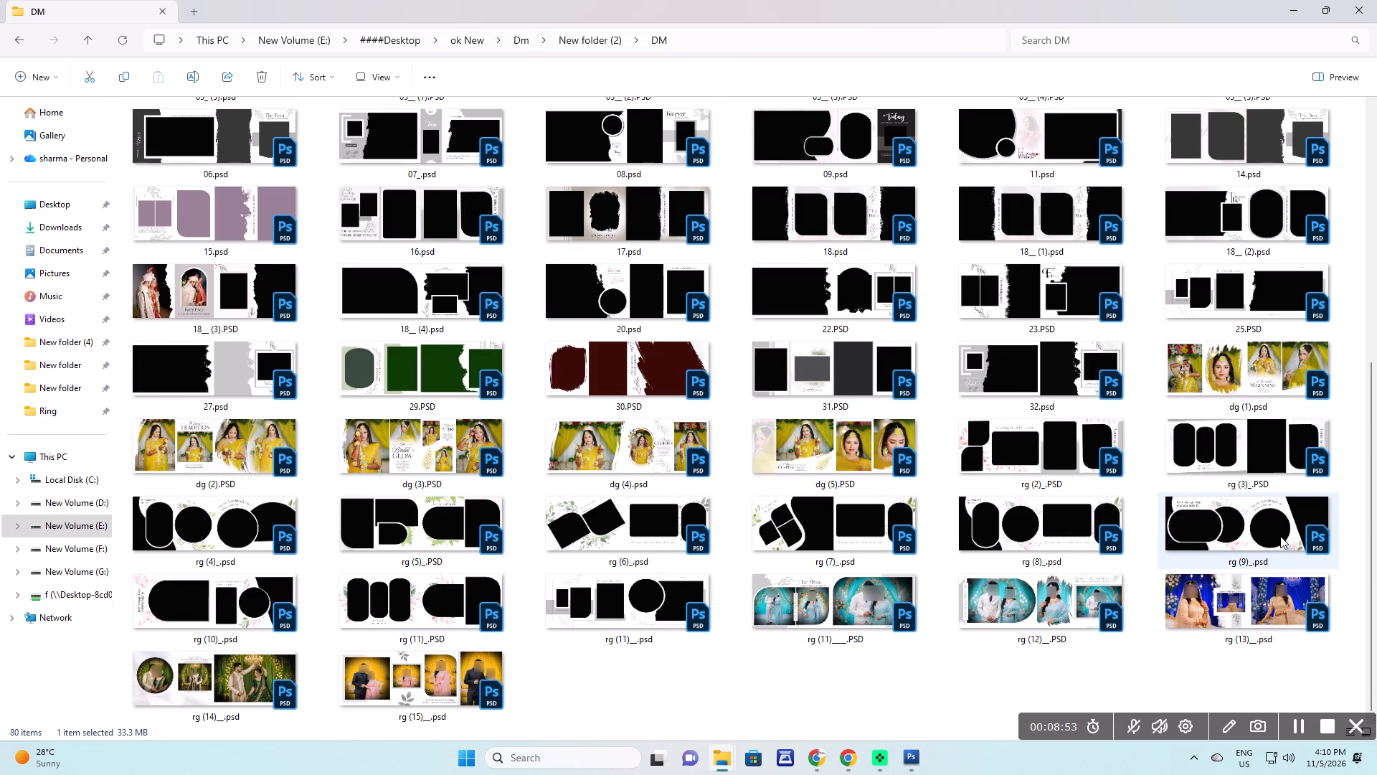
{"action": "scroll", "coordinate": [1274, 505], "scroll_direction": "up", "scroll_amount": 1}
{"action": "left_click", "coordinate": [1268, 448]}
{"action": "scroll", "coordinate": [1268, 448], "scroll_direction": "up", "scroll_amount": 1}
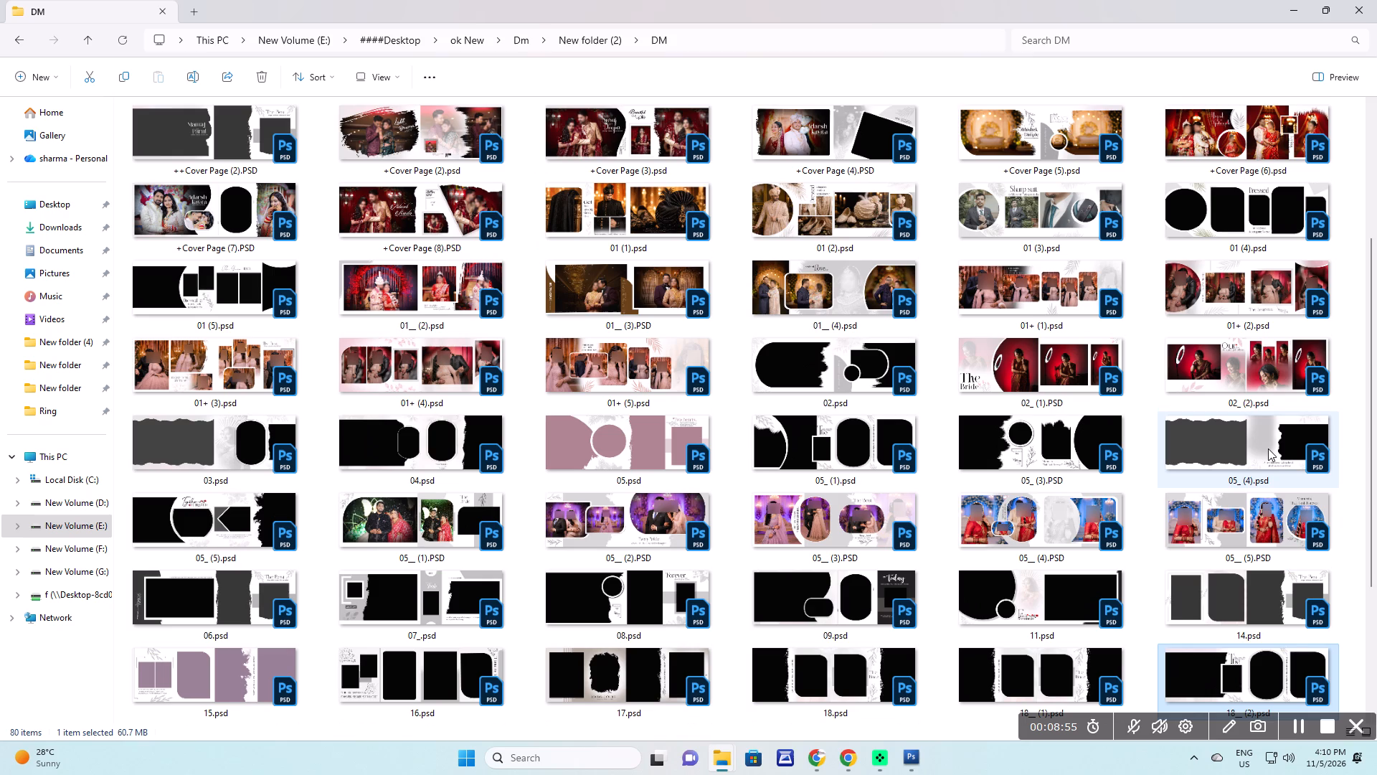
Open the template 01 (4).psd from the DM folder in Photoshop.
{"action": "left_click", "coordinate": [1254, 212]}
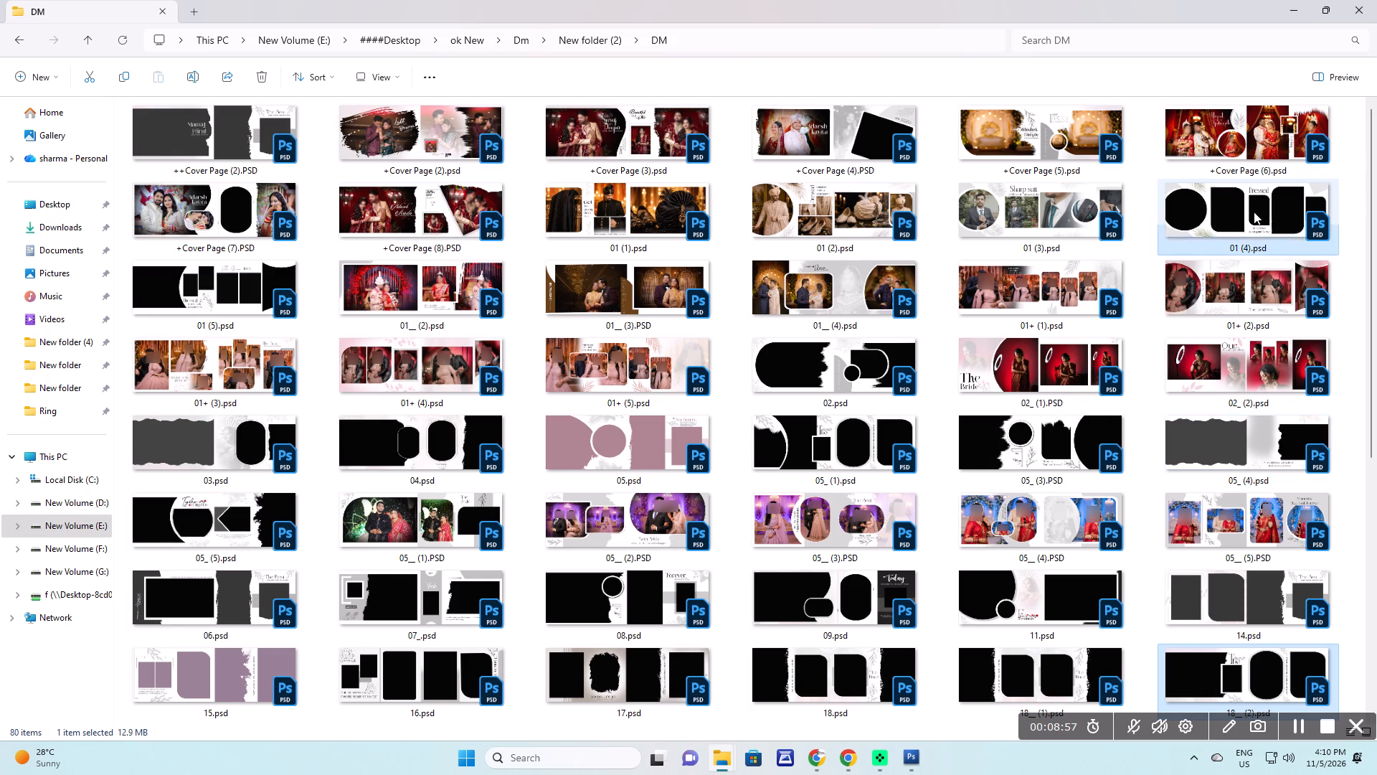
{"action": "key", "text": "alt+Tab"}
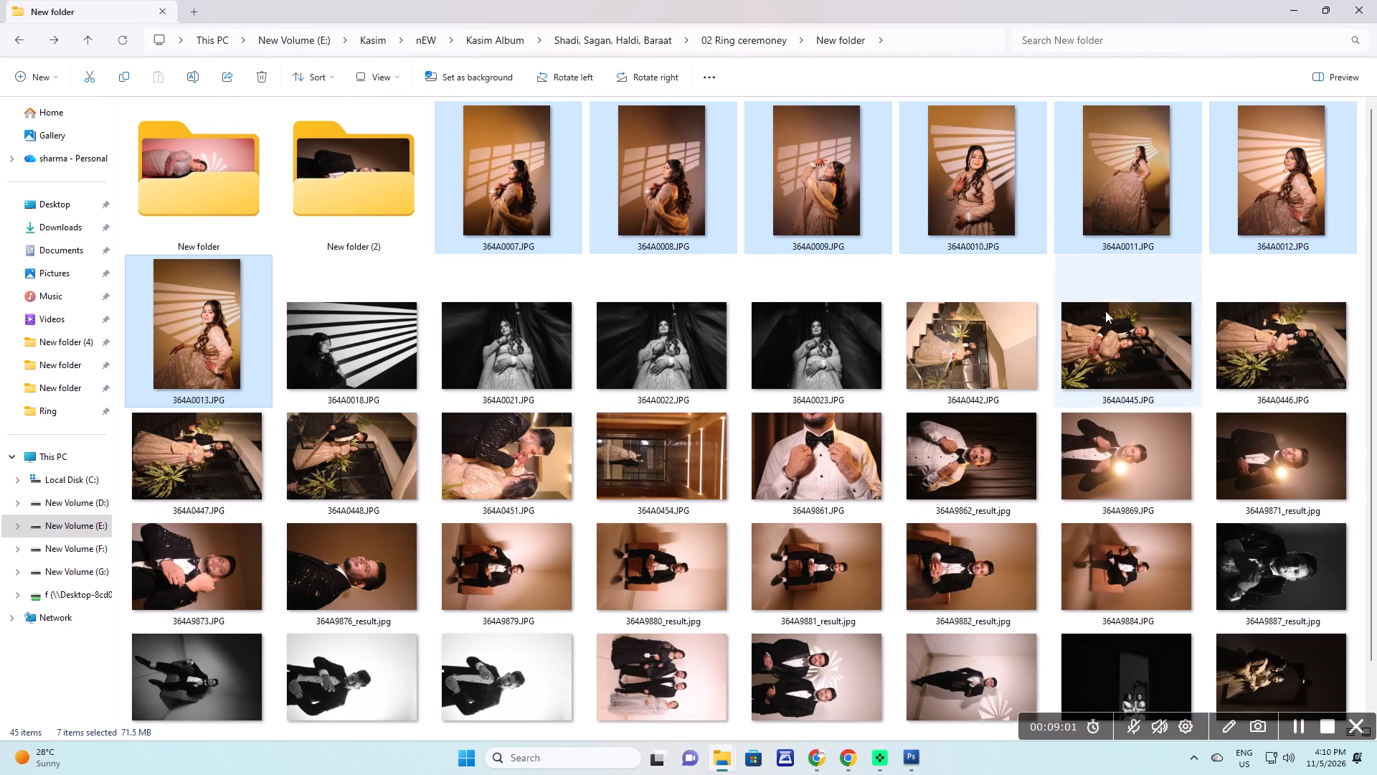
{"action": "key", "text": "alt+Tab"}
{"action": "left_click_drag", "start_coordinate": [1244, 189], "coordinate": [612, 413]}
{"action": "key", "text": "alt+Tab"}
{"action": "key", "text": "alt+Tab"}
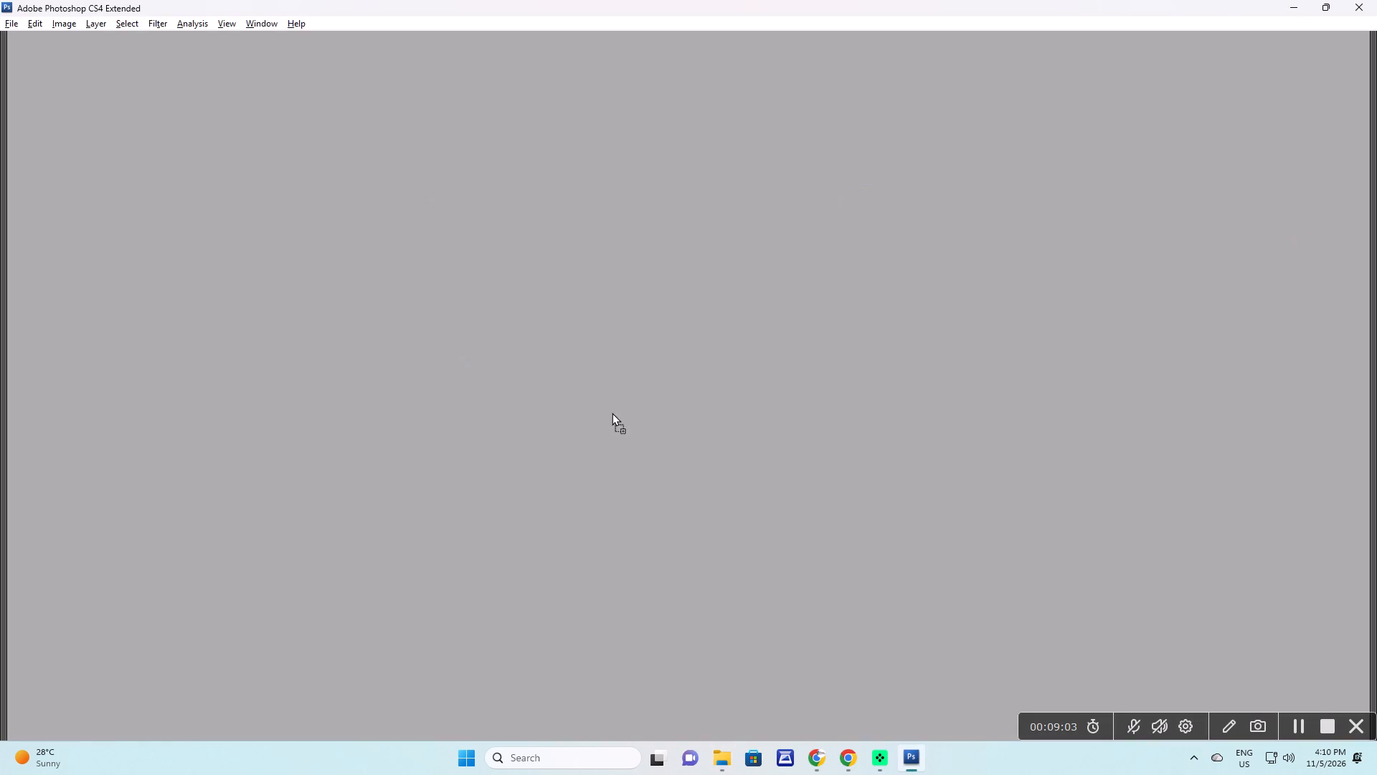
{"action": "left_click_drag", "start_coordinate": [612, 413], "coordinate": [600, 413]}
{"action": "key", "text": "Return"}
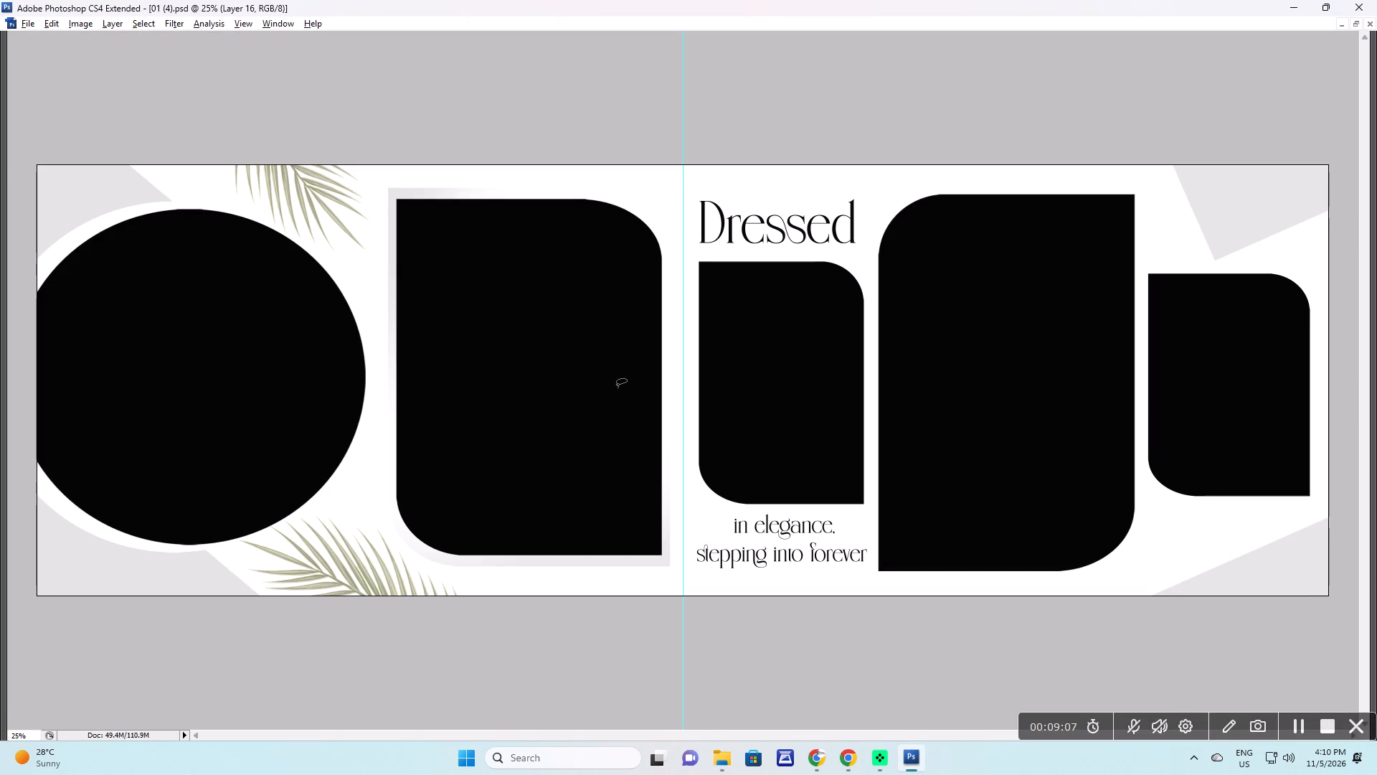
Return to the ring ceremony photo folder and preview 364A0007.JPG and the photo after it at full size.
{"action": "key", "text": "alt+Tab"}
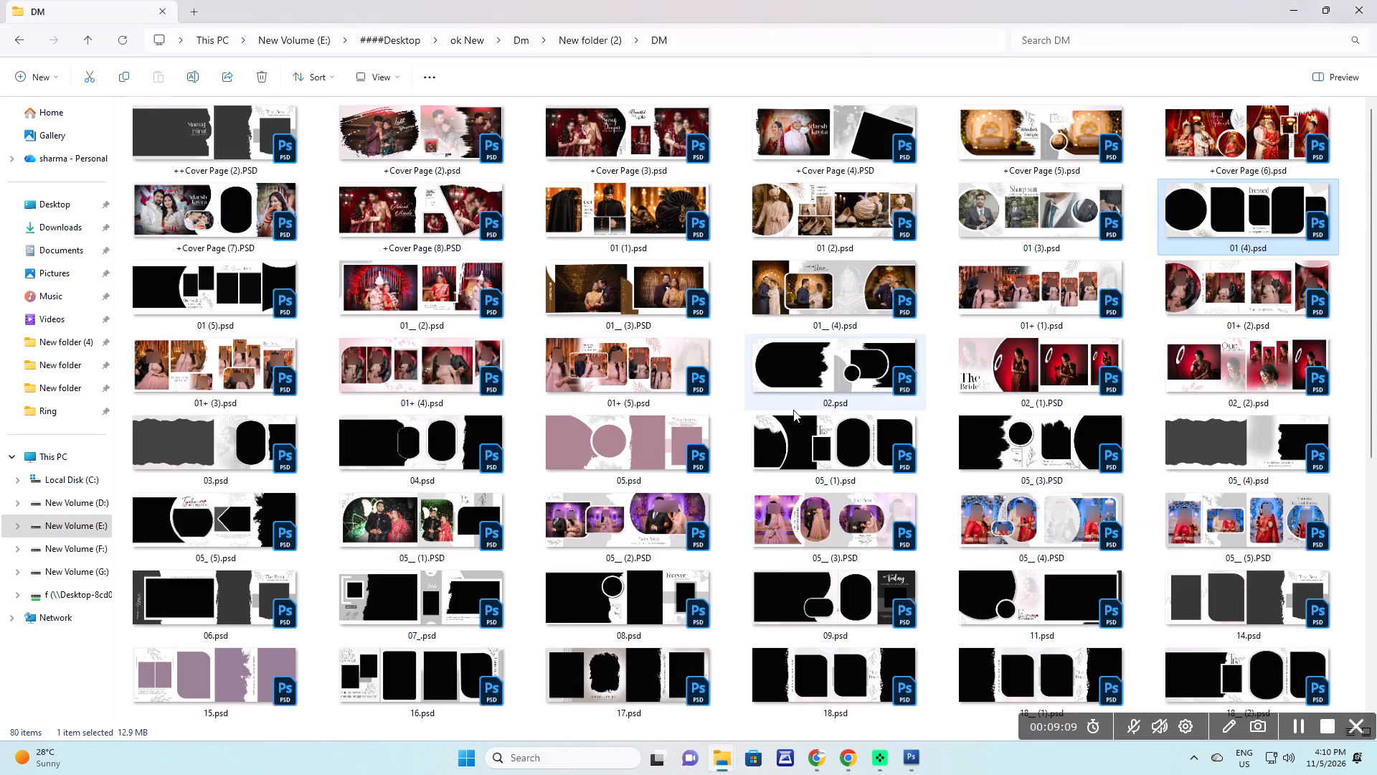
{"action": "key", "text": "alt+Tab"}
{"action": "key", "text": "alt+Tab"}
{"action": "left_click", "coordinate": [529, 185]}
{"action": "left_click_drag", "start_coordinate": [506, 178], "coordinate": [511, 224]}
{"action": "double_click", "coordinate": [511, 224]}
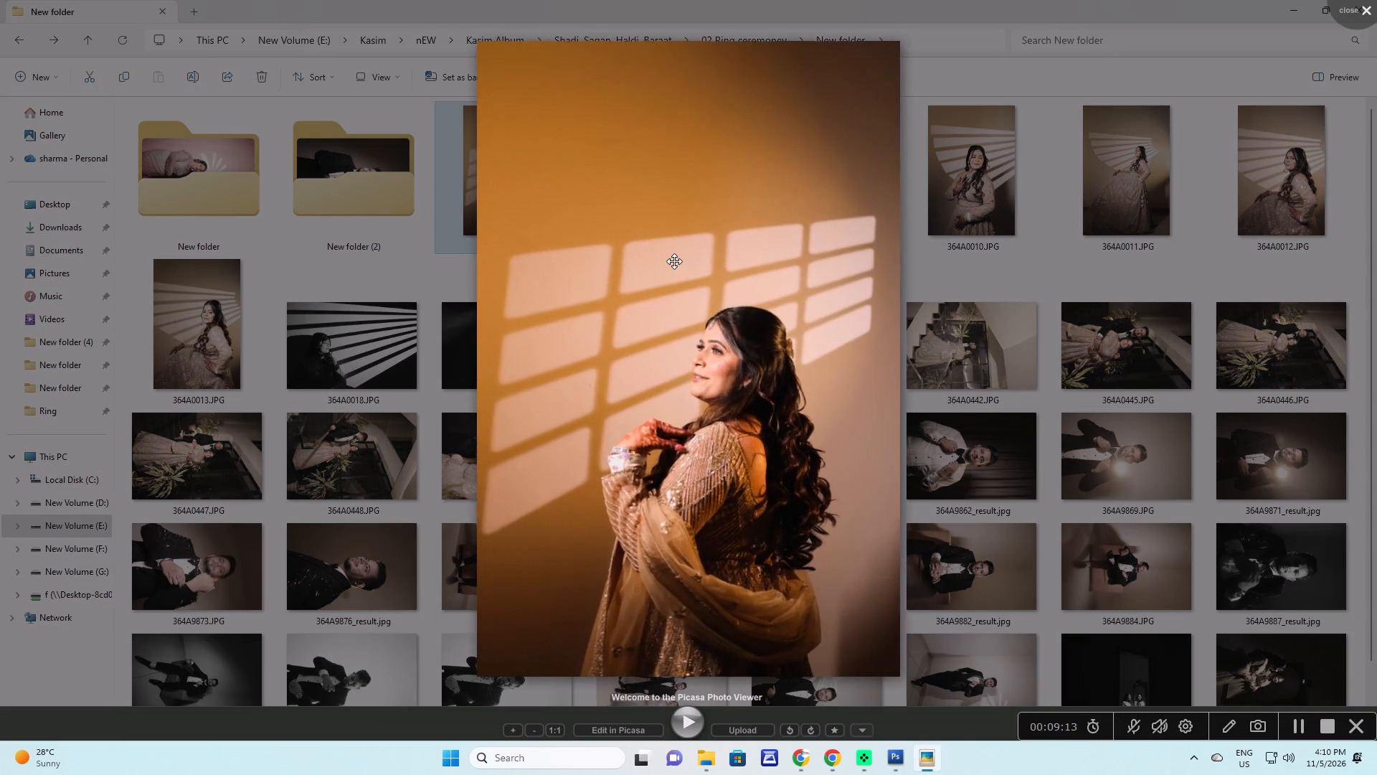
{"action": "key", "text": "Right"}
{"action": "key", "text": "Left"}
{"action": "key", "text": "Escape"}
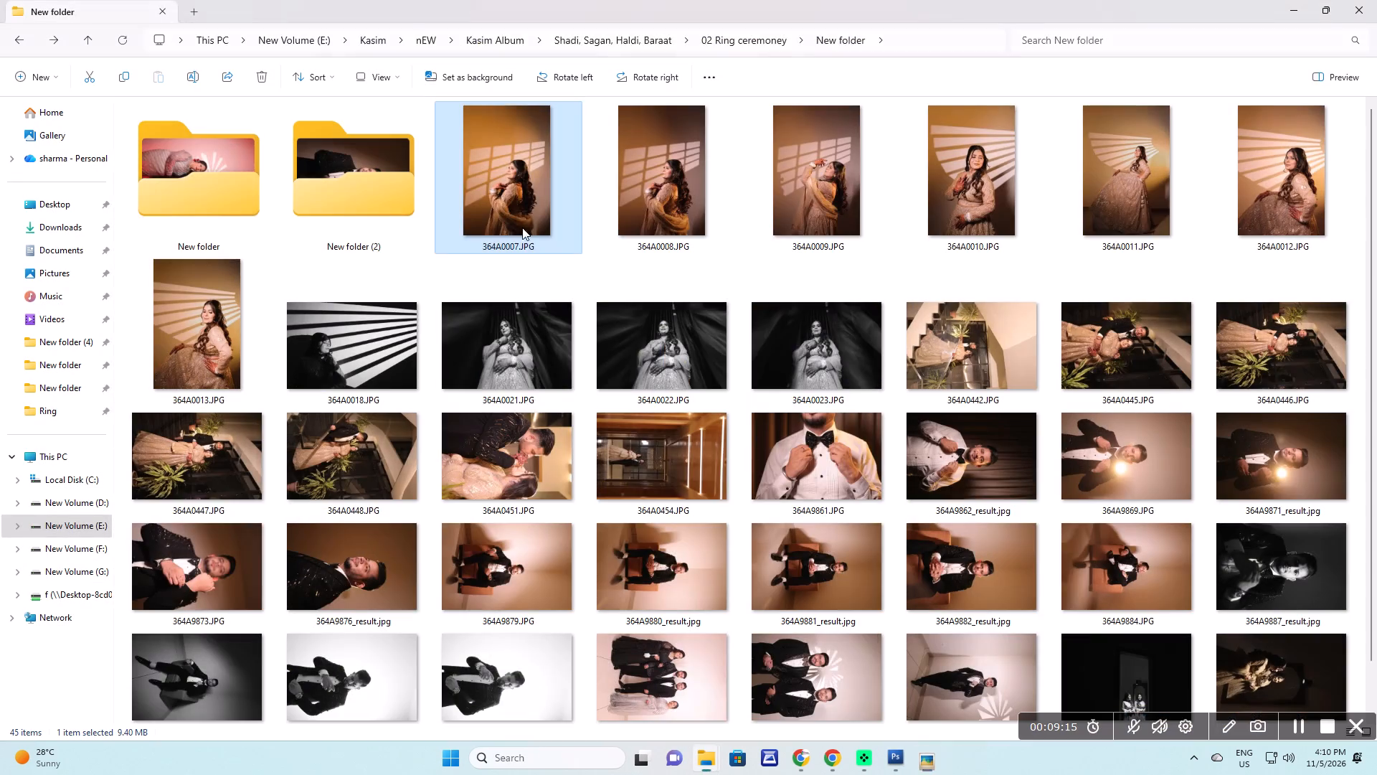
Open 364A0007.JPG from the photo folder in Photoshop, copy the whole image and close the photo.
{"action": "left_click_drag", "start_coordinate": [507, 184], "coordinate": [506, 459]}
{"action": "key", "text": "alt+Tab"}
{"action": "key", "text": "alt+Tab"}
{"action": "key", "text": "alt+Tab"}
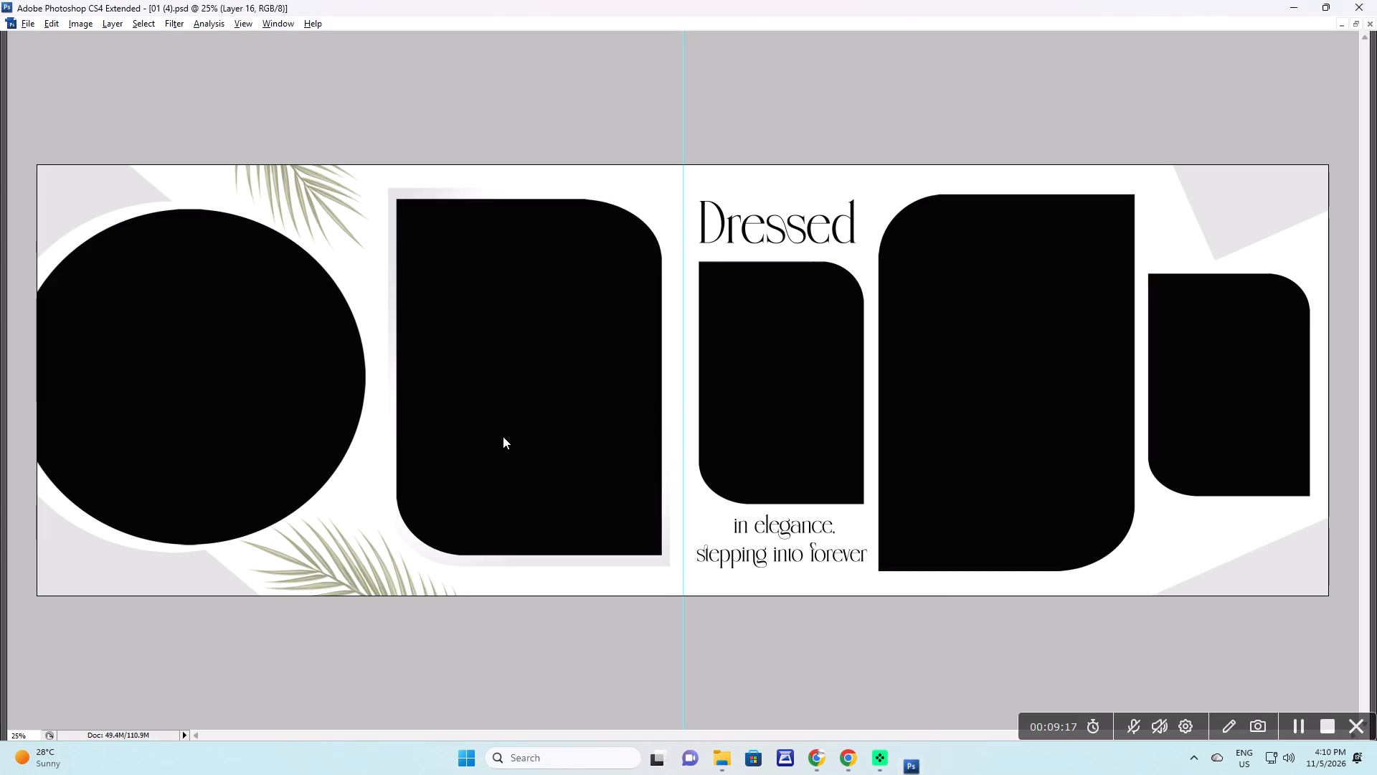
{"action": "key", "text": "ctrl+a"}
{"action": "key", "text": "ctrl+c"}
{"action": "key", "text": "ctrl+w"}
Paste the copied photo over the large rounded frame beside the circle and clip it to that frame.
{"action": "key", "text": "v"}
{"action": "right_click_drag", "start_coordinate": [514, 311], "coordinate": [531, 321]}
{"action": "left_click", "coordinate": [544, 329]}
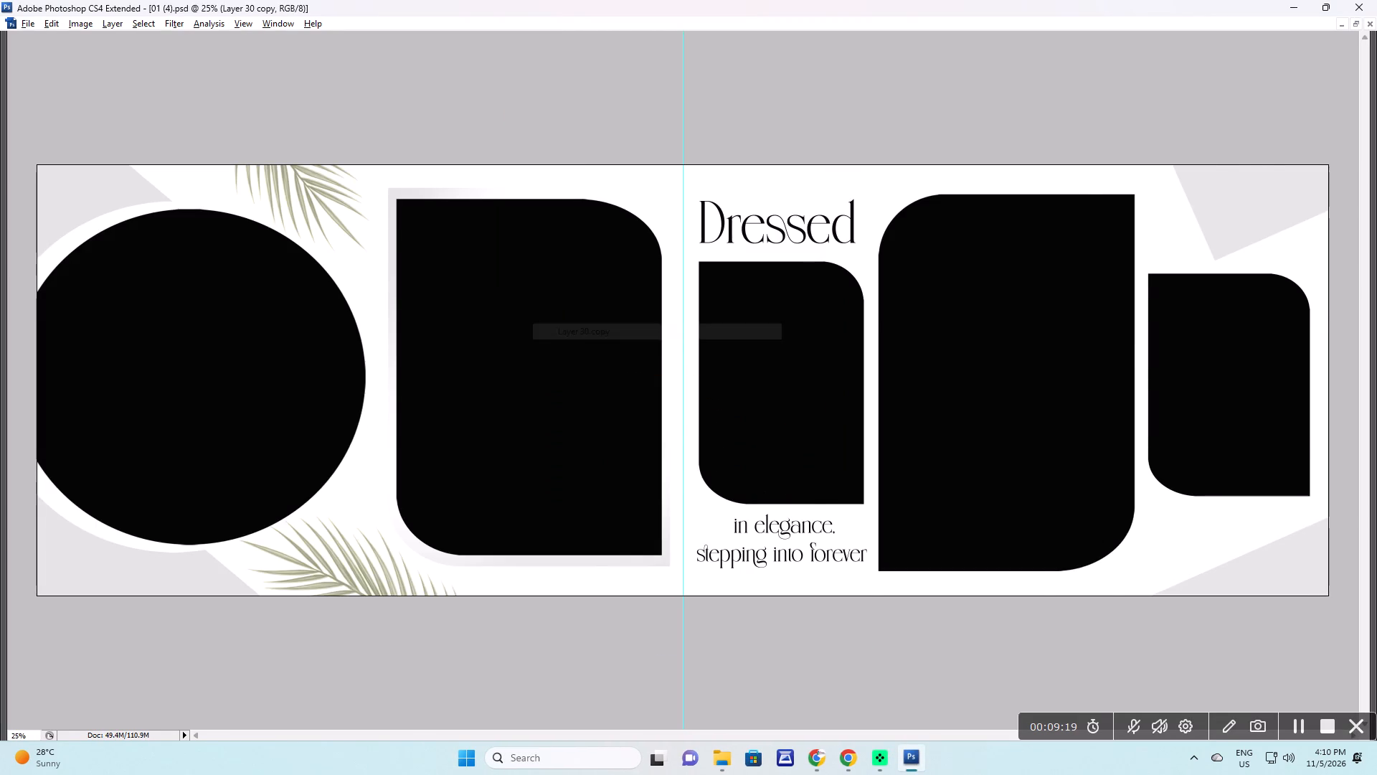
{"action": "key", "text": "alt+Tab"}
{"action": "key", "text": "alt+Tab"}
{"action": "key", "text": "alt+Tab"}
{"action": "key", "text": "alt+Tab"}
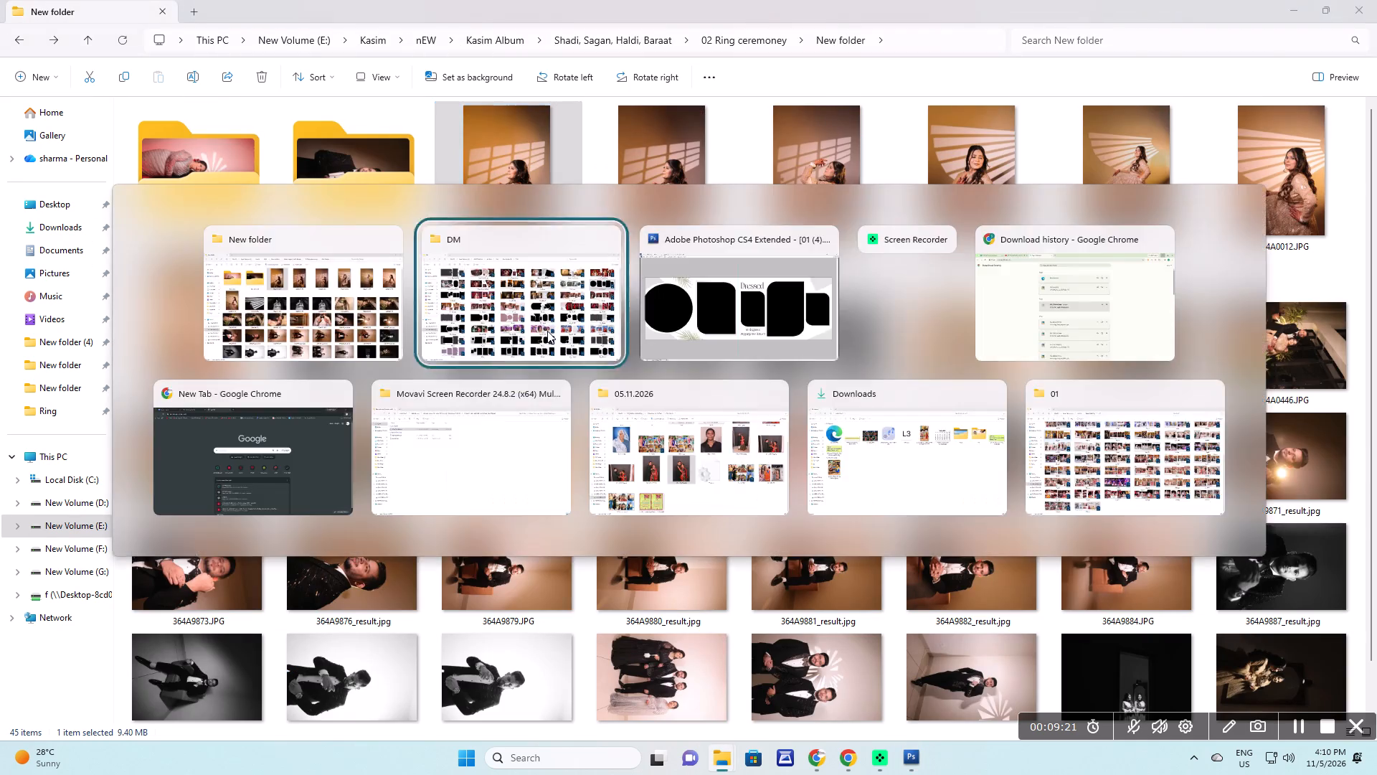
{"action": "key", "text": "alt+Tab"}
{"action": "right_click_drag", "start_coordinate": [509, 337], "coordinate": [531, 350]}
{"action": "left_click", "coordinate": [537, 355]}
{"action": "key", "text": "ctrl+v"}
{"action": "left_click_drag", "start_coordinate": [588, 450], "coordinate": [418, 115]}
{"action": "key", "text": "ctrl+g"}
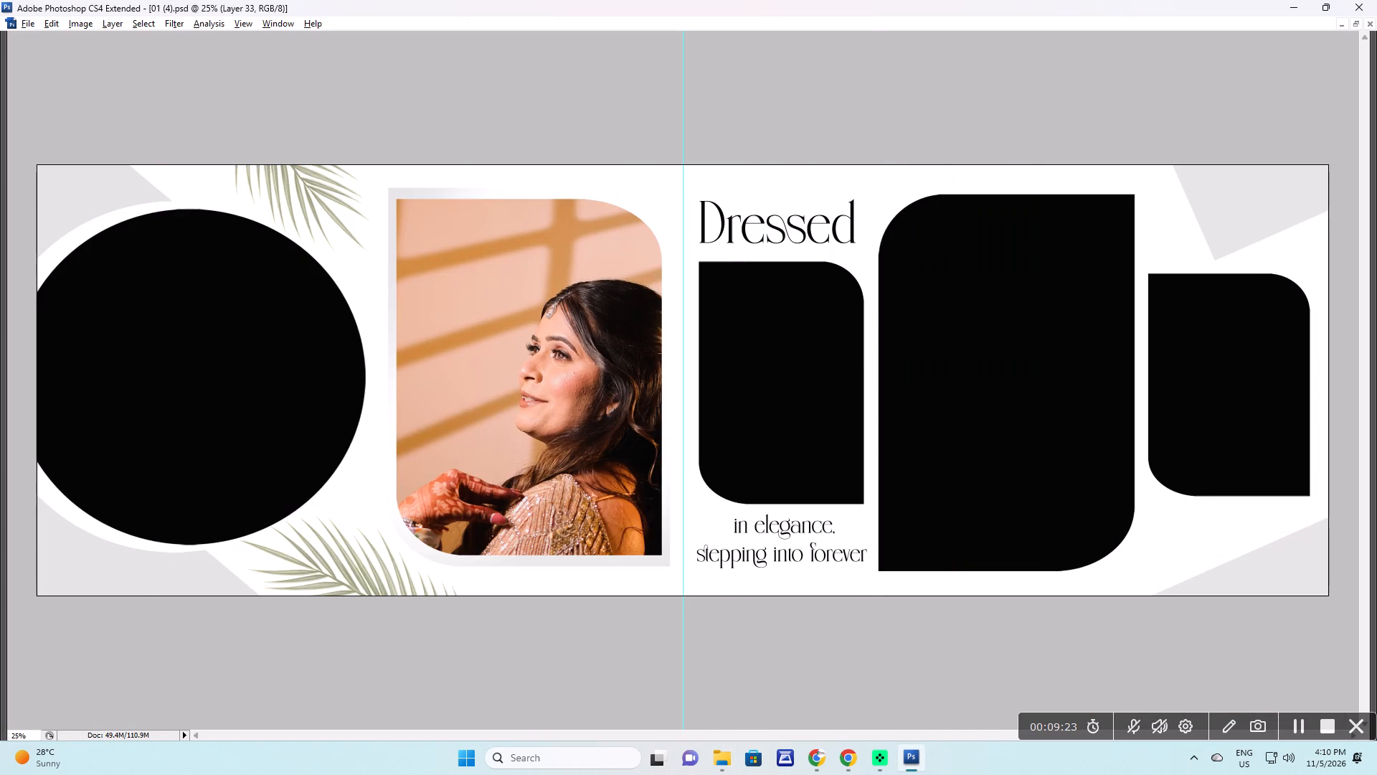
Scale down and straighten the photo in the rounded frame, placing the bride's head and upper body inside it.
{"action": "key", "text": "ctrl+t"}
{"action": "key", "text": "space"}
{"action": "right_click", "coordinate": [579, 255]}
{"action": "left_click_drag", "start_coordinate": [600, 265], "coordinate": [608, 268]}
{"action": "left_click_drag", "start_coordinate": [802, 52], "coordinate": [714, 217], "text": "alt+shift"}
{"action": "right_click", "coordinate": [742, 143]}
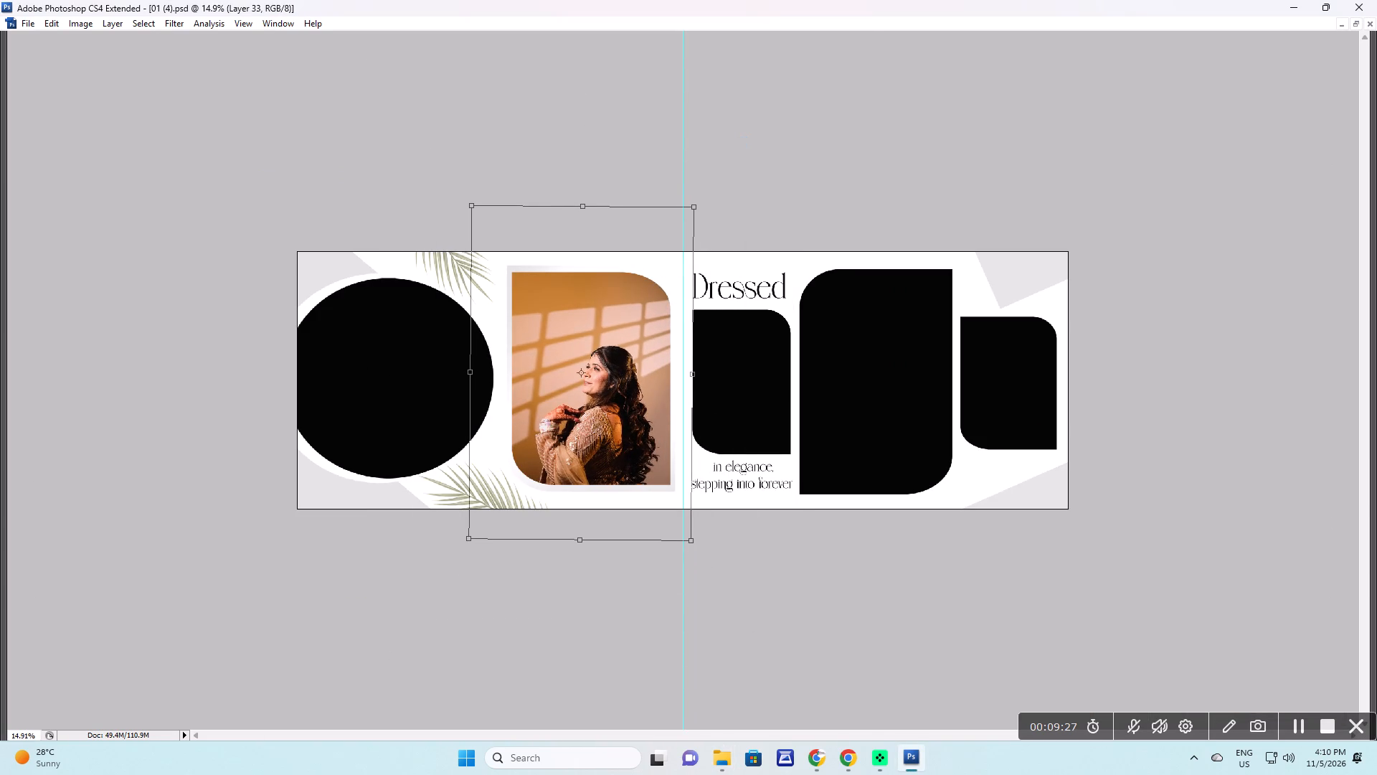
{"action": "left_click_drag", "start_coordinate": [757, 142], "coordinate": [757, 134]}
{"action": "left_click_drag", "start_coordinate": [611, 306], "coordinate": [610, 271]}
{"action": "key", "text": "Return"}
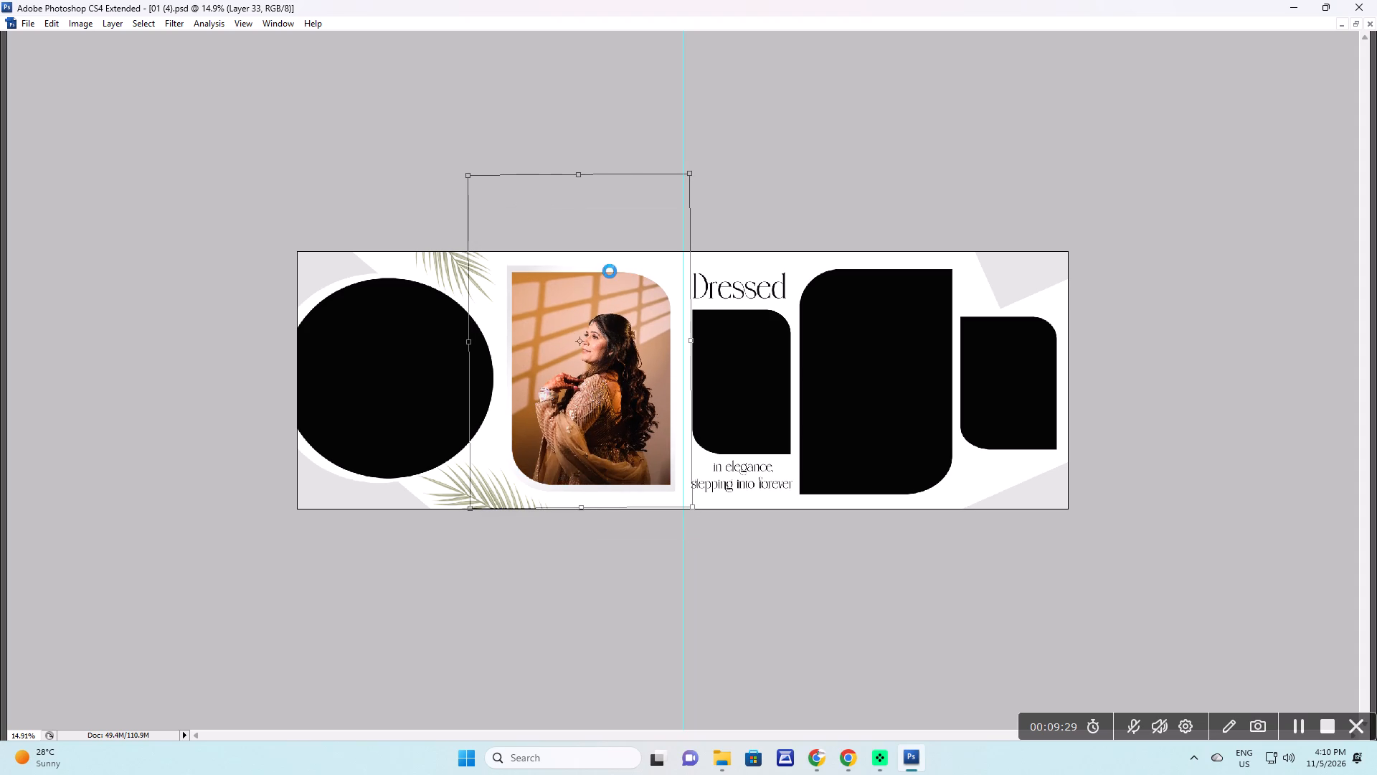
Change the workspace background around the canvas to the custom dark gray #505050.
{"action": "right_click", "coordinate": [795, 156]}
{"action": "left_click", "coordinate": [842, 192]}
{"action": "right_click", "coordinate": [880, 162]}
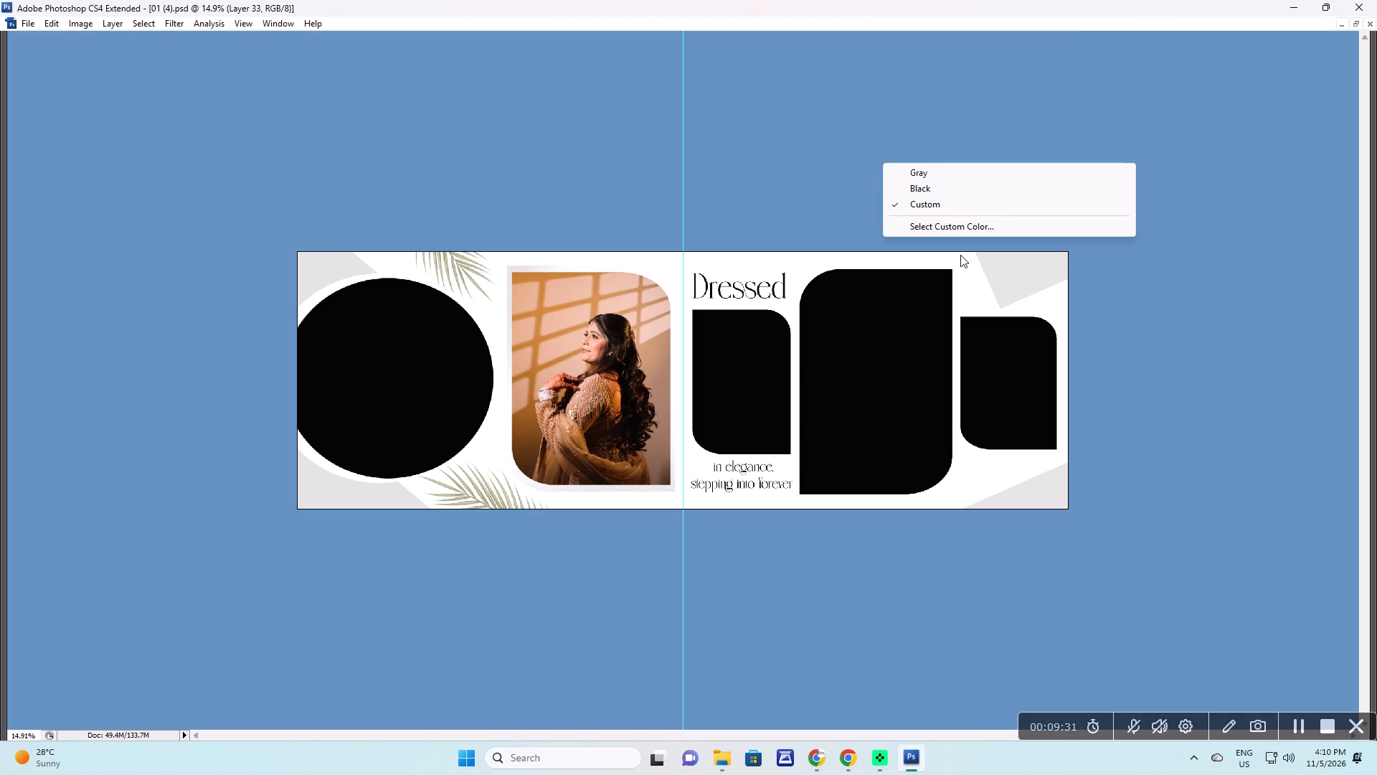
{"action": "left_click", "coordinate": [955, 221]}
{"action": "left_click_drag", "start_coordinate": [1032, 415], "coordinate": [894, 431]}
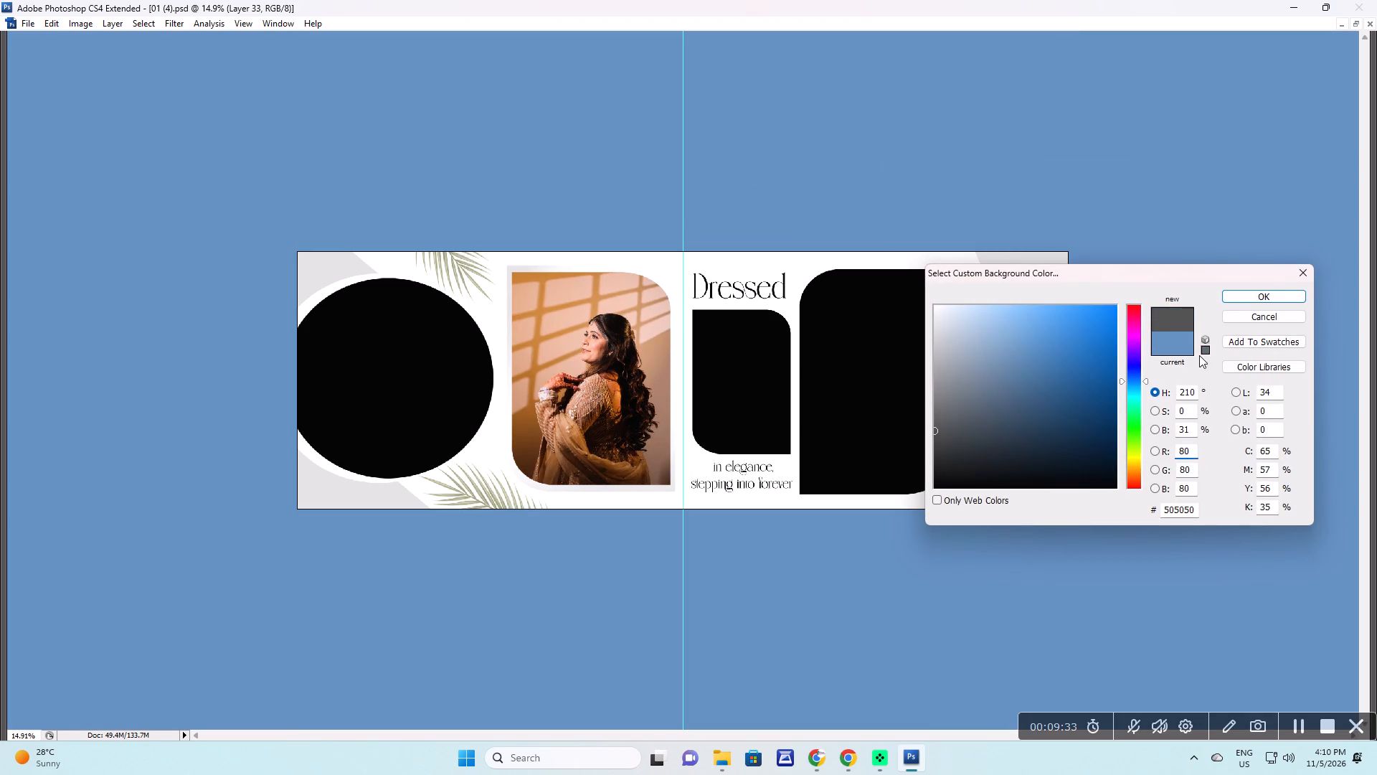
{"action": "left_click", "coordinate": [1250, 296]}
Open 364A0009.JPG from the photo folder in Photoshop, copy the whole image and close the photo.
{"action": "right_click_drag", "start_coordinate": [396, 377], "coordinate": [408, 383]}
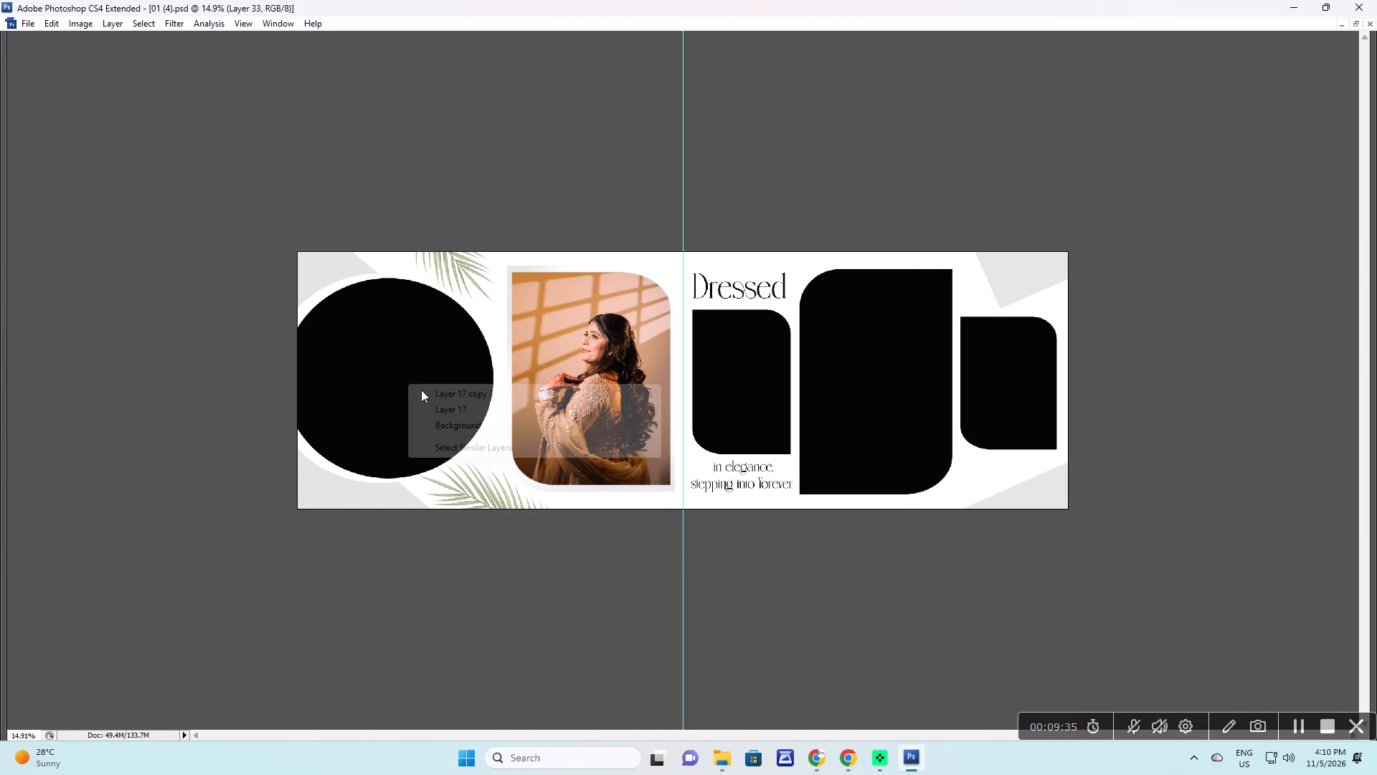
{"action": "left_click", "coordinate": [425, 390]}
{"action": "key", "text": "alt+Tab"}
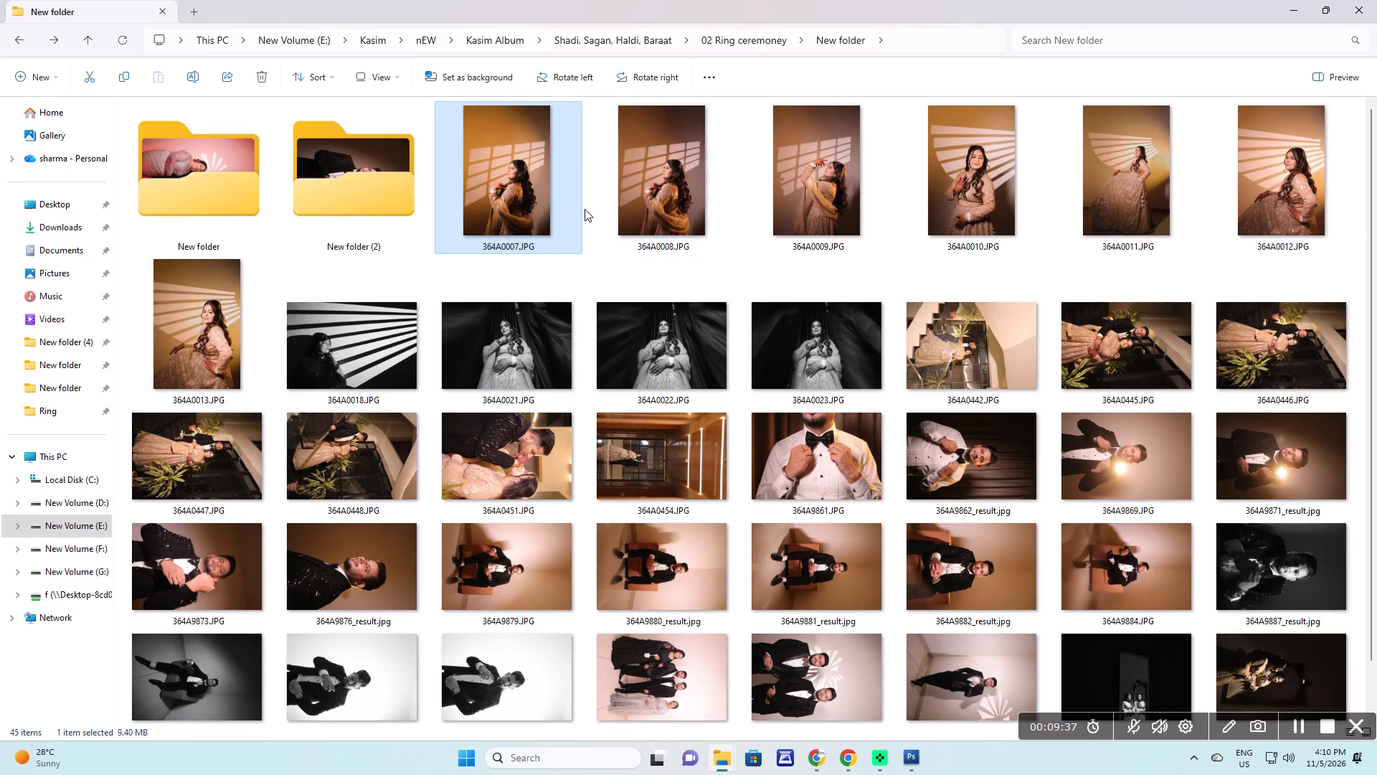
{"action": "left_click_drag", "start_coordinate": [841, 185], "coordinate": [905, 321]}
{"action": "key", "text": "alt+Tab"}
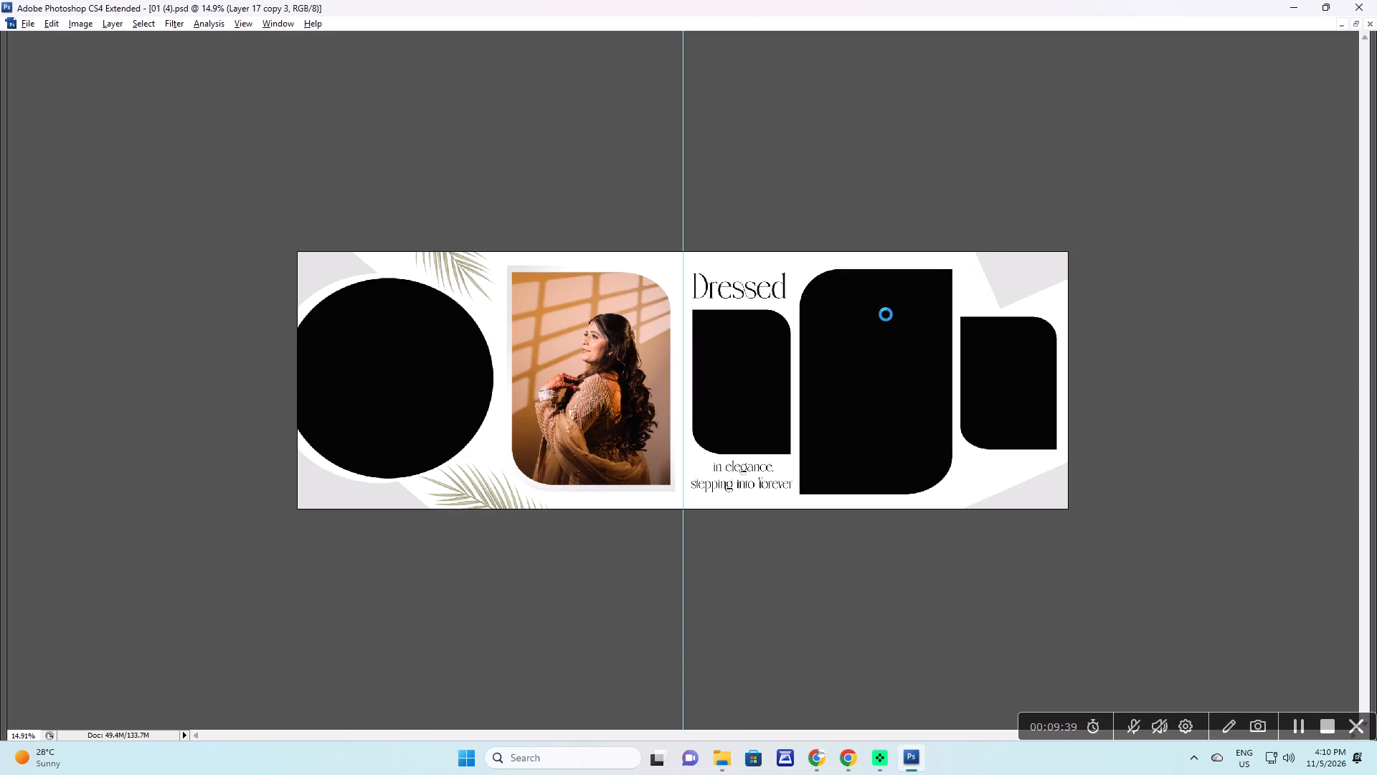
{"action": "key", "text": "ctrl+a"}
{"action": "key", "text": "ctrl+c"}
{"action": "key", "text": "ctrl+w"}
Paste the copied photo into the tall rounded frame beside the Dressed text, then scale and position the bride inside it.
{"action": "right_click_drag", "start_coordinate": [899, 310], "coordinate": [915, 316]}
{"action": "left_click", "coordinate": [925, 320]}
{"action": "key", "text": "ctrl+v"}
{"action": "key", "text": "v"}
{"action": "left_click_drag", "start_coordinate": [758, 390], "coordinate": [957, 337]}
{"action": "key", "text": "ctrl+t"}
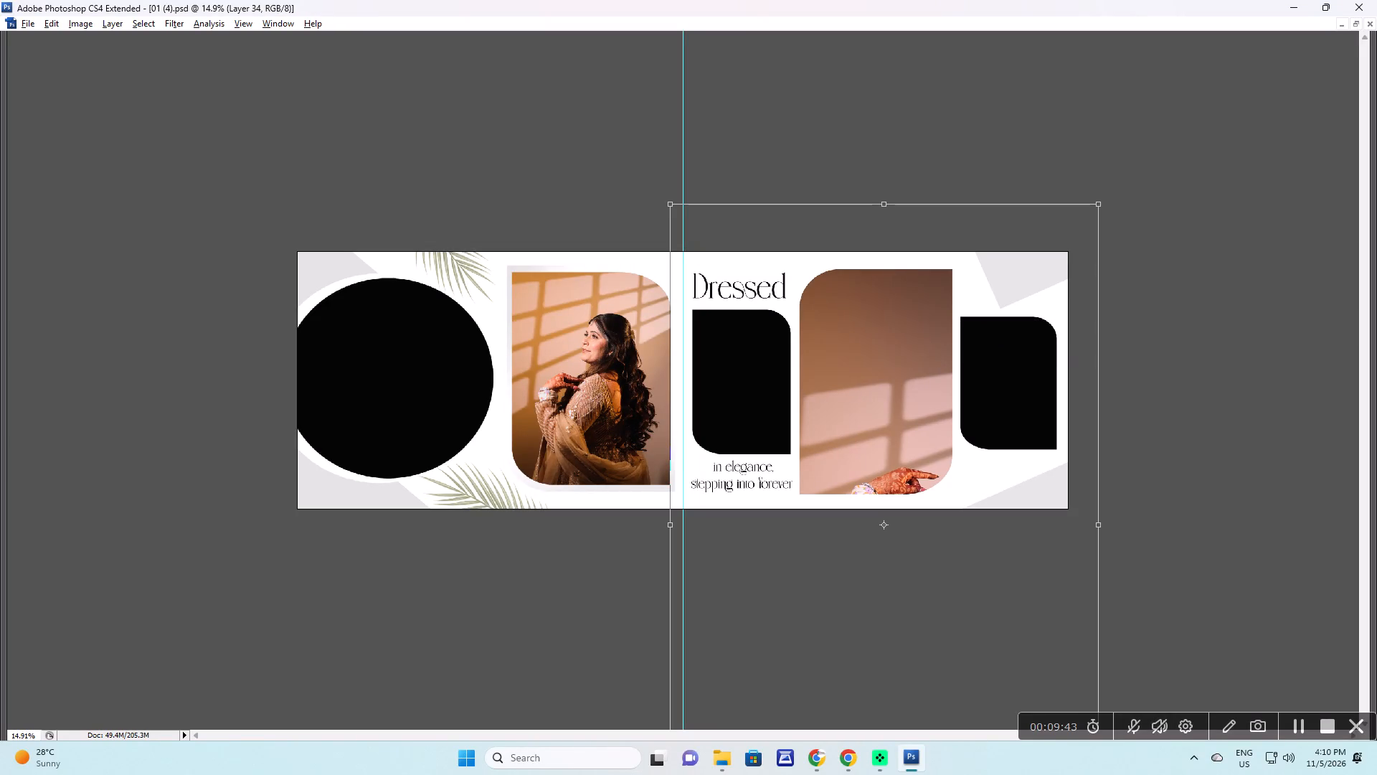
{"action": "left_click_drag", "start_coordinate": [1103, 201], "coordinate": [980, 360], "text": "alt+shift"}
{"action": "left_click_drag", "start_coordinate": [947, 433], "coordinate": [929, 278]}
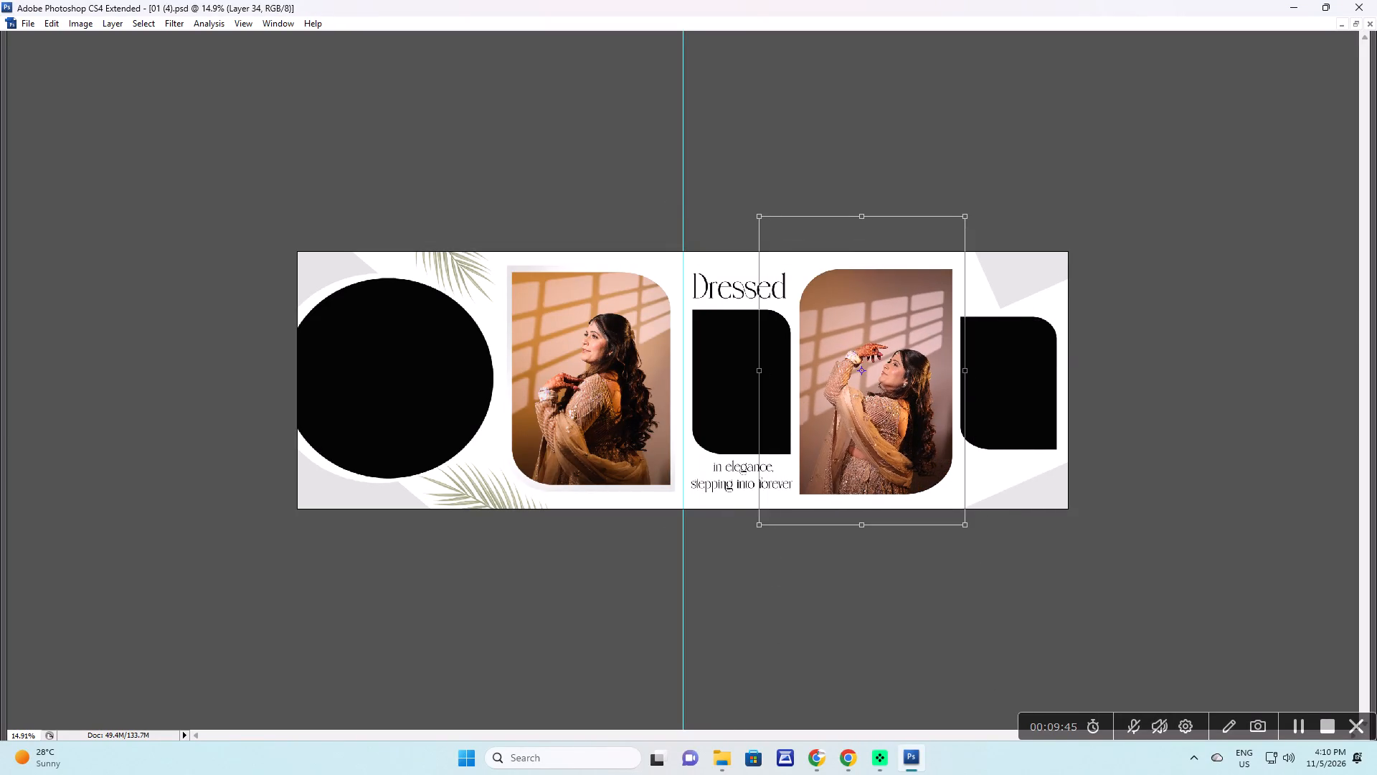
{"action": "left_click_drag", "start_coordinate": [929, 278], "coordinate": [930, 274]}
{"action": "left_click", "coordinate": [1063, 273]}
{"action": "key", "text": "Return"}
Open 364A0010.JPG from the photo folder in Photoshop, copy the whole image and close the photo.
{"action": "key", "text": "alt+Tab"}
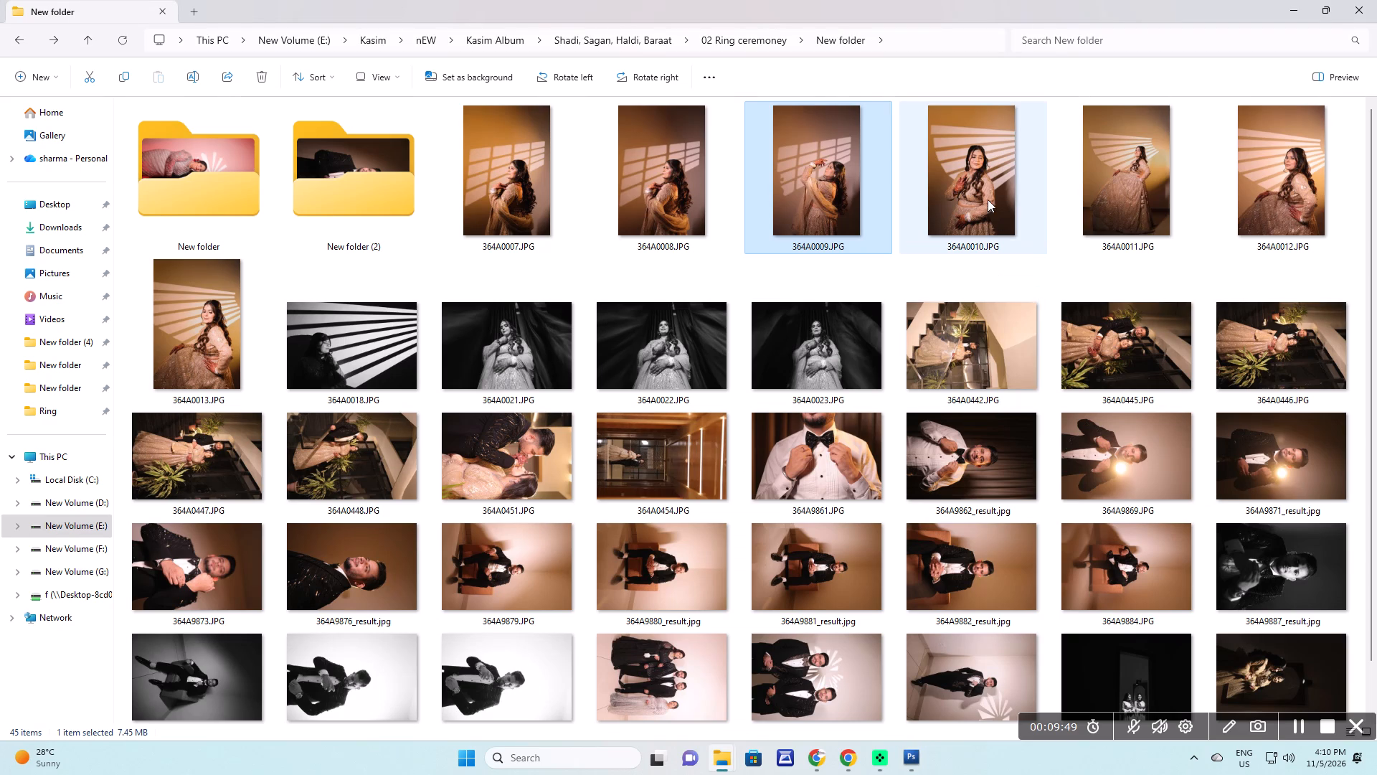
{"action": "left_click_drag", "start_coordinate": [987, 198], "coordinate": [589, 287]}
{"action": "key", "text": "alt+Tab"}
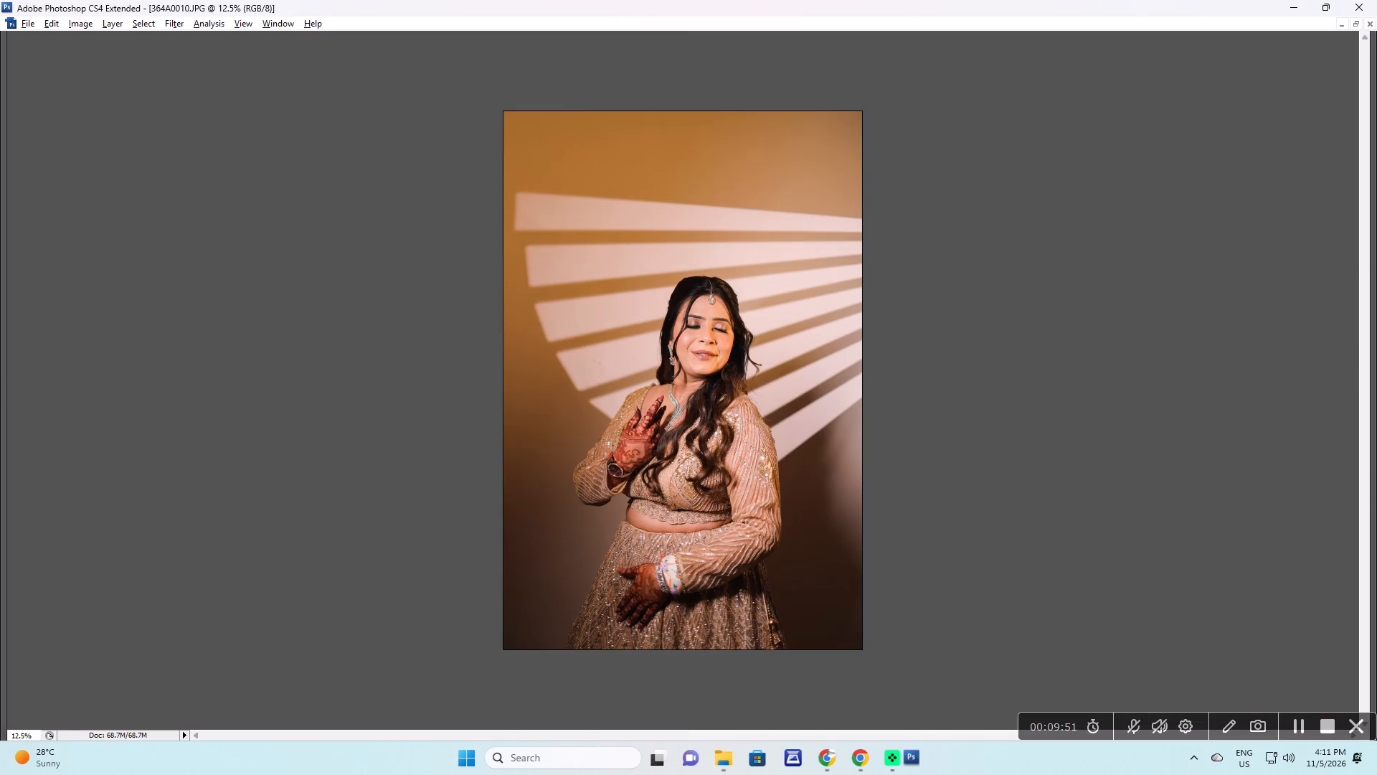
{"action": "key", "text": "ctrl+a"}
{"action": "key", "text": "ctrl+c"}
{"action": "key", "text": "ctrl+w"}
Paste the copied photo over the large circle frame and clip it to the circle.
{"action": "key", "text": "ctrl+space"}
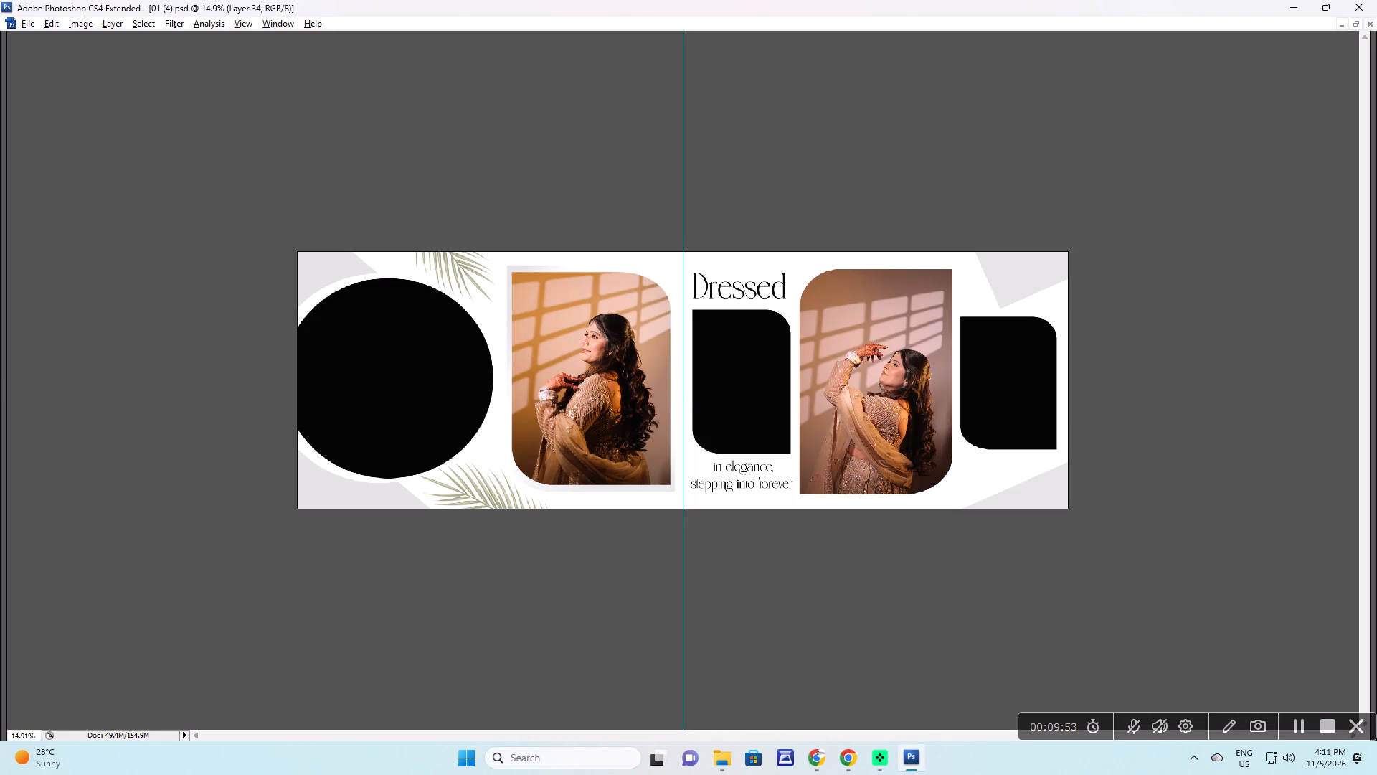
{"action": "left_click", "coordinate": [800, 387], "text": "ctrl"}
{"action": "right_click_drag", "start_coordinate": [325, 354], "coordinate": [340, 363]}
{"action": "left_click", "coordinate": [355, 373]}
{"action": "key", "text": "ctrl+v"}
{"action": "key", "text": "v"}
{"action": "left_click_drag", "start_coordinate": [686, 418], "coordinate": [409, 284]}
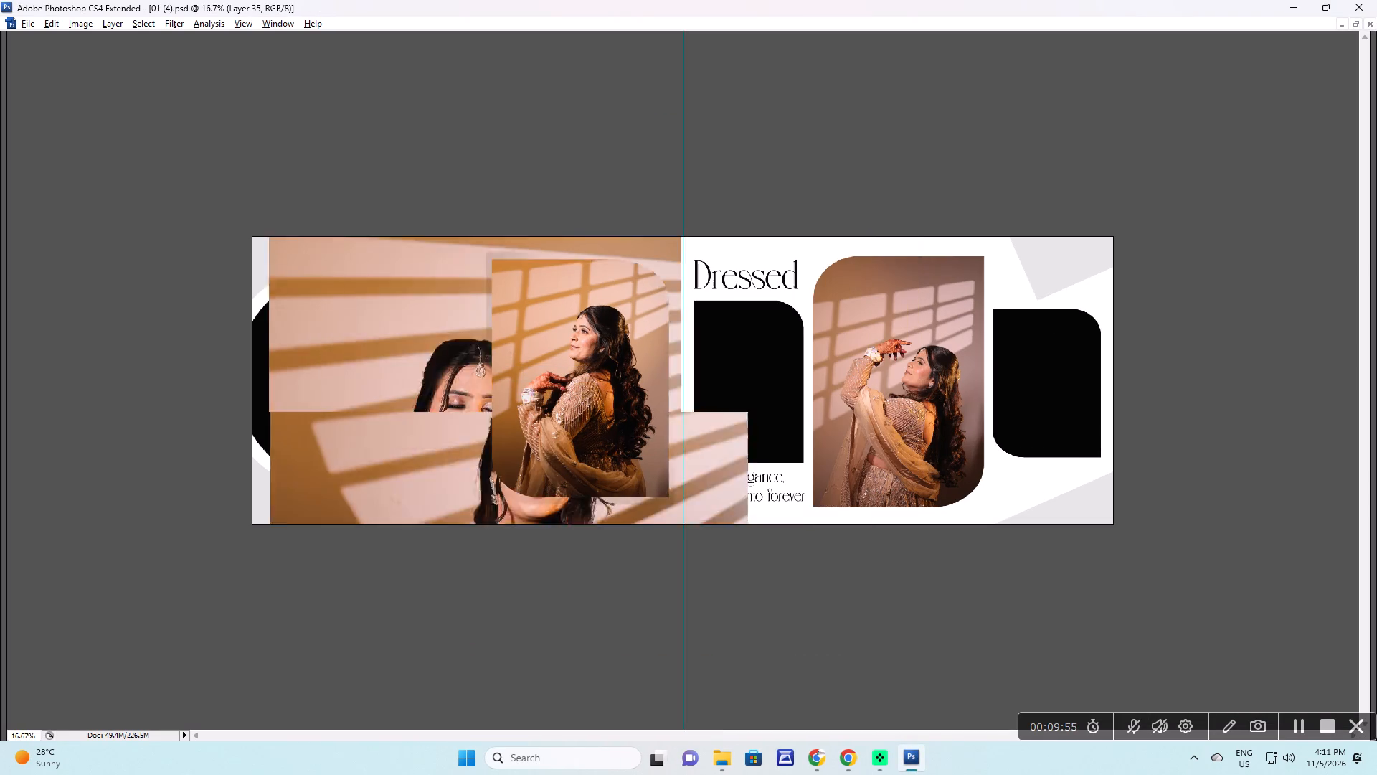
{"action": "left_click_drag", "start_coordinate": [409, 284], "coordinate": [282, 196]}
{"action": "key", "text": "ctrl+g"}
Scale down the photo in the circle and position it so the bride shows from head to waist.
{"action": "key", "text": "ctrl+t"}
{"action": "left_click_drag", "start_coordinate": [334, 187], "coordinate": [406, 288]}
{"action": "left_click_drag", "start_coordinate": [594, 114], "coordinate": [592, 123], "text": "alt+shift"}
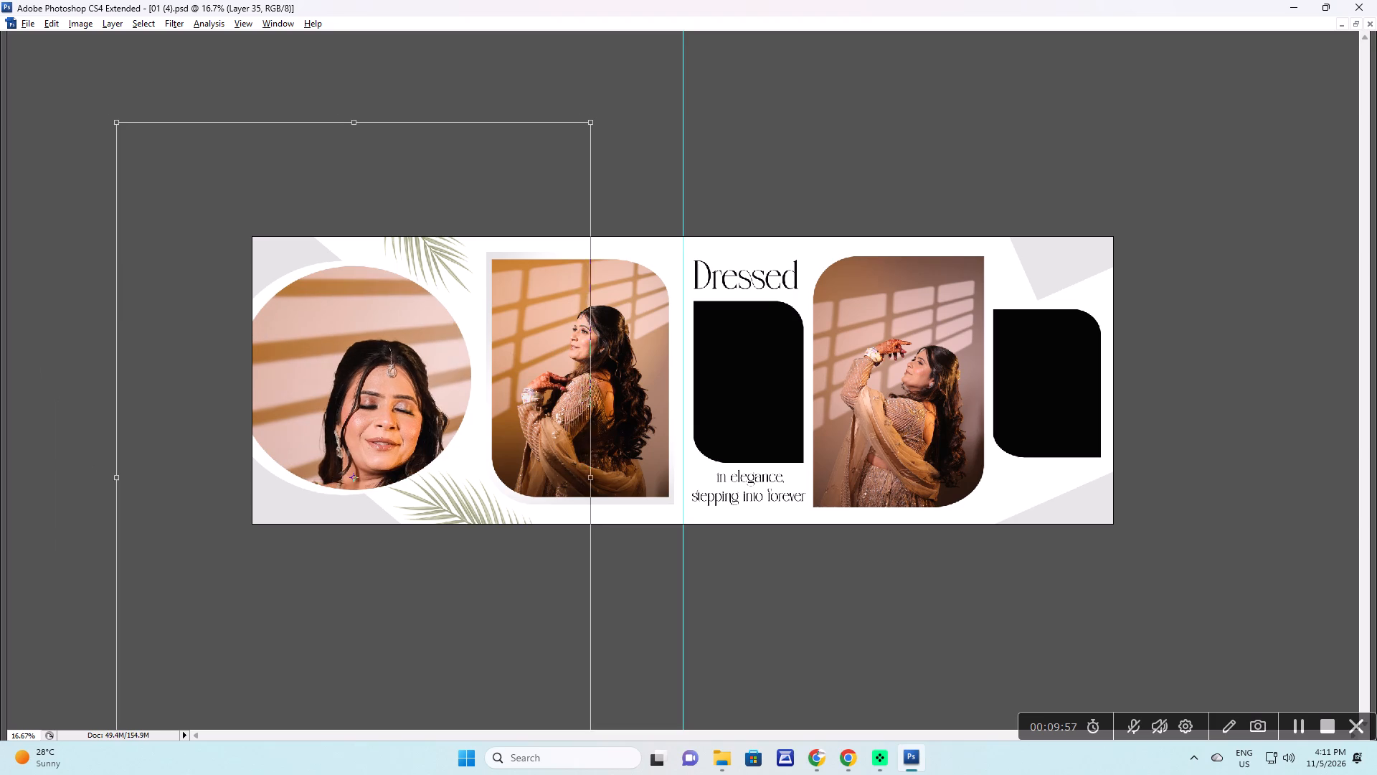
{"action": "left_click_drag", "start_coordinate": [592, 123], "coordinate": [482, 312], "text": "alt+shift"}
{"action": "left_click_drag", "start_coordinate": [448, 357], "coordinate": [455, 263]}
{"action": "key", "text": "Return"}
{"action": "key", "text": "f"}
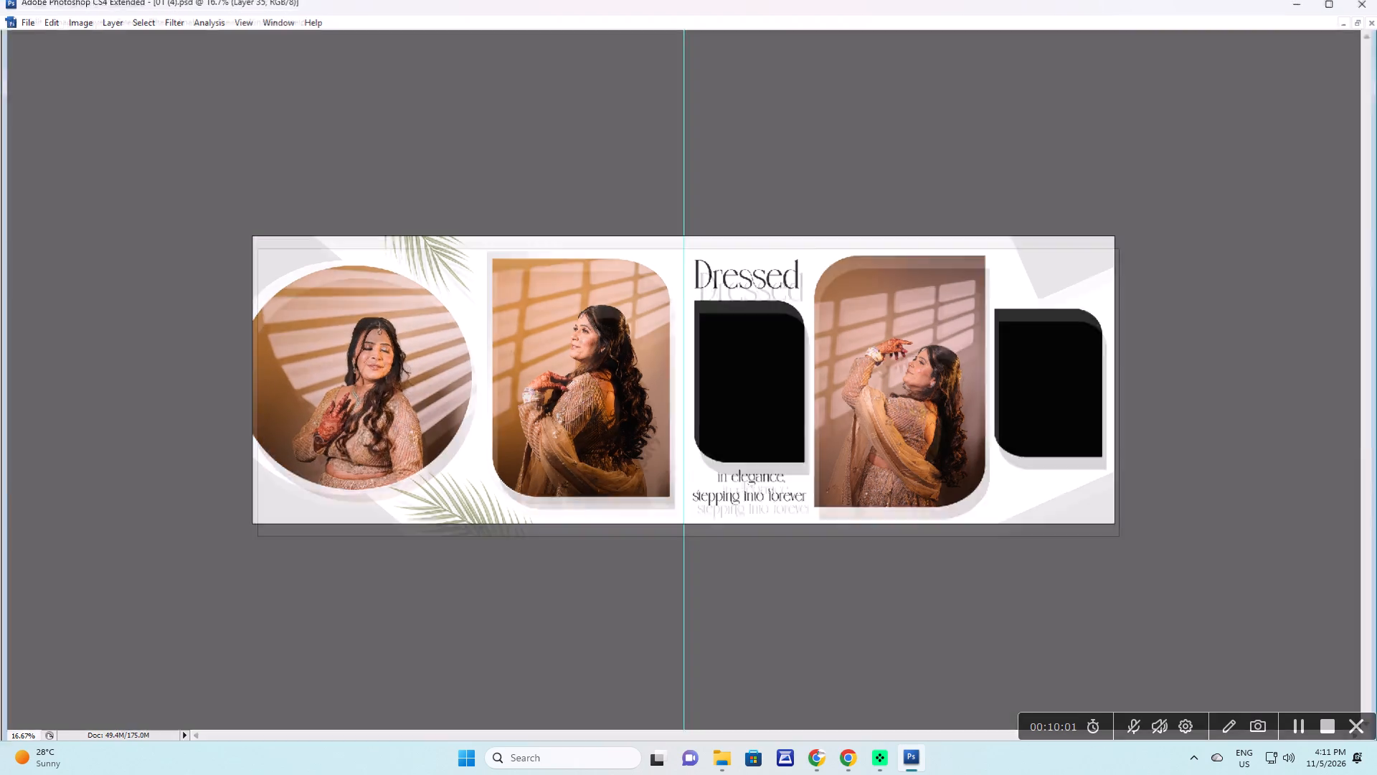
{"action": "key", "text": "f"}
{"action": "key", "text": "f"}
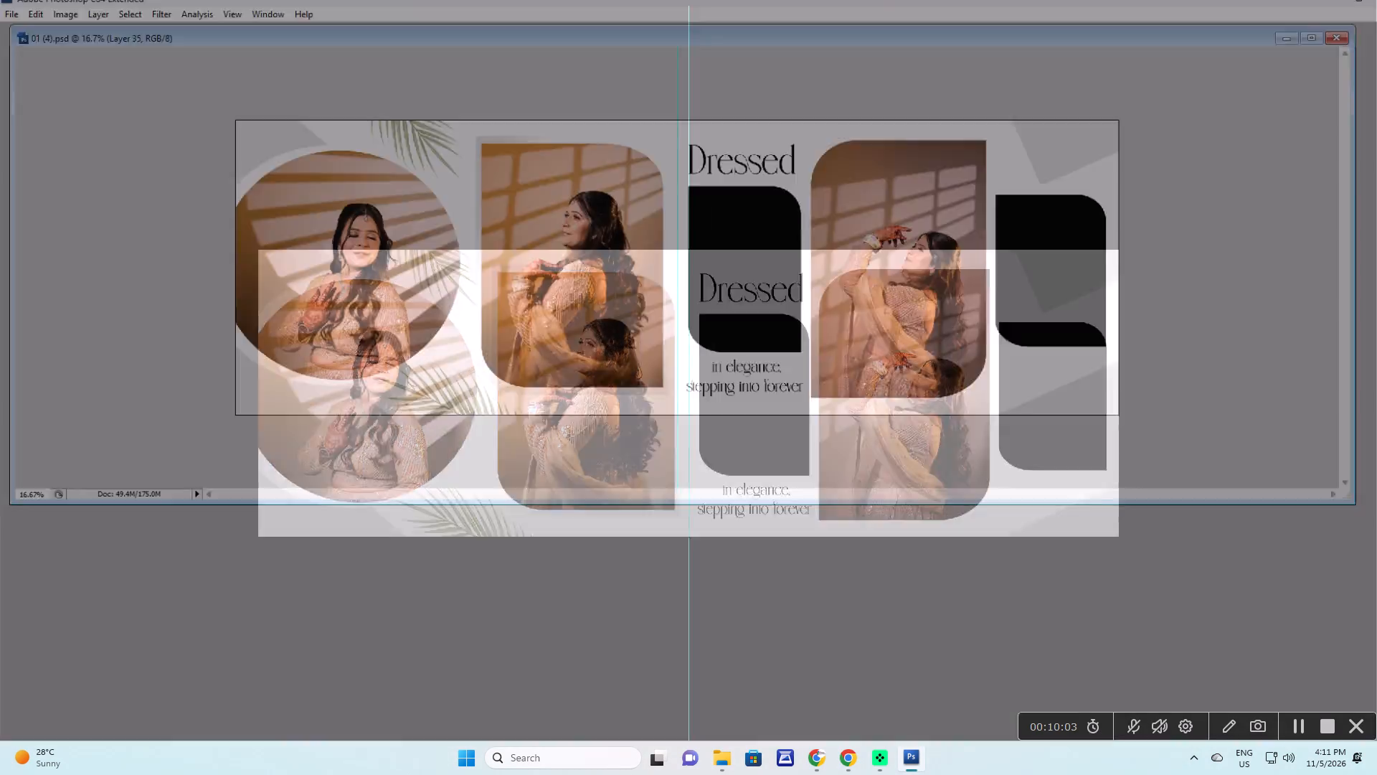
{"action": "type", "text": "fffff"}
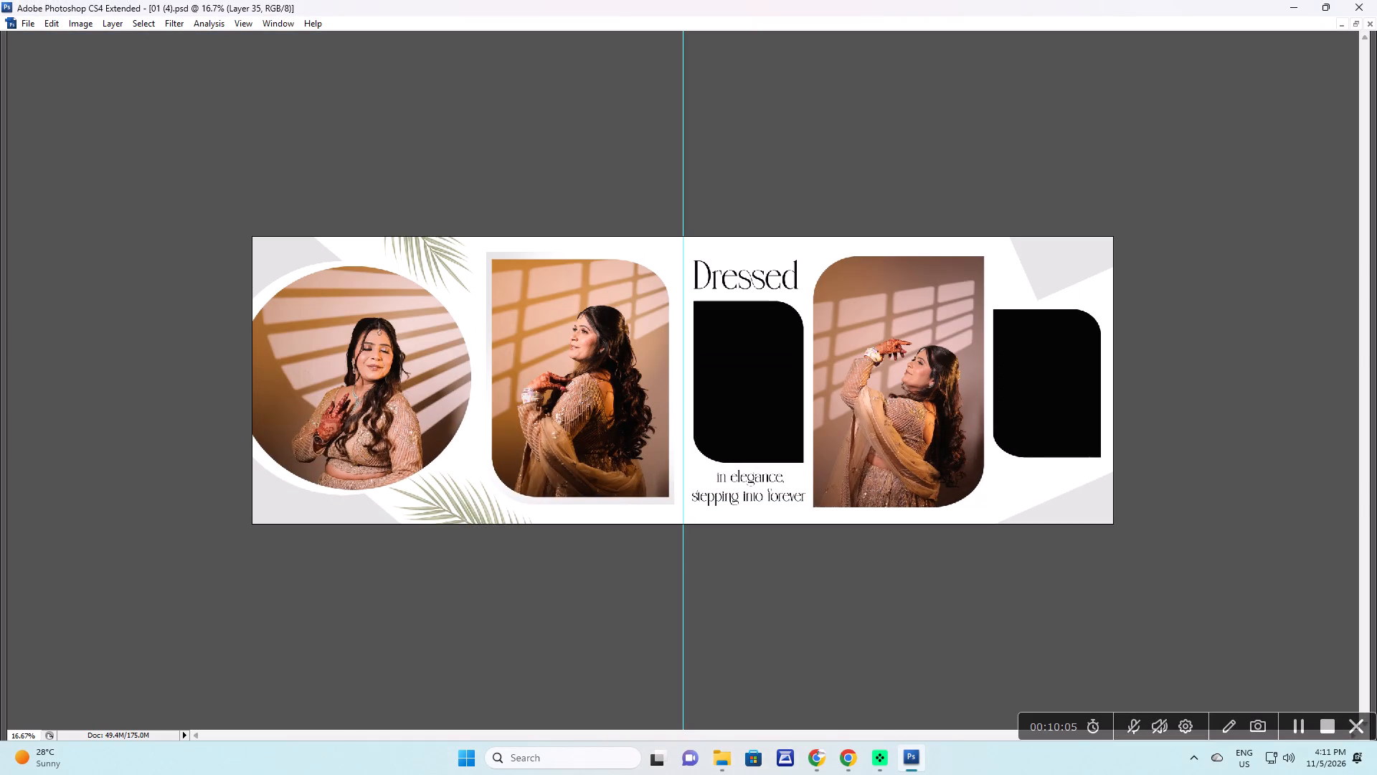
Open 364A0011.JPG from the photo folder in Photoshop, copy the whole image and close the photo.
{"action": "key", "text": "alt+Tab"}
{"action": "left_click_drag", "start_coordinate": [1111, 179], "coordinate": [907, 384]}
{"action": "key", "text": "alt+Tab"}
{"action": "left_click_drag", "start_coordinate": [907, 384], "coordinate": [902, 382]}
{"action": "key", "text": "ctrl+a"}
{"action": "key", "text": "ctrl+c"}
{"action": "key", "text": "ctrl+w"}
Paste the copied photo above the one in the tall rounded frame and clip it to that frame.
{"action": "right_click_drag", "start_coordinate": [914, 346], "coordinate": [927, 352]}
{"action": "left_click_drag", "start_coordinate": [934, 356], "coordinate": [942, 361]}
{"action": "key", "text": "ctrl+v"}
{"action": "key", "text": "ctrl+g"}
{"action": "key", "text": "ctrl+t"}
{"action": "key", "text": "ctrl+Return"}
{"action": "key", "text": "ctrl+alt+z"}
{"action": "left_click_drag", "start_coordinate": [803, 474], "coordinate": [930, 368]}
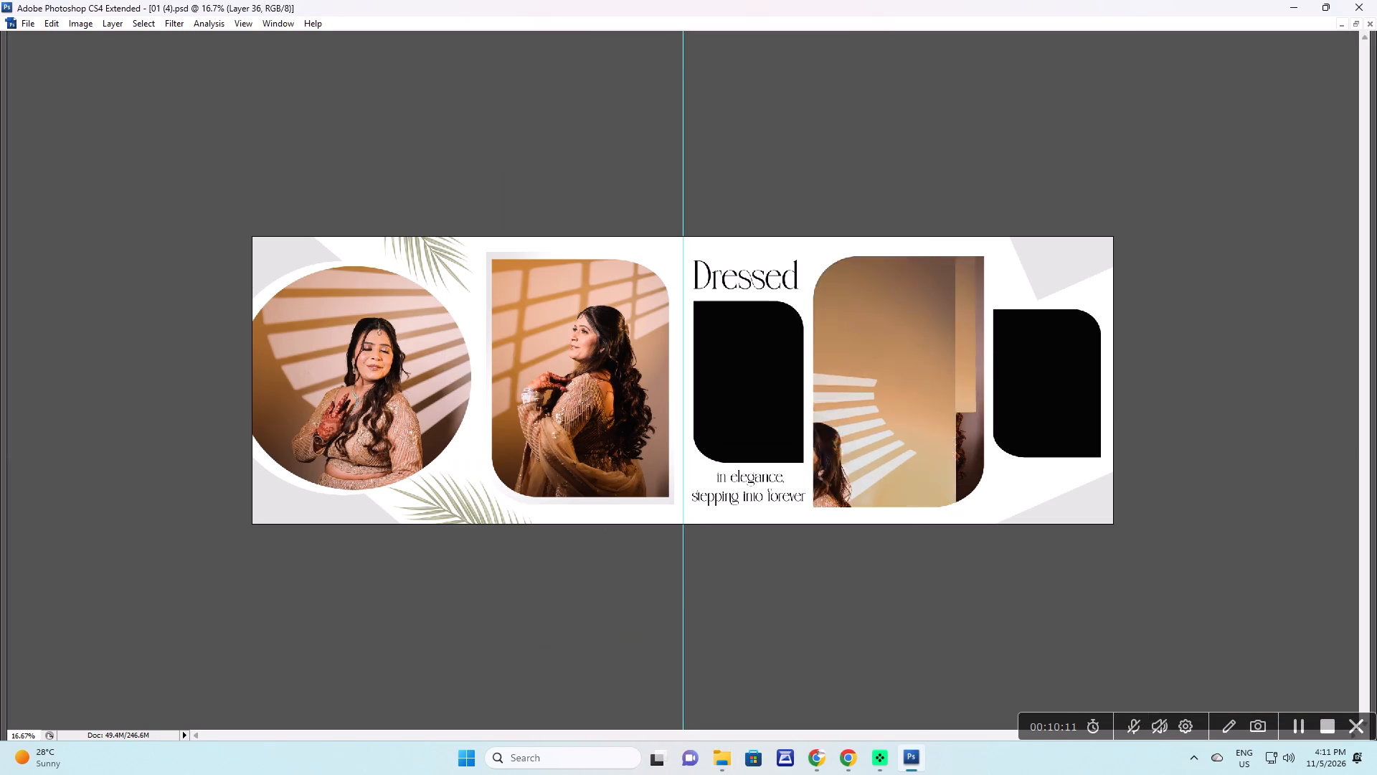
{"action": "left_click_drag", "start_coordinate": [930, 368], "coordinate": [997, 304]}
Scale down the new photo in the tall frame and position it to show the bride with her flared skirt.
{"action": "key", "text": "ctrl+t"}
{"action": "left_click_drag", "start_coordinate": [1112, 71], "coordinate": [1003, 302], "text": "alt+shift"}
{"action": "left_click_drag", "start_coordinate": [937, 346], "coordinate": [957, 287]}
{"action": "left_click_drag", "start_coordinate": [993, 226], "coordinate": [1003, 227], "text": "shift"}
{"action": "key", "text": "Return"}
{"action": "key", "text": "v"}
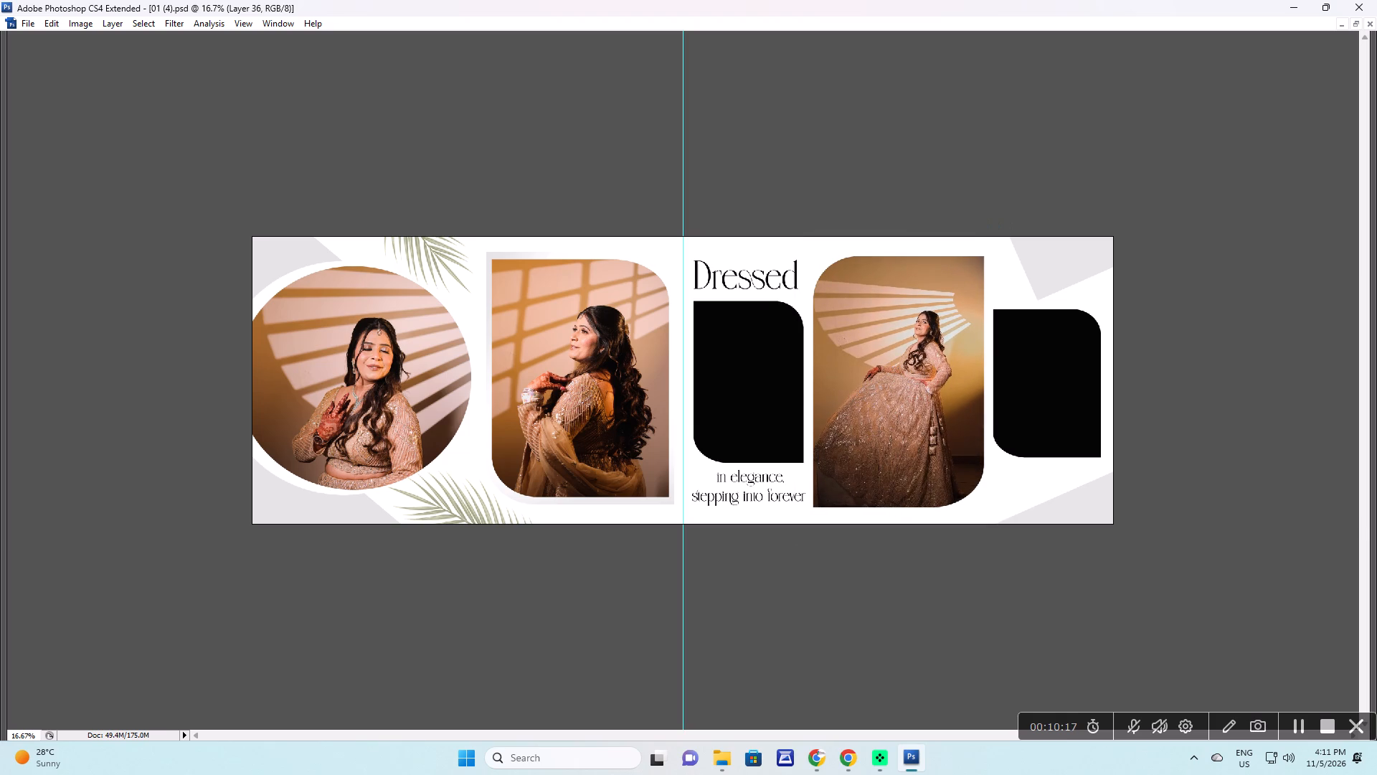
Cut the covered 364A0009 photo from the tall frame, paste it over the small frame at the spread's outer edge and clip it.
{"action": "right_click_drag", "start_coordinate": [896, 379], "coordinate": [910, 385]}
{"action": "left_click", "coordinate": [942, 410]}
{"action": "key", "text": "ctrl+a"}
{"action": "key", "text": "ctrl+x"}
{"action": "right_click_drag", "start_coordinate": [1057, 367], "coordinate": [1067, 372]}
{"action": "left_click", "coordinate": [1082, 380]}
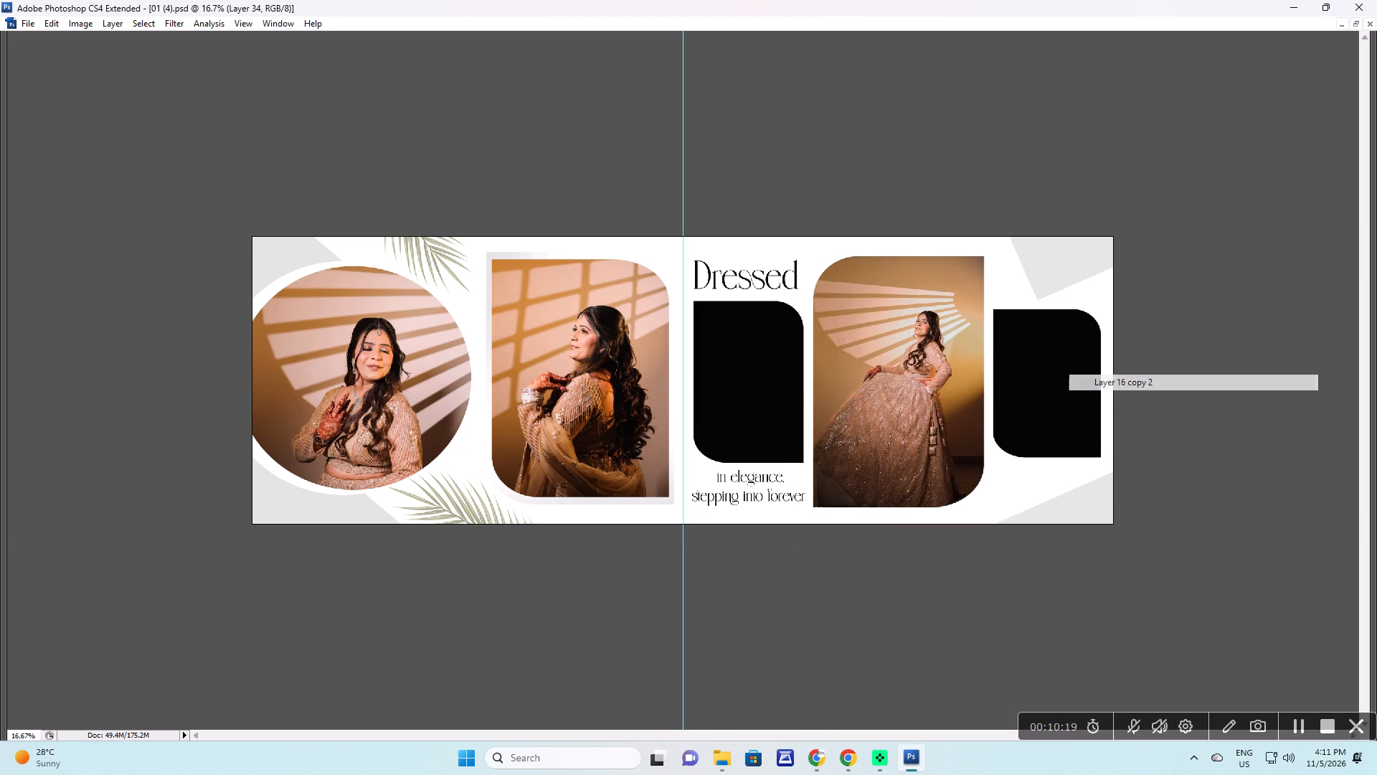
{"action": "key", "text": "ctrl+v"}
{"action": "key", "text": "v"}
{"action": "left_click_drag", "start_coordinate": [617, 417], "coordinate": [979, 417]}
{"action": "key", "text": "ctrl+g"}
Scale down the photo in the small outer frame and position it to show the bride and her raised hands.
{"action": "key", "text": "ctrl+t"}
{"action": "left_click_drag", "start_coordinate": [1158, 237], "coordinate": [1155, 245], "text": "alt+shift"}
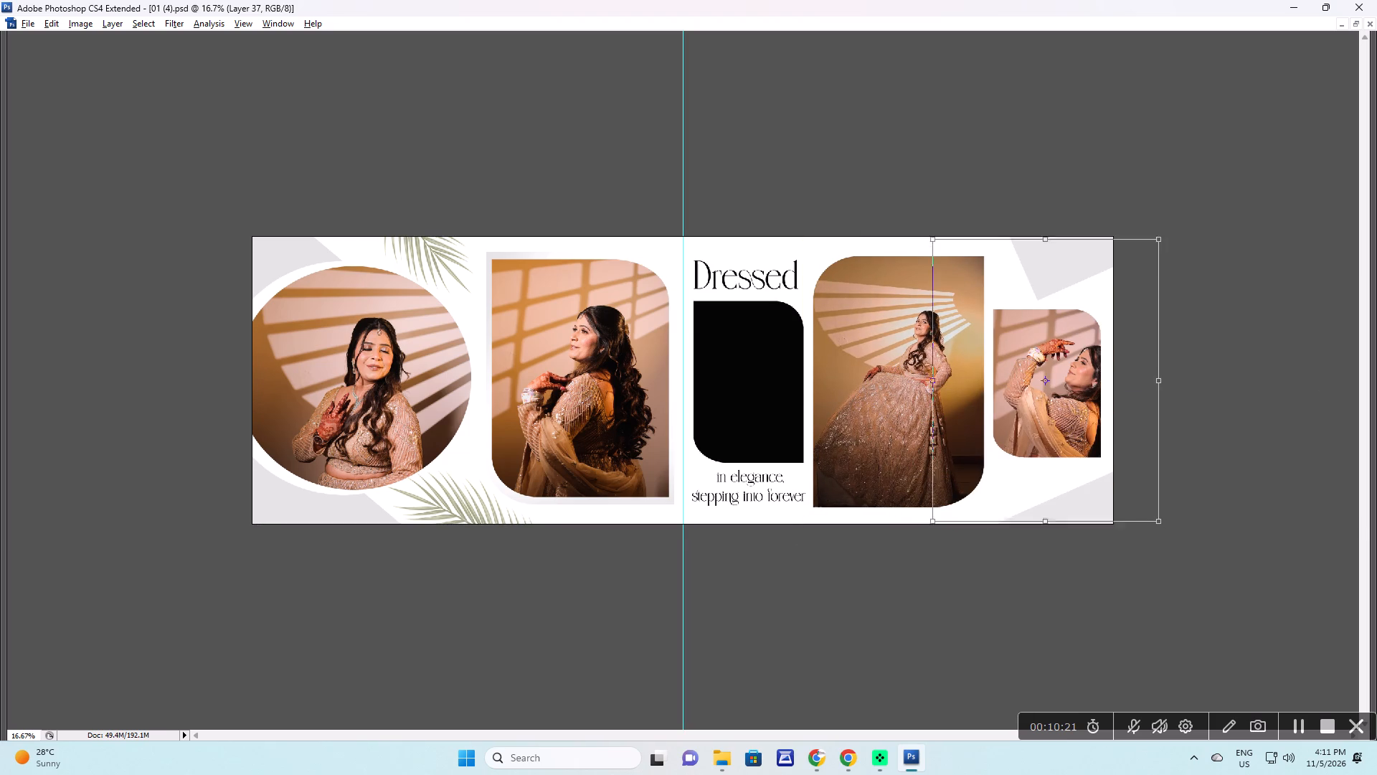
{"action": "left_click_drag", "start_coordinate": [1155, 245], "coordinate": [1126, 284], "text": "alt+shift"}
{"action": "left_click_drag", "start_coordinate": [1096, 345], "coordinate": [1085, 342]}
{"action": "key", "text": "Return"}
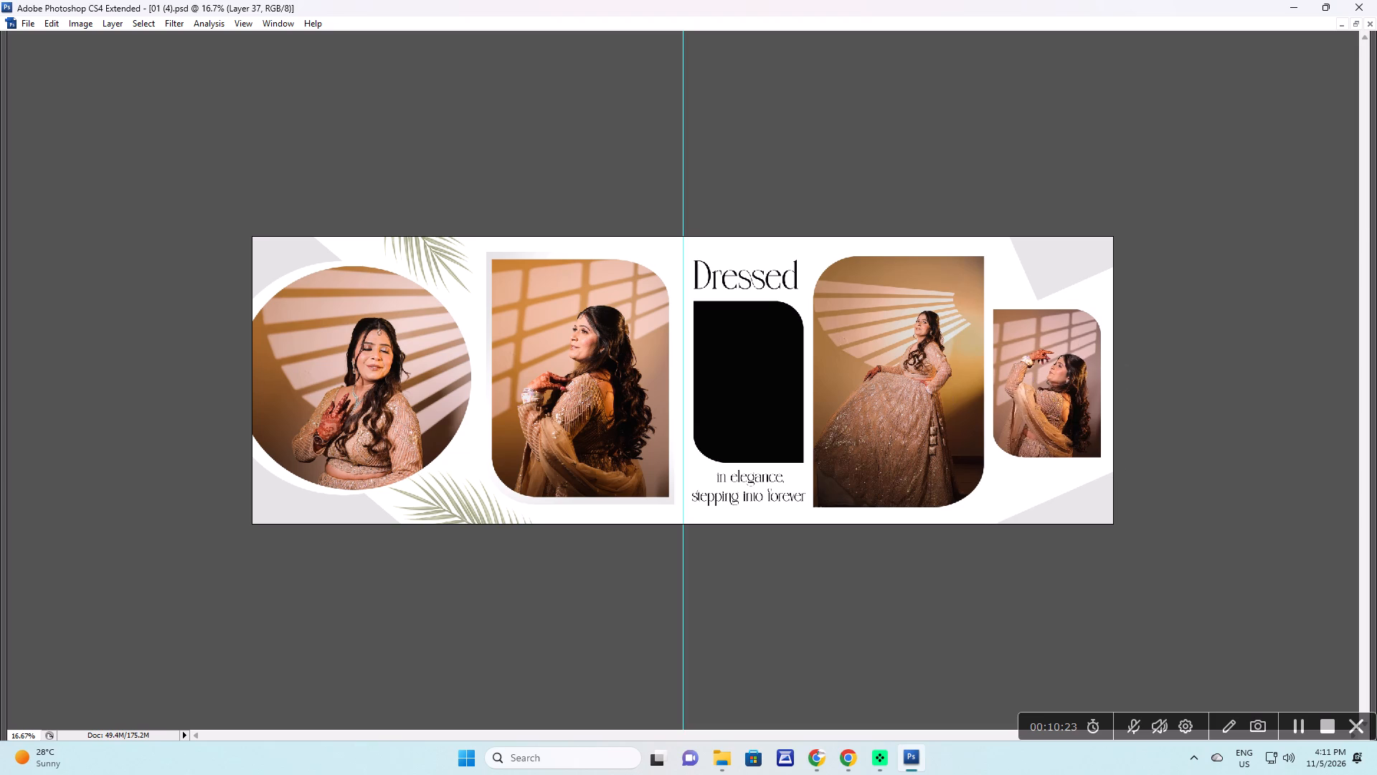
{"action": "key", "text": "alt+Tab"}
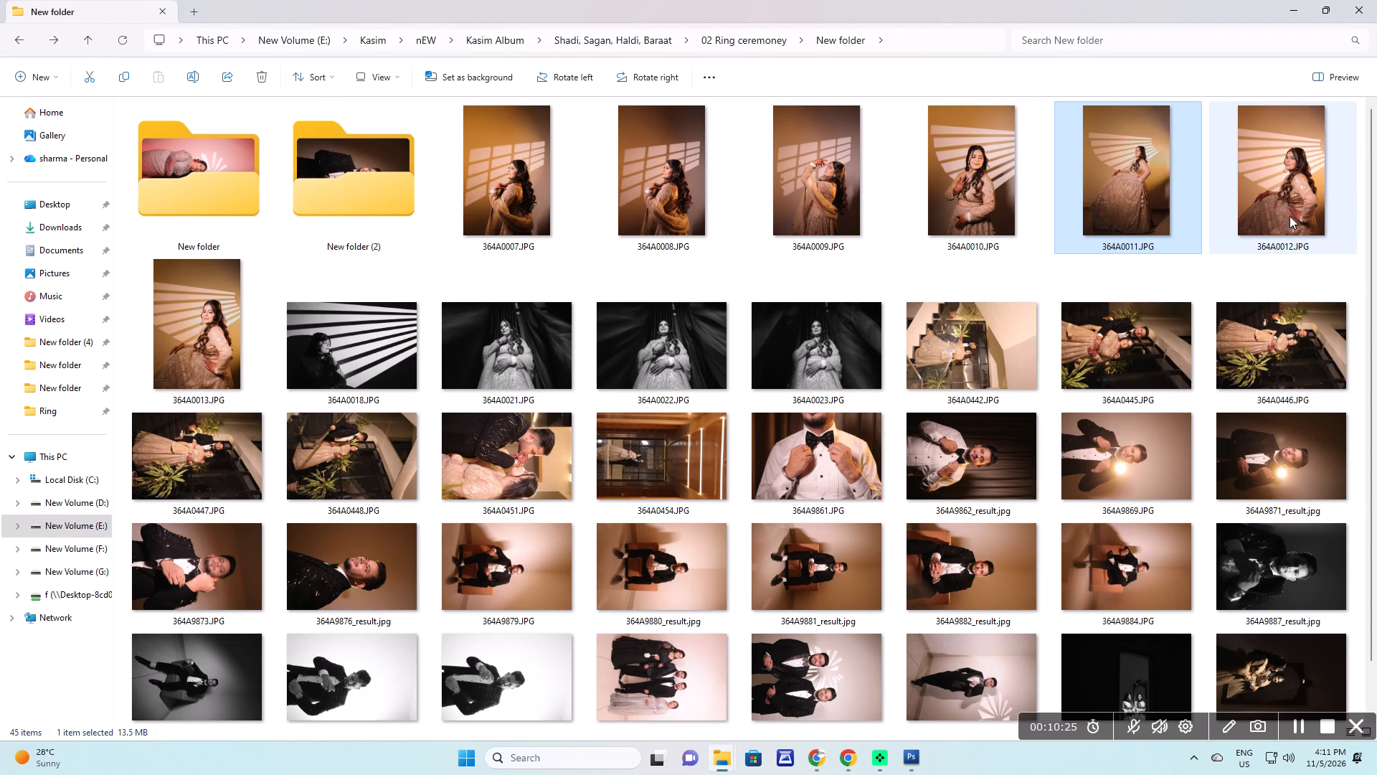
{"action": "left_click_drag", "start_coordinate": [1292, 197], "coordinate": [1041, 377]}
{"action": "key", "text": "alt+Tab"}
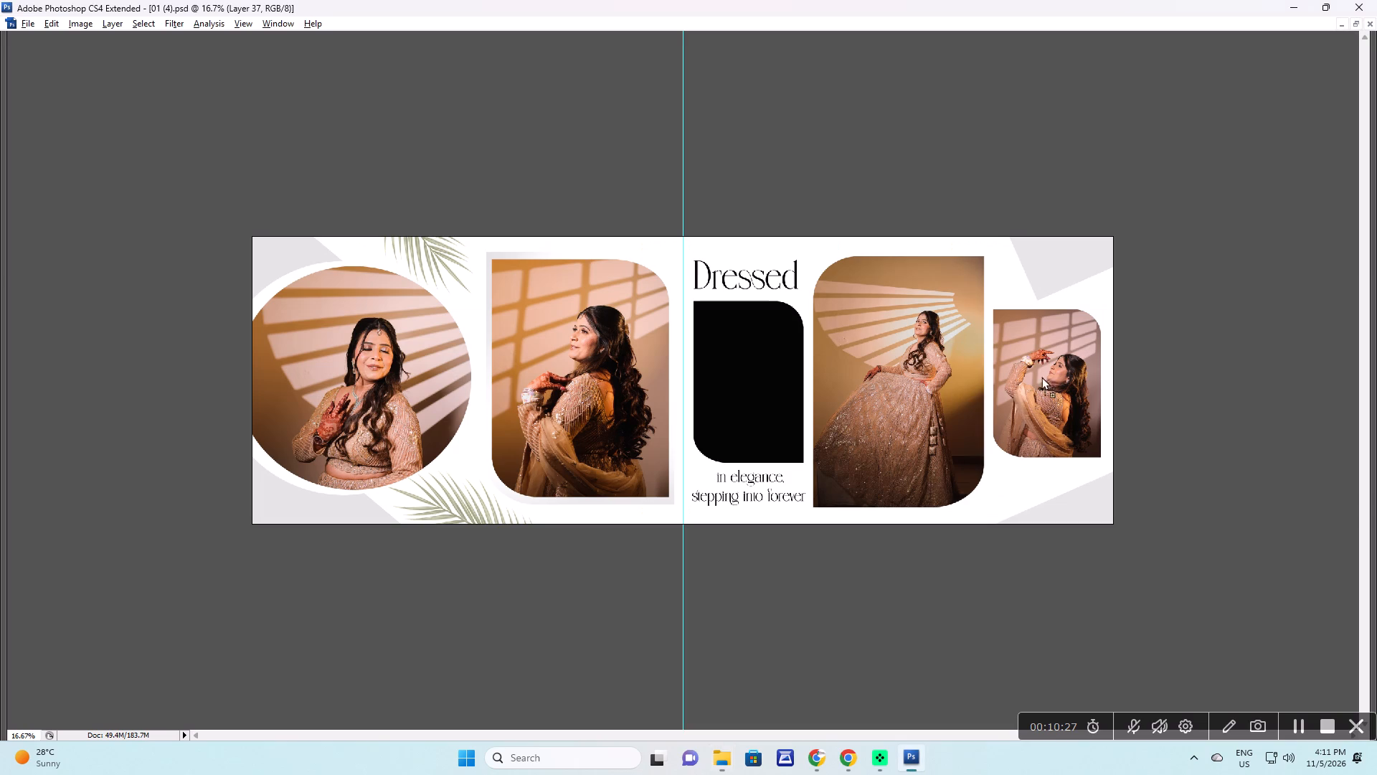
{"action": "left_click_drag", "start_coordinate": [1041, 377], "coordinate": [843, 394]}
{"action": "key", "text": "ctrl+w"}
Open photo 364A0013.JPG, copy all of it, and paste it clipped to the black frame under the "Dressed" heading.
{"action": "key", "text": "alt+Tab"}
{"action": "left_click_drag", "start_coordinate": [212, 329], "coordinate": [733, 413]}
{"action": "key", "text": "alt+Tab"}
{"action": "key", "text": "ctrl+a"}
{"action": "key", "text": "ctrl+c"}
{"action": "key", "text": "ctrl+w"}
{"action": "right_click_drag", "start_coordinate": [734, 379], "coordinate": [743, 384]}
{"action": "left_click", "coordinate": [754, 391], "text": "ctrl"}
{"action": "key", "text": "ctrl+v"}
{"action": "key", "text": "ctrl+g"}
Scale down the photo in the frame under "Dressed" and position it to show the bride with her hand at her waist.
{"action": "key", "text": "ctrl+t"}
{"action": "left_click_drag", "start_coordinate": [927, 234], "coordinate": [781, 448], "text": "alt+shift"}
{"action": "left_click_drag", "start_coordinate": [727, 523], "coordinate": [805, 282]}
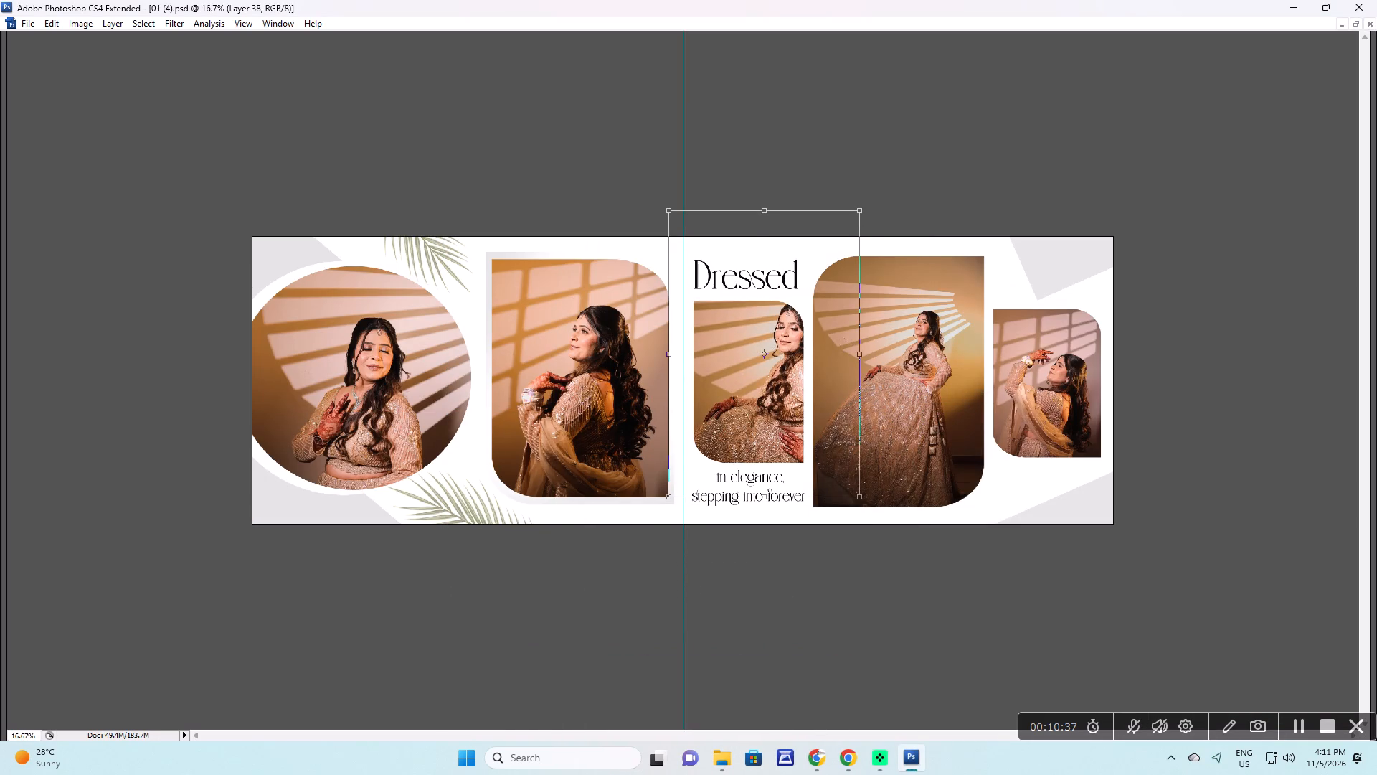
{"action": "left_click_drag", "start_coordinate": [856, 210], "coordinate": [814, 274], "text": "shift"}
{"action": "left_click_drag", "start_coordinate": [783, 323], "coordinate": [777, 292]}
{"action": "key", "text": "Return"}
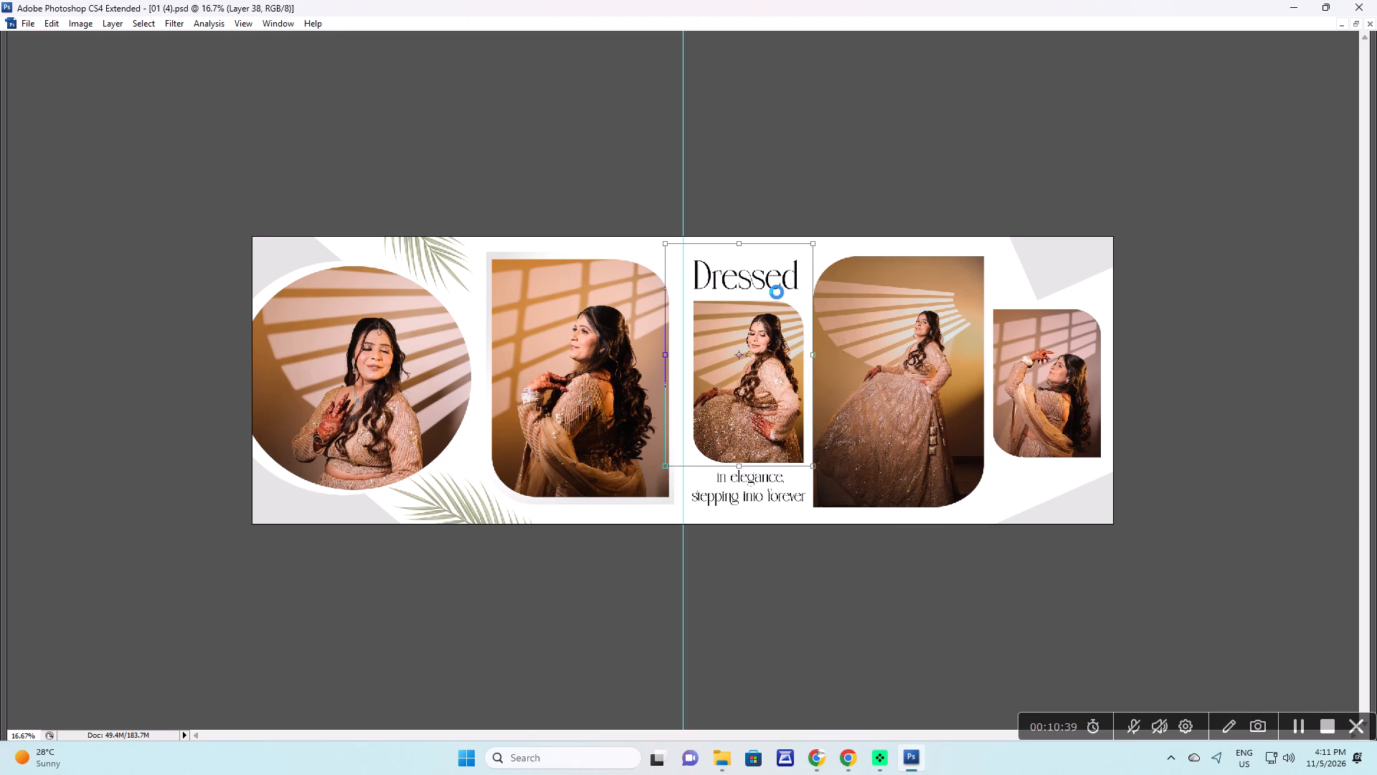
Examine the filled spread at a closer zoom, checking the placed photos.
{"action": "key", "text": "ctrl+space"}
{"action": "key", "text": "ctrl+space"}
{"action": "key", "text": "ctrl+space"}
{"action": "key", "text": "ctrl+space"}
{"action": "key", "text": "ctrl+space"}
{"action": "left_click", "coordinate": [771, 377], "text": "ctrl"}
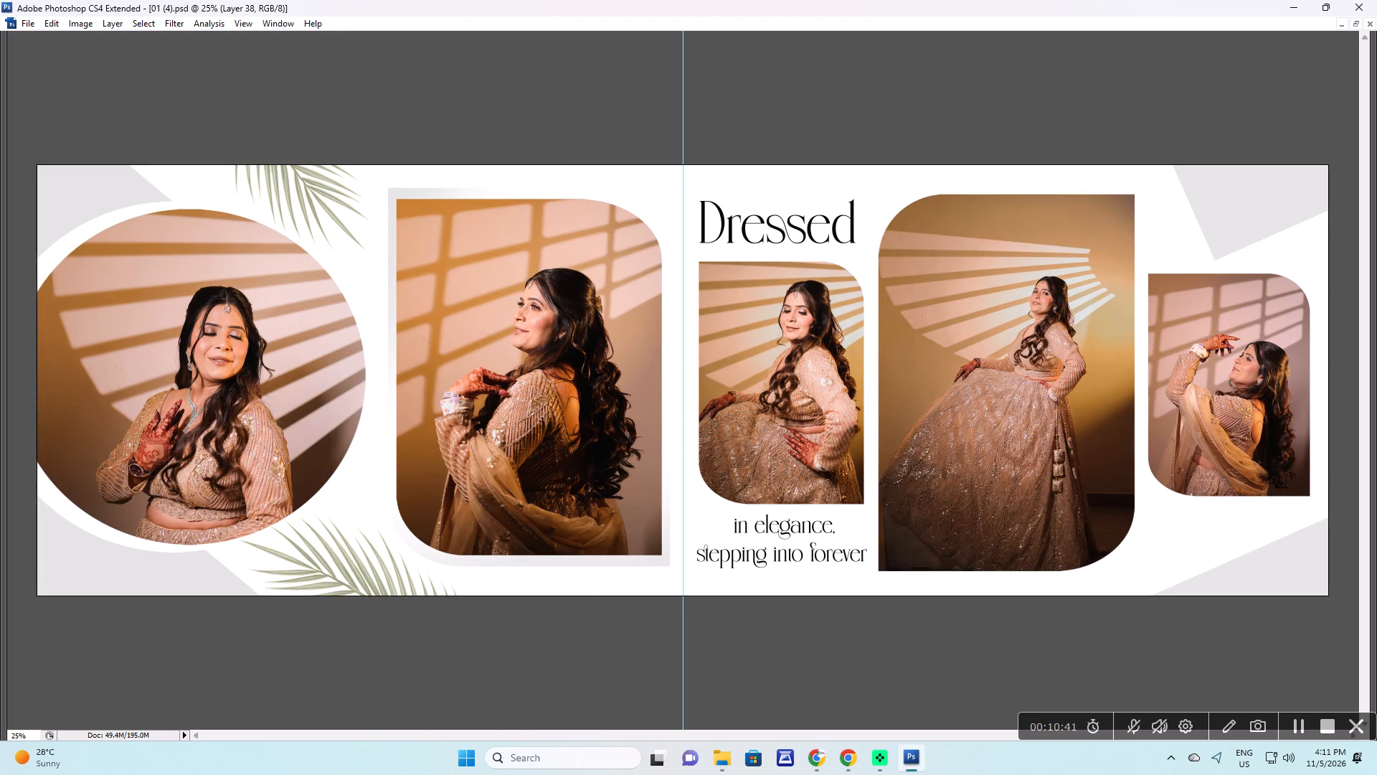
{"action": "key", "text": "space"}
{"action": "left_click", "coordinate": [739, 375], "text": "alt"}
{"action": "key", "text": "space"}
{"action": "left_click_drag", "start_coordinate": [539, 363], "coordinate": [575, 362]}
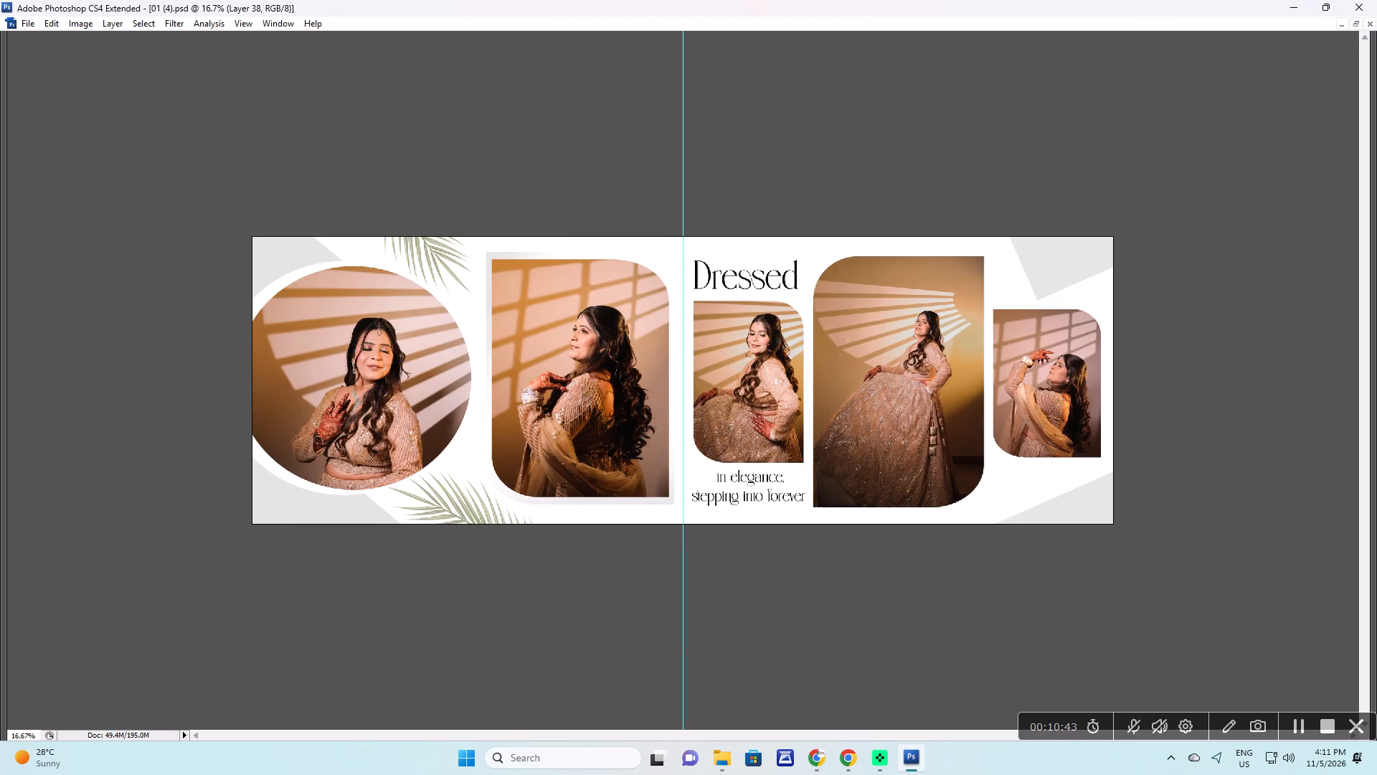
Recolour the upper palm leaf by setting its Color Overlay to the orange-tan cb8437 sampled from the neighbouring photo.
{"action": "key", "text": "F7"}
{"action": "right_click", "coordinate": [361, 273]}
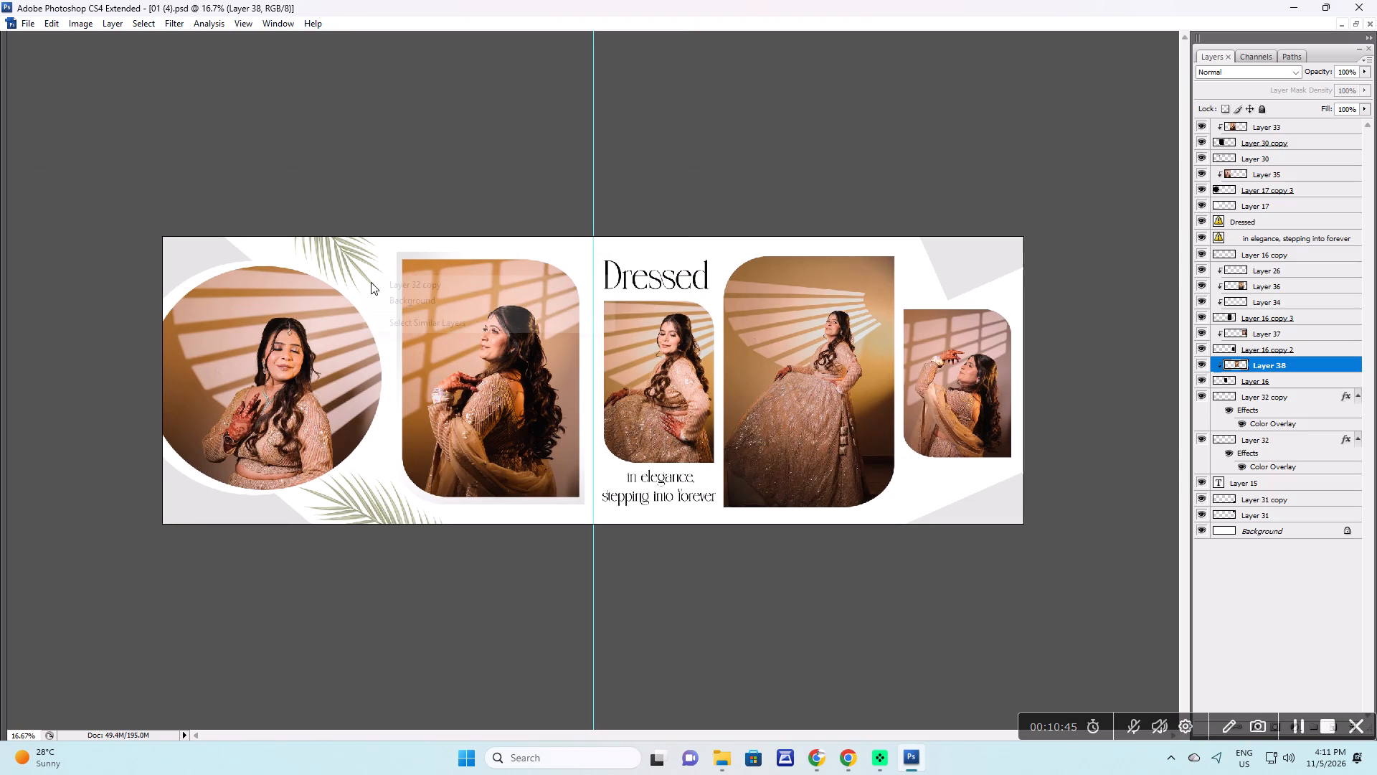
{"action": "left_click", "coordinate": [371, 282]}
{"action": "double_click", "coordinate": [1262, 425]}
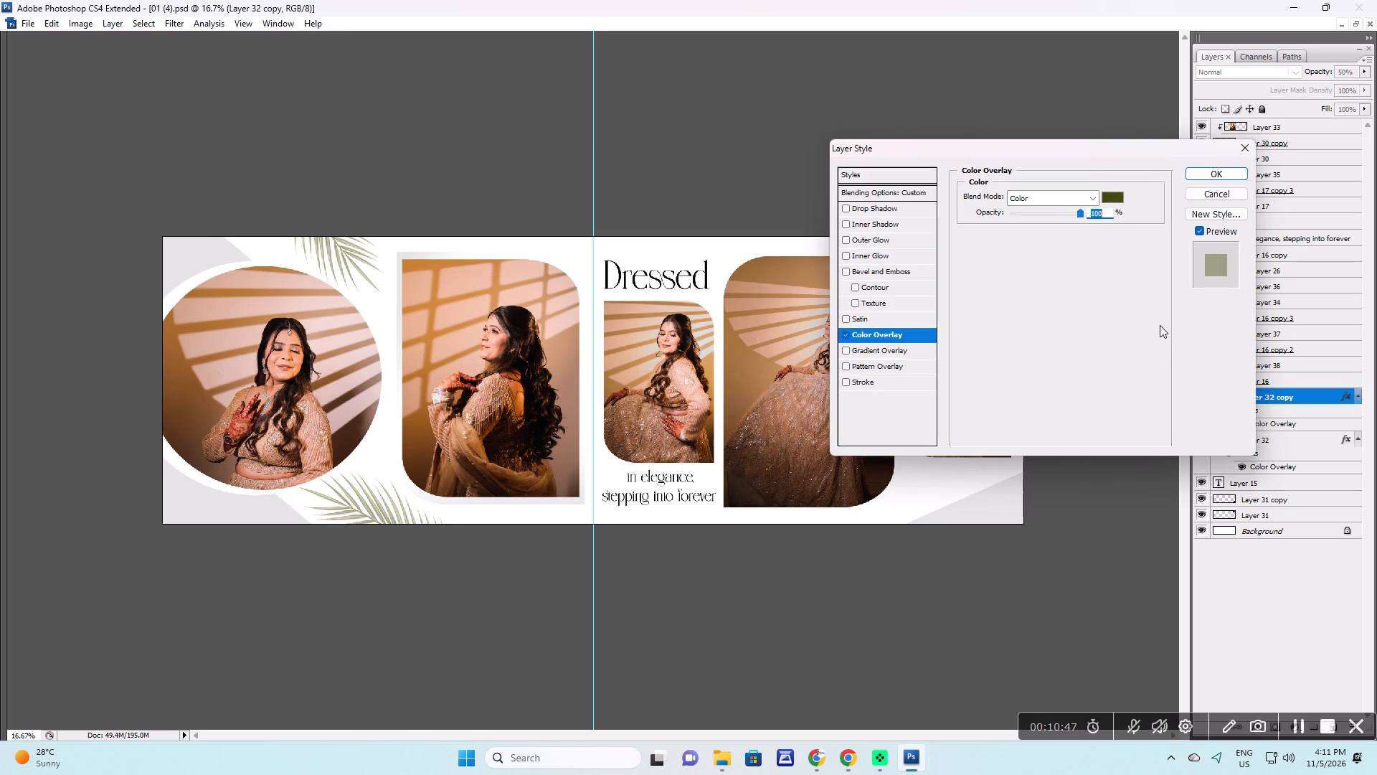
{"action": "left_click", "coordinate": [1116, 197]}
{"action": "left_click", "coordinate": [431, 333]}
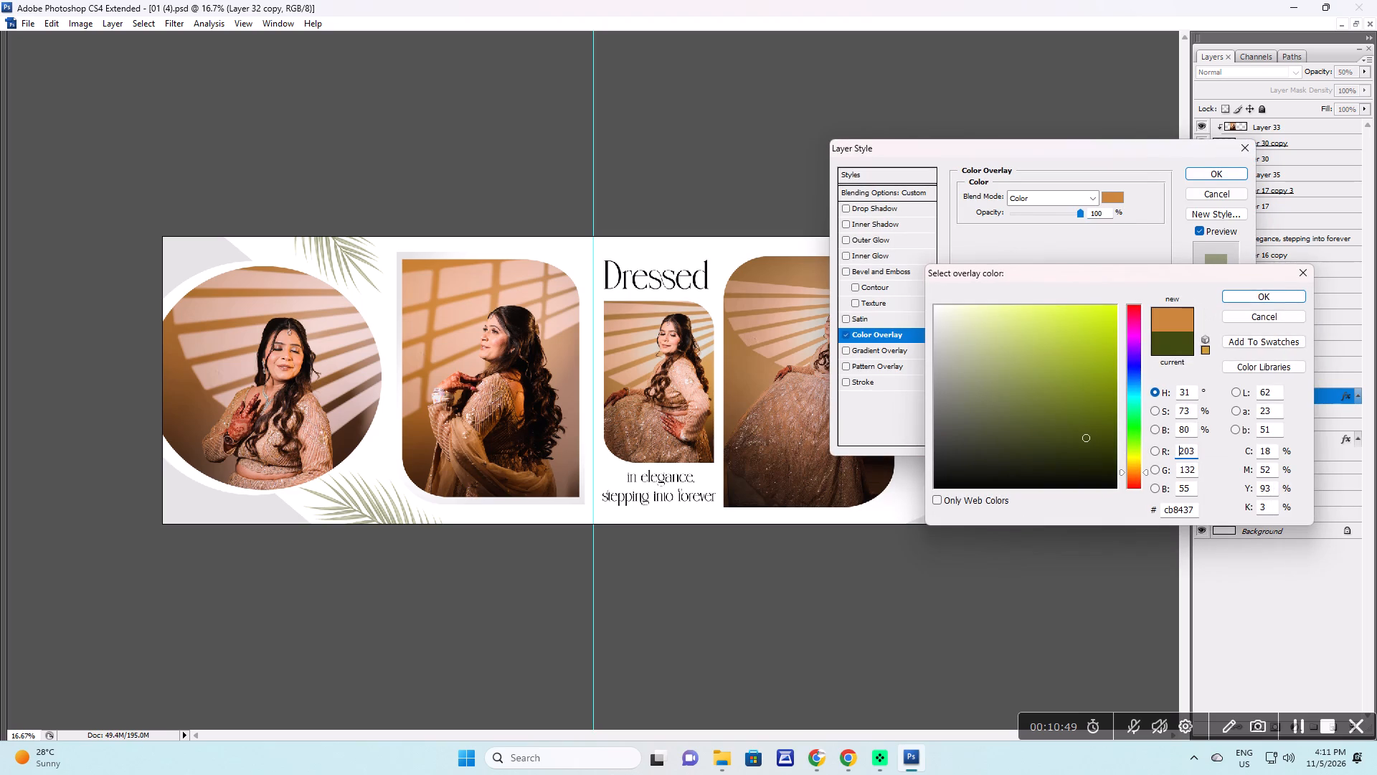
{"action": "key", "text": "Return"}
{"action": "key", "text": "Return"}
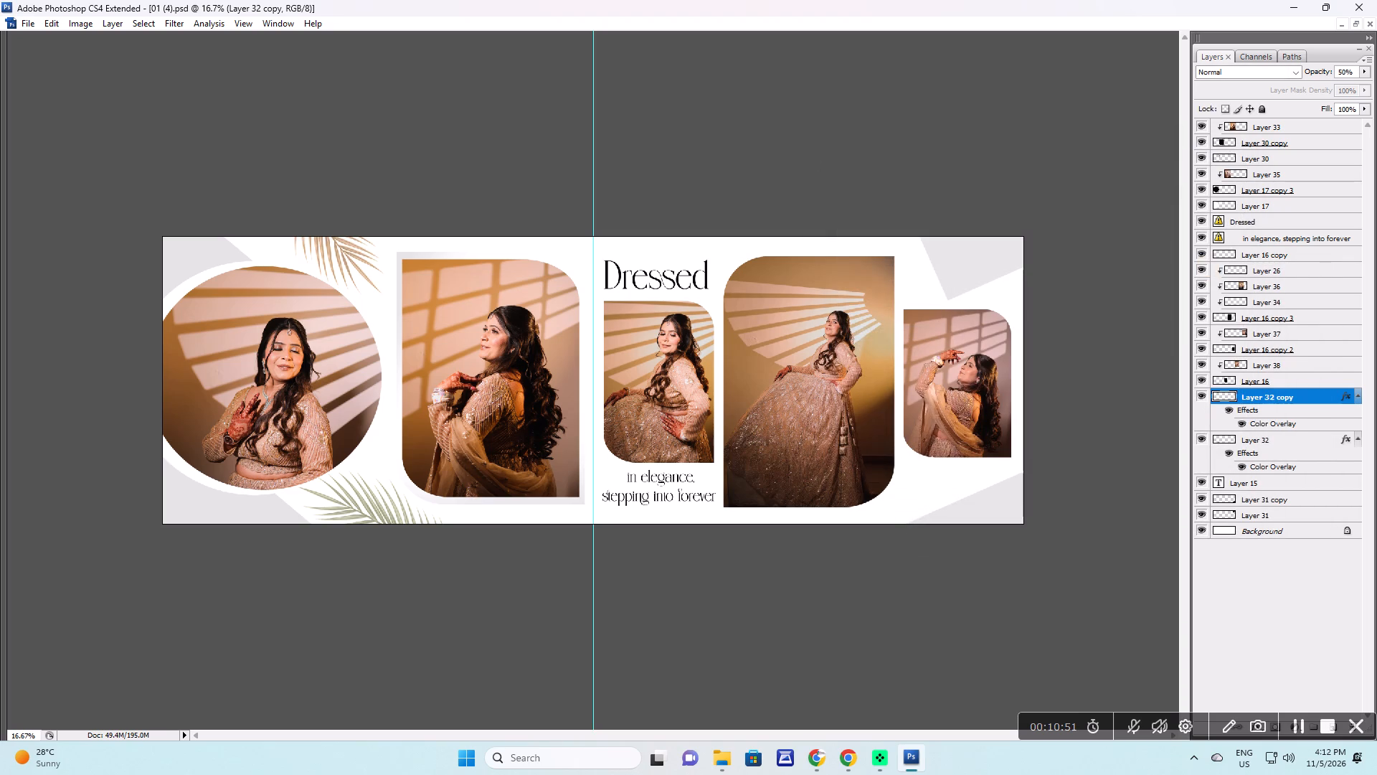
Recolour the lower palm leaf by setting its Color Overlay to an orange-tan sampled from the wall in the neighbouring photo.
{"action": "right_click", "coordinate": [382, 510]}
{"action": "left_click", "coordinate": [394, 515]}
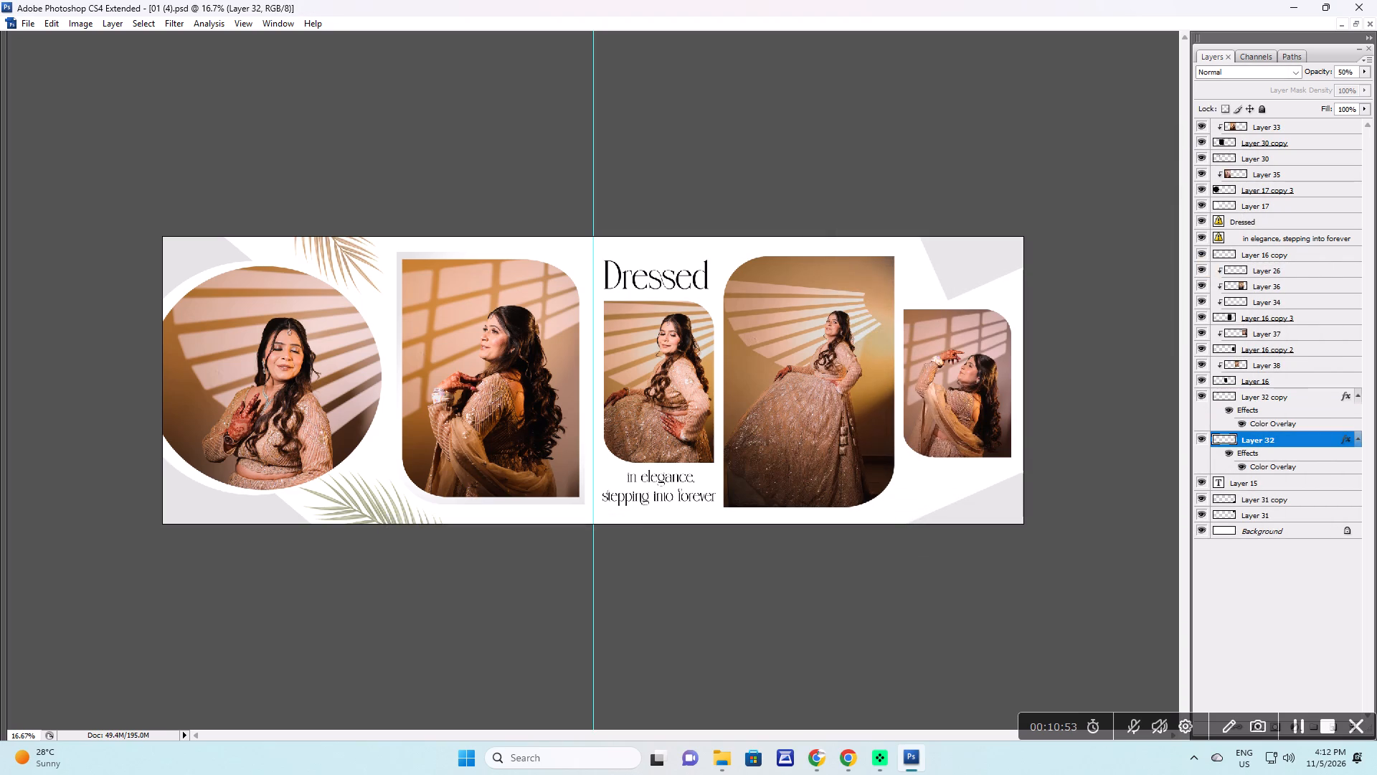
{"action": "double_click", "coordinate": [1274, 466]}
{"action": "left_click", "coordinate": [1112, 194]}
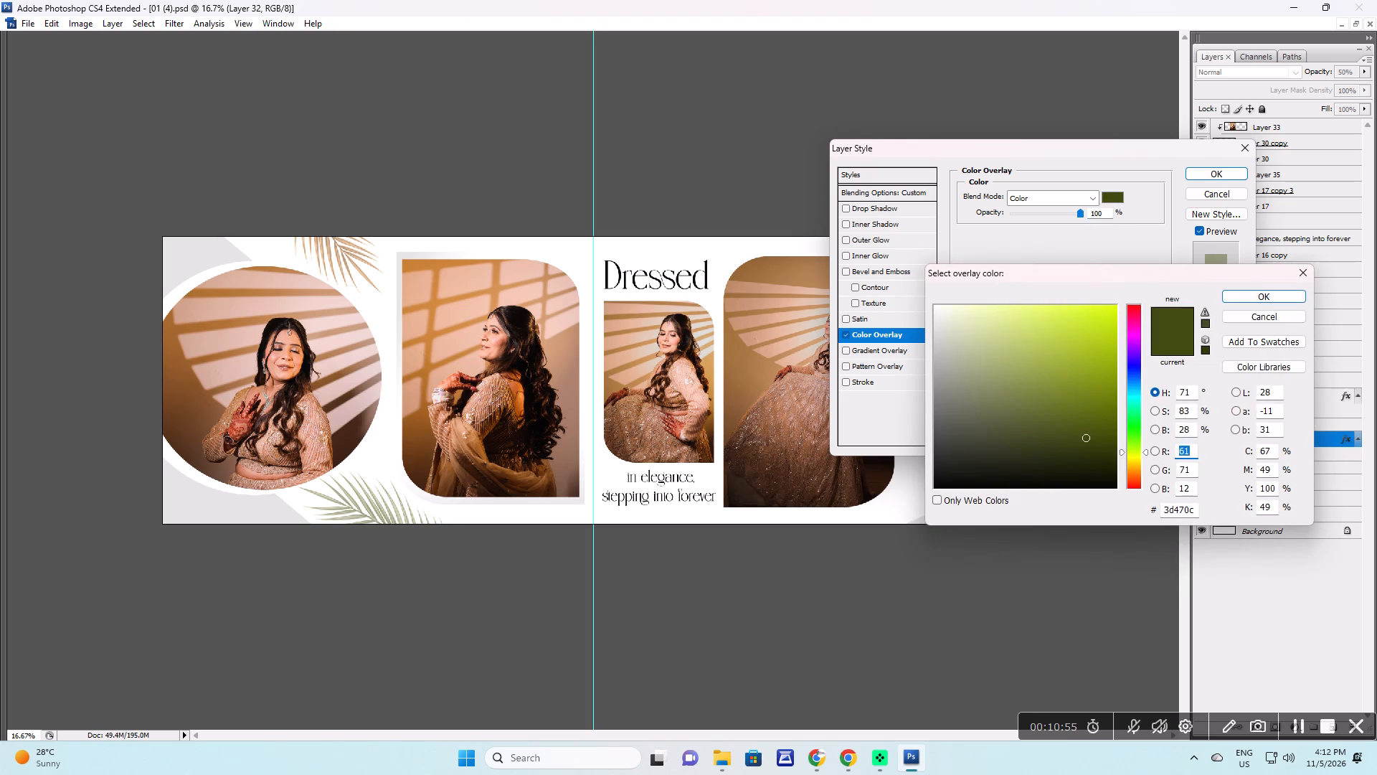
{"action": "left_click", "coordinate": [437, 280]}
{"action": "key", "text": "Return"}
{"action": "key", "text": "Return"}
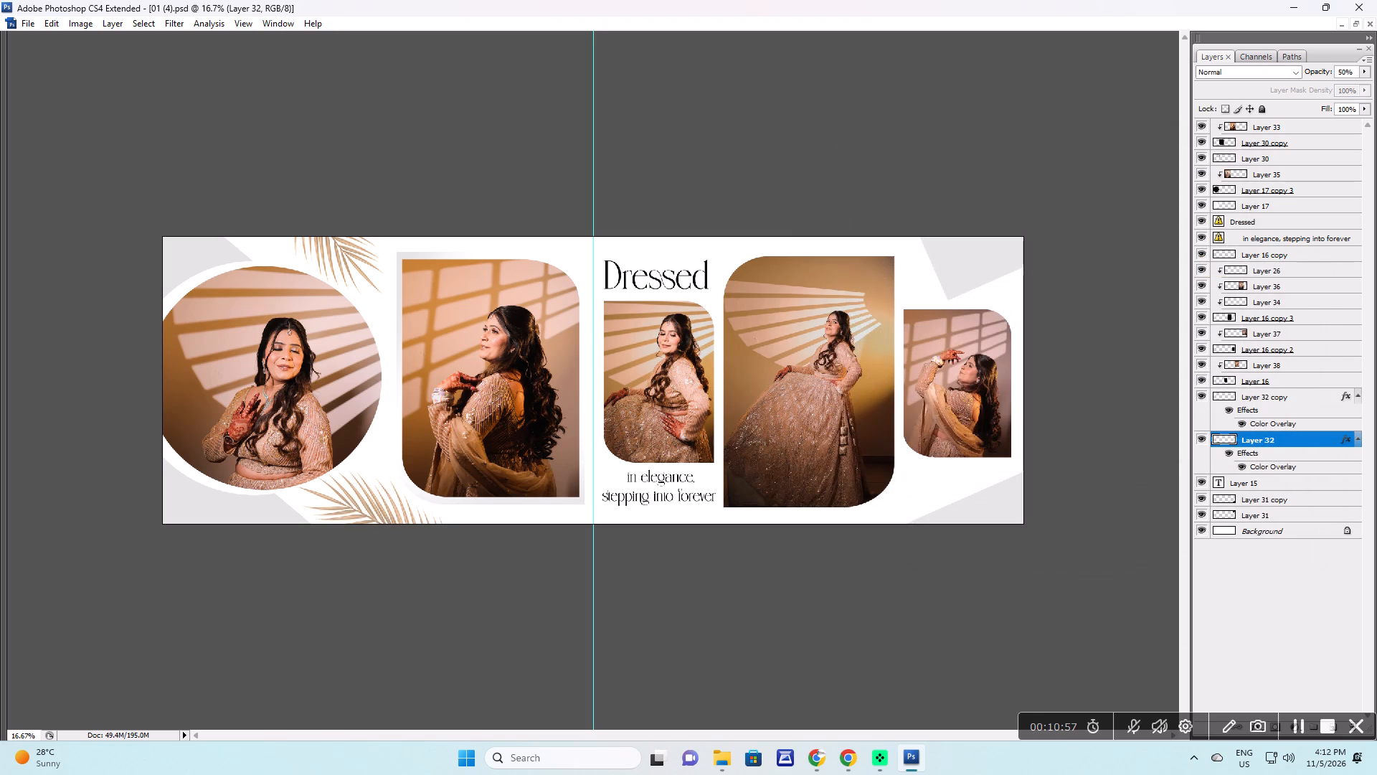
Compare the leaf colour before and after the change, and inspect the spread's photos and text up close.
{"action": "key", "text": "ctrl+alt+z"}
{"action": "key", "text": "ctrl+alt+z"}
{"action": "key", "text": "ctrl+z"}
{"action": "key", "text": "ctrl+z"}
{"action": "key", "text": "ctrl+z"}
{"action": "key", "text": "ctrl+minus"}
{"action": "key", "text": "ctrl+minus"}
{"action": "key", "text": "ctrl+plus"}
{"action": "key", "text": "ctrl+plus"}
{"action": "key", "text": "space"}
{"action": "left_click_drag", "start_coordinate": [370, 217], "coordinate": [653, 596], "text": "ctrl"}
{"action": "left_click_drag", "start_coordinate": [842, 367], "coordinate": [397, 359]}
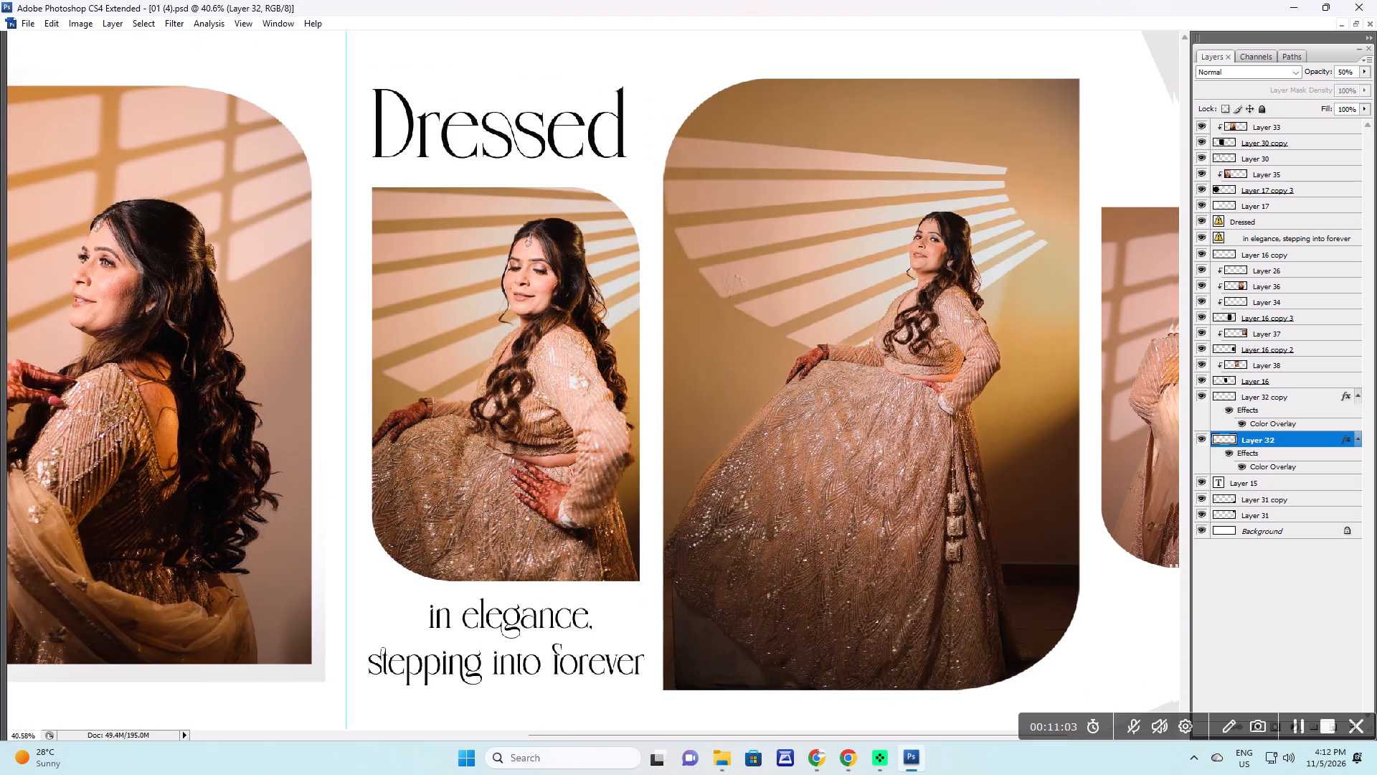
{"action": "left_click_drag", "start_coordinate": [832, 404], "coordinate": [244, 334]}
{"action": "right_click_drag", "start_coordinate": [924, 332], "coordinate": [932, 335]}
{"action": "left_click", "coordinate": [940, 340]}
Save and close the 01 (4).psd spread.
{"action": "key", "text": "ctrl+s"}
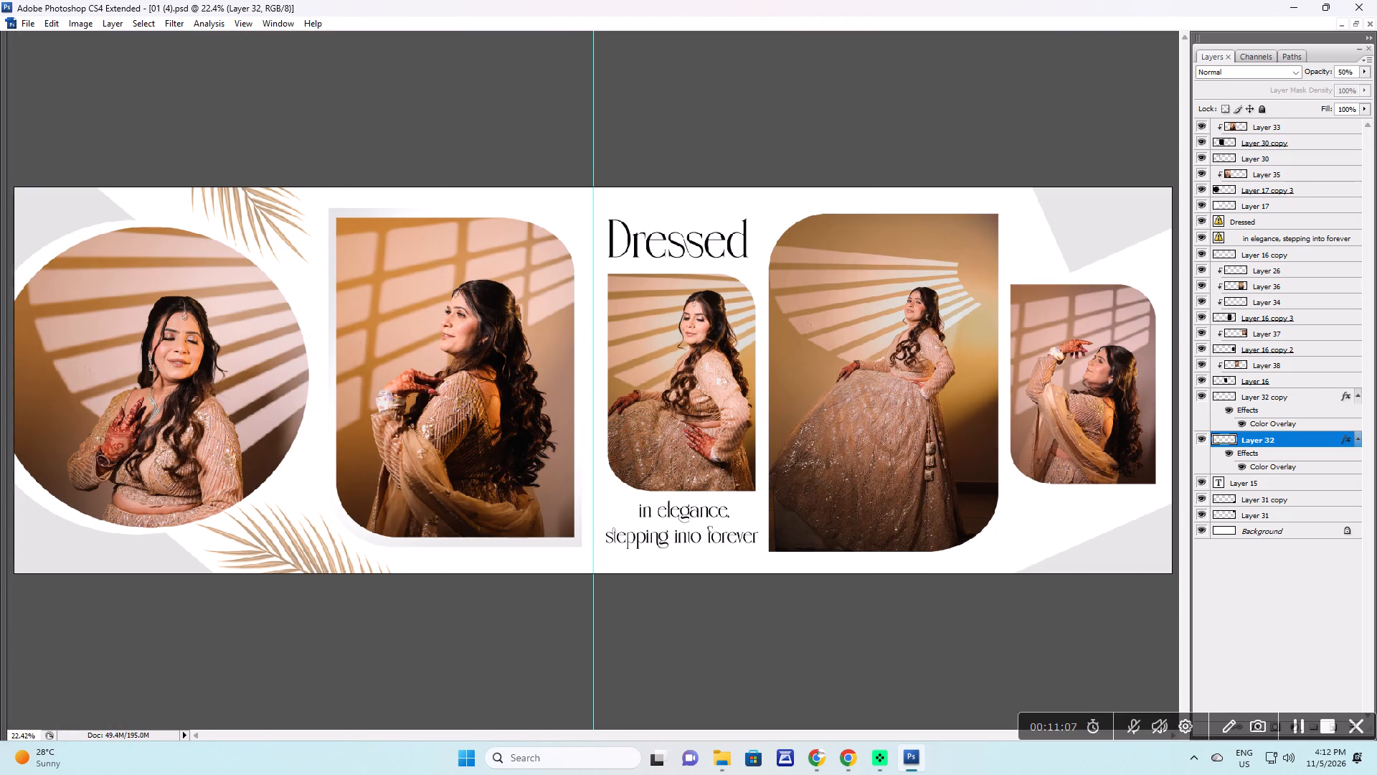
{"action": "key", "text": "ctrl+w"}
In File Explorer, move the seven used bride photos, 364A0007.JPG through 364A0013.JPG, into New folder (2).
{"action": "key", "text": "alt+Tab"}
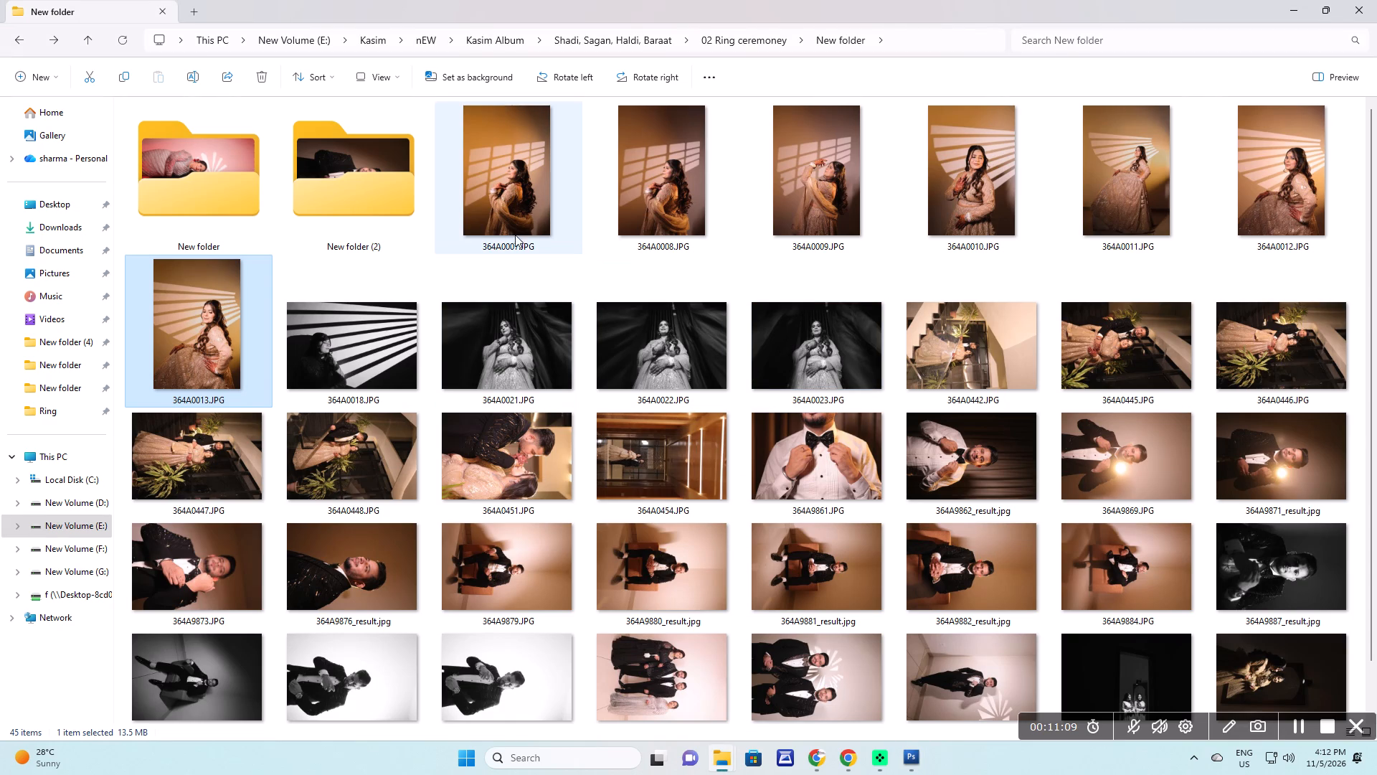
{"action": "left_click", "coordinate": [525, 159]}
{"action": "left_click", "coordinate": [193, 362], "text": "ctrl+shift"}
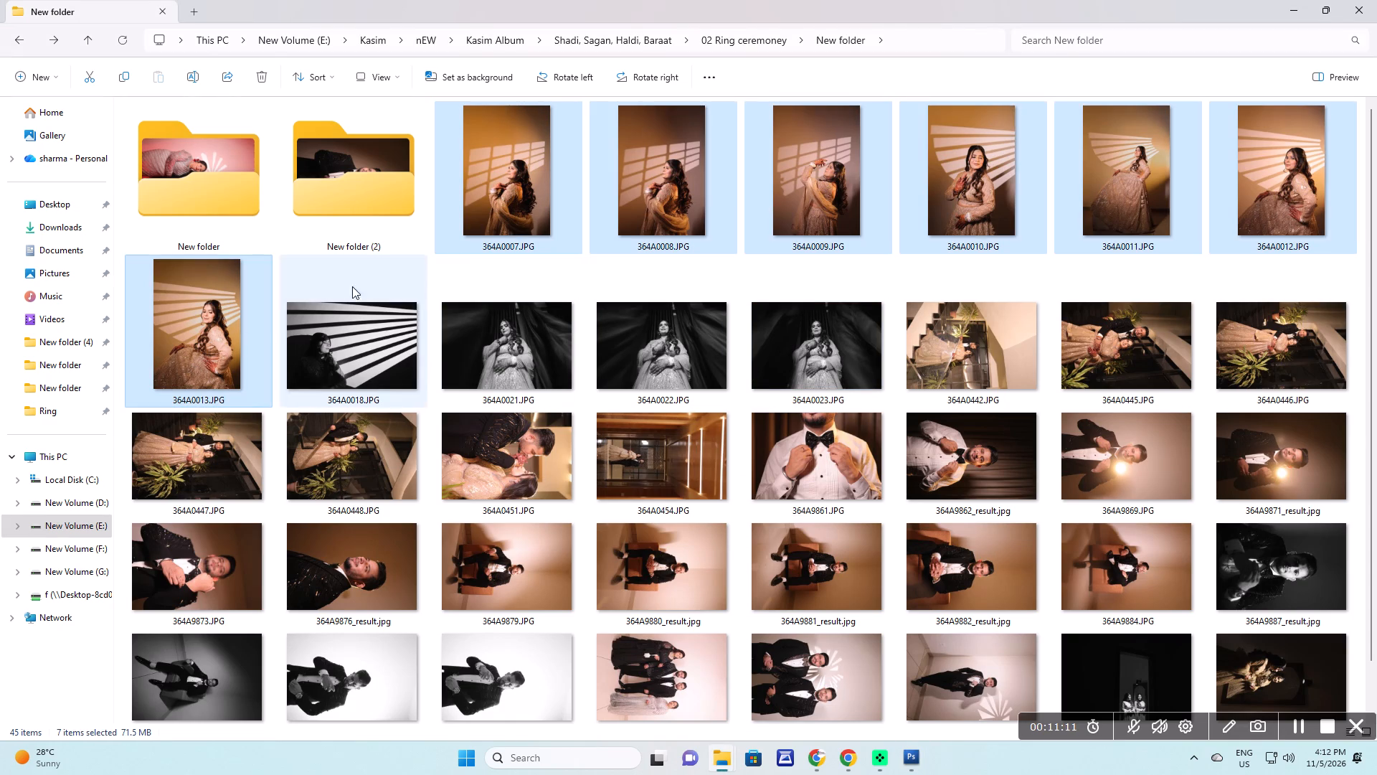
{"action": "left_click_drag", "start_coordinate": [488, 198], "coordinate": [332, 197]}
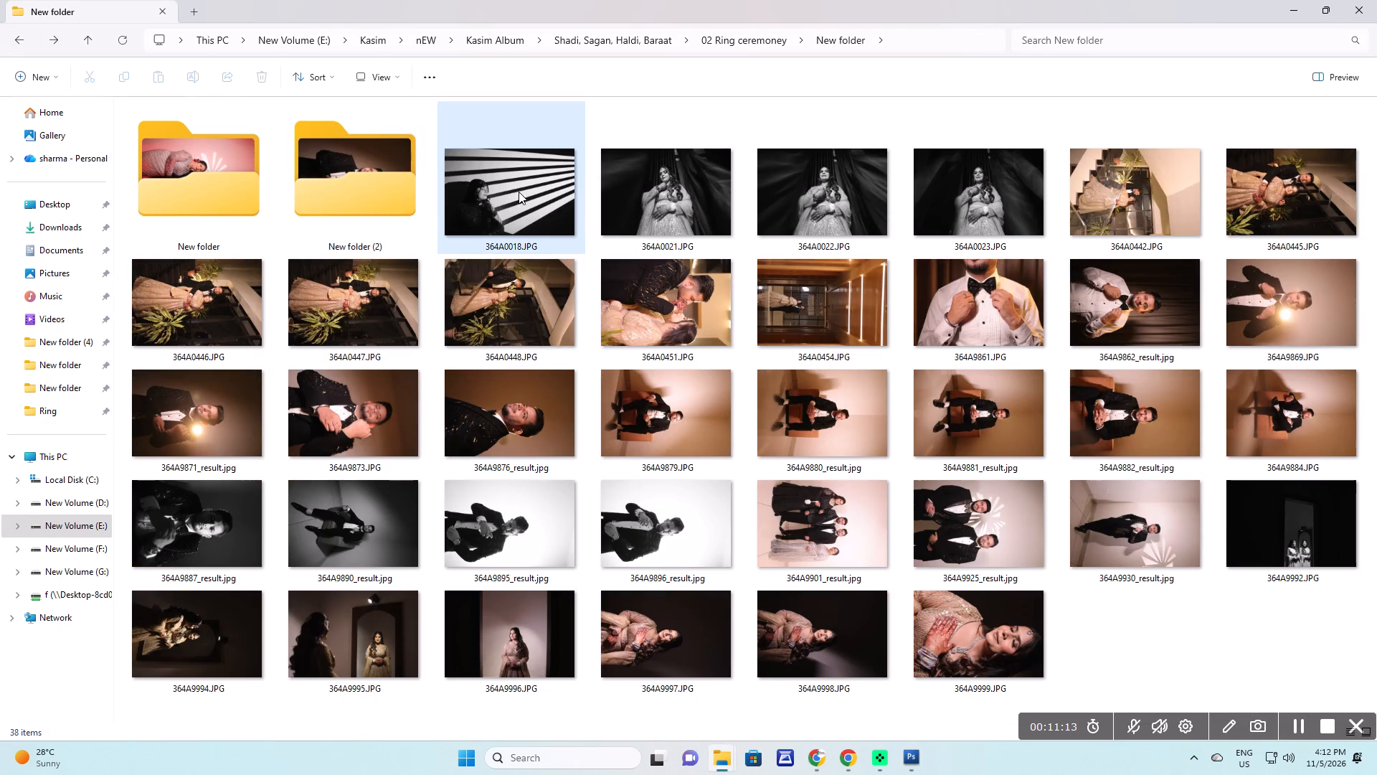
Check the black-and-white bride photos 364A0018 to 364A0023, and open the 01 (5).psd template from the DM folder in Photoshop.
{"action": "left_click", "coordinate": [518, 189]}
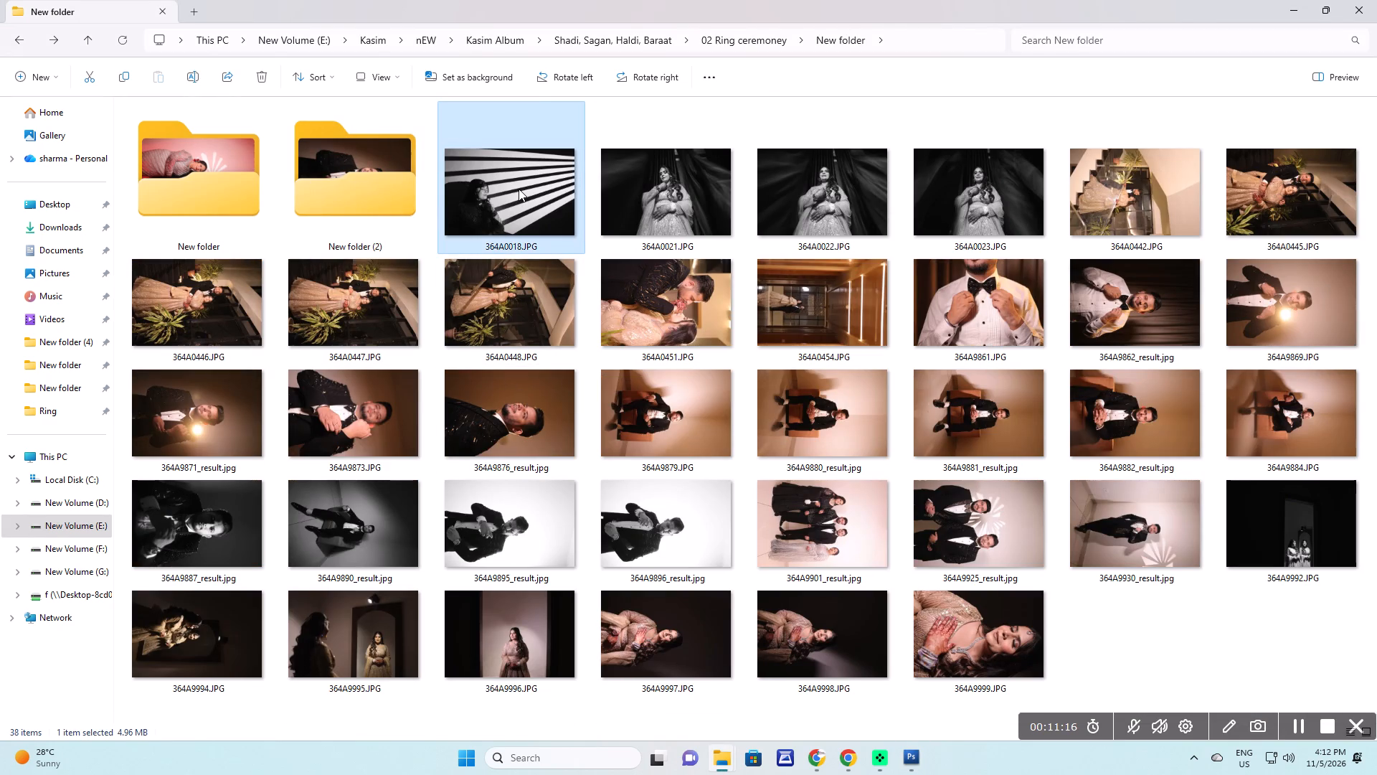
{"action": "left_click", "coordinate": [977, 180], "text": "ctrl+shift"}
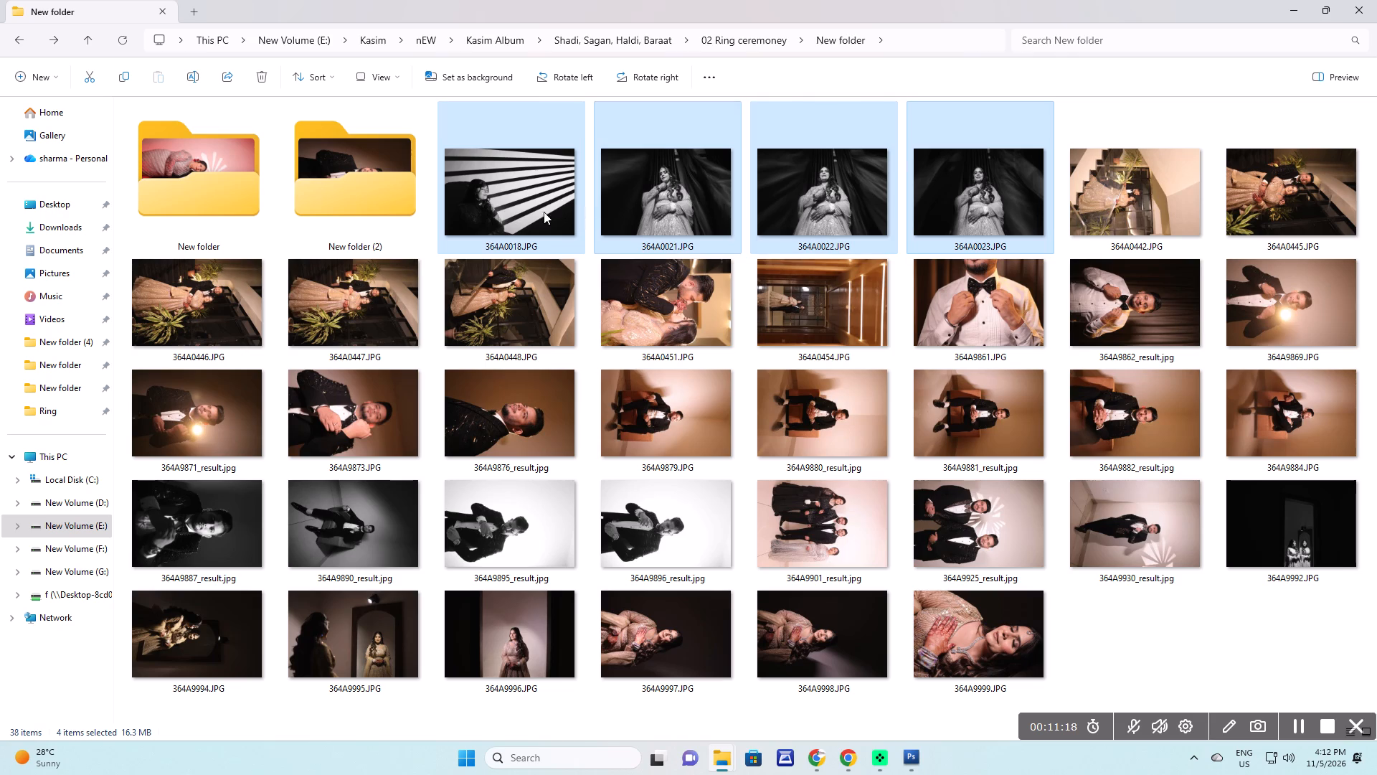
{"action": "left_click", "coordinate": [512, 199]}
{"action": "key", "text": "alt+Tab"}
{"action": "key", "text": "alt+Tab"}
{"action": "key", "text": "alt+Tab"}
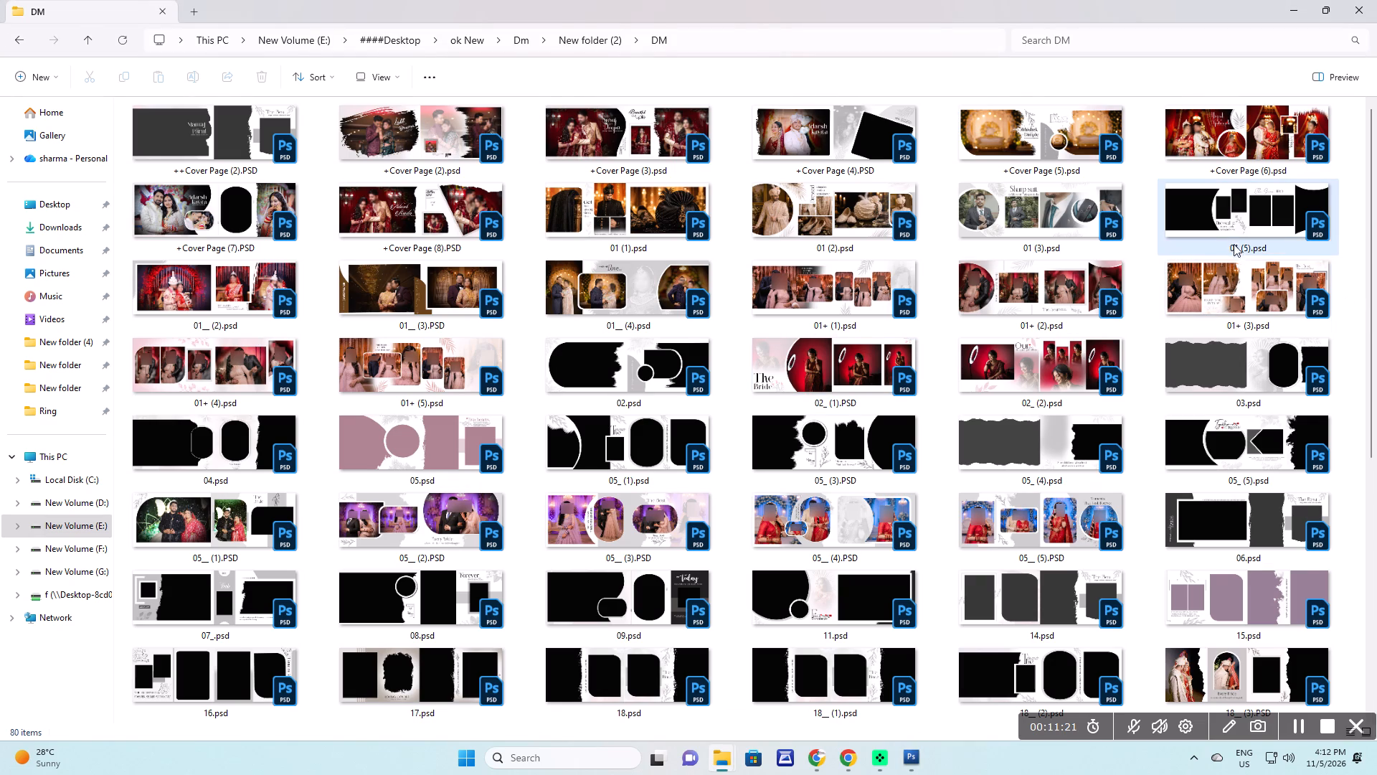
{"action": "left_click", "coordinate": [1230, 225]}
{"action": "left_click_drag", "start_coordinate": [1260, 207], "coordinate": [681, 398]}
{"action": "key", "text": "alt+Tab"}
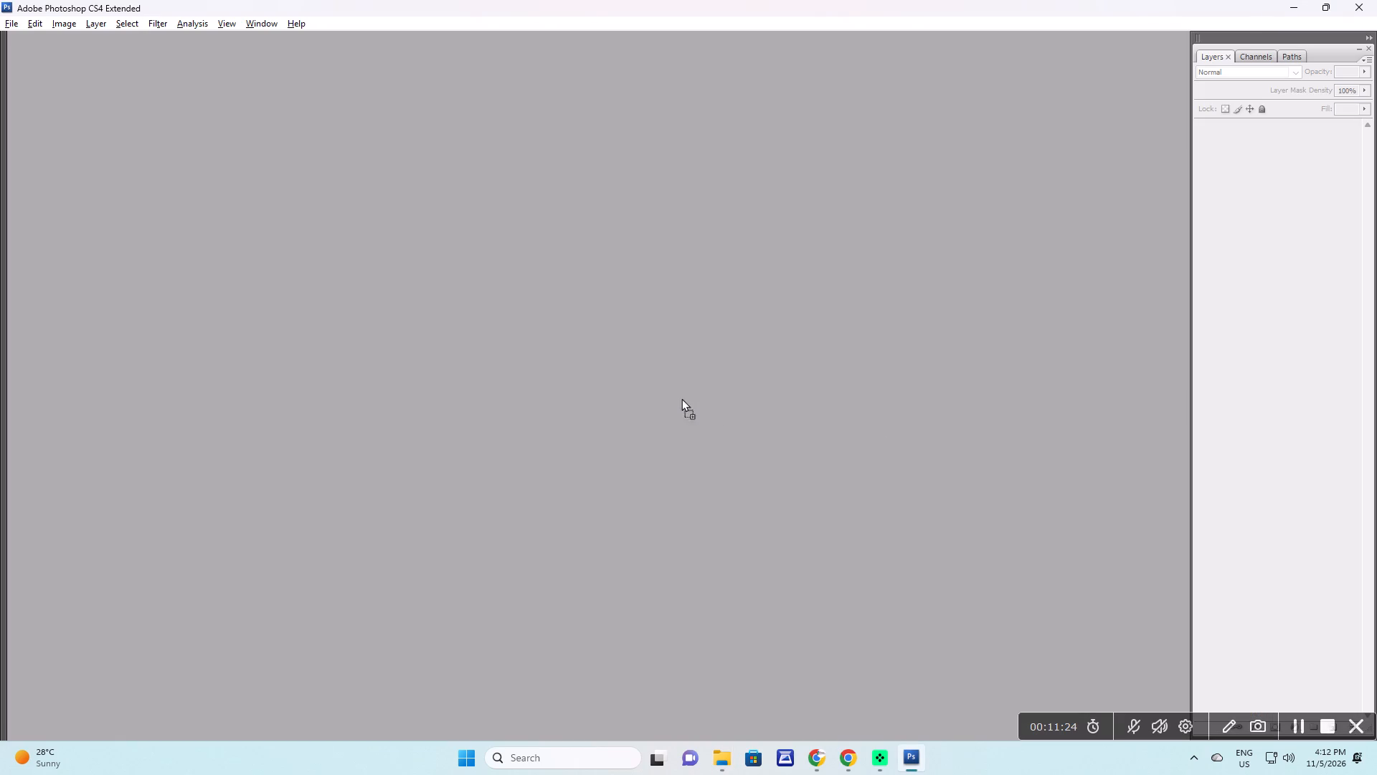
{"action": "left_click_drag", "start_coordinate": [681, 398], "coordinate": [681, 398]}
{"action": "key", "text": "alt+Tab"}
{"action": "left_click", "coordinate": [709, 382]}
Look over the template's frames and open the black-and-white photo 364A0018.JPG in Photoshop.
{"action": "key", "text": "space"}
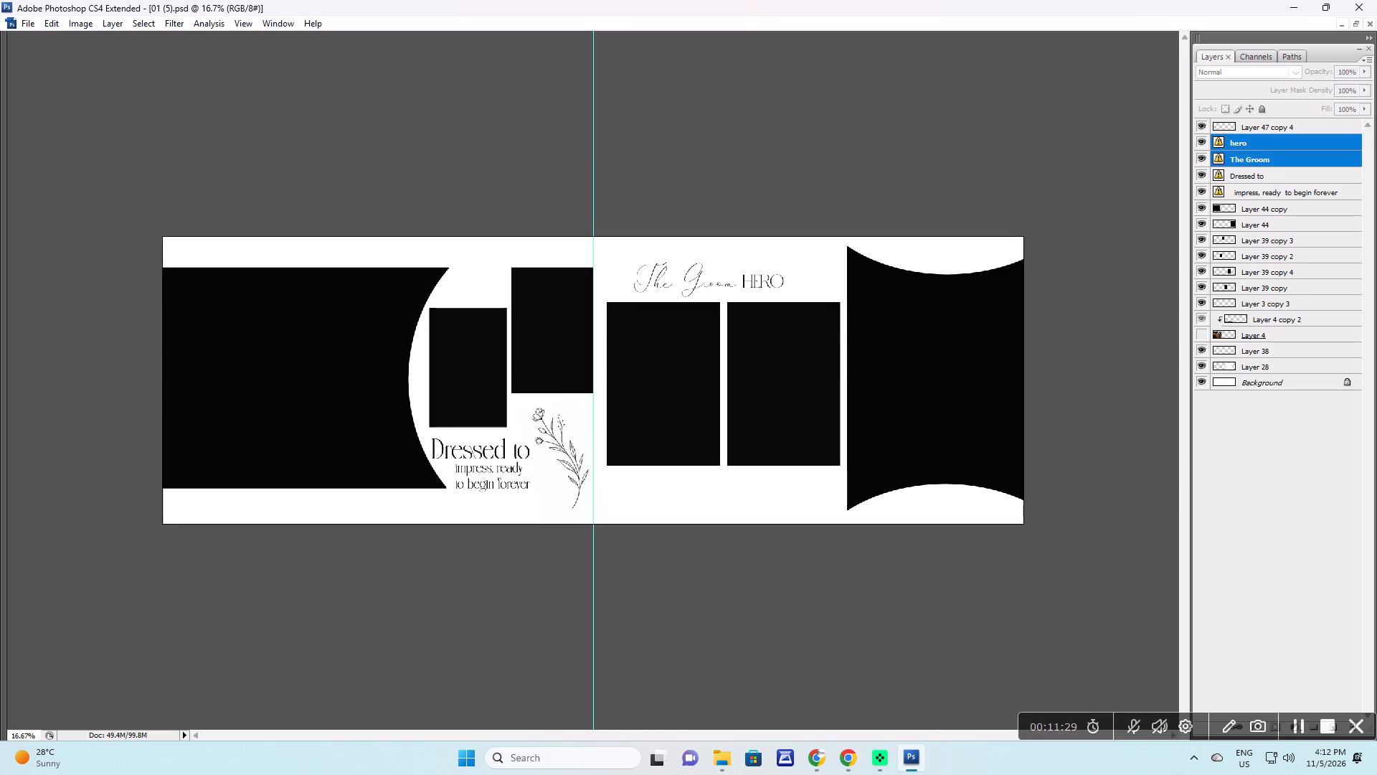
{"action": "key", "text": "ctrl+space"}
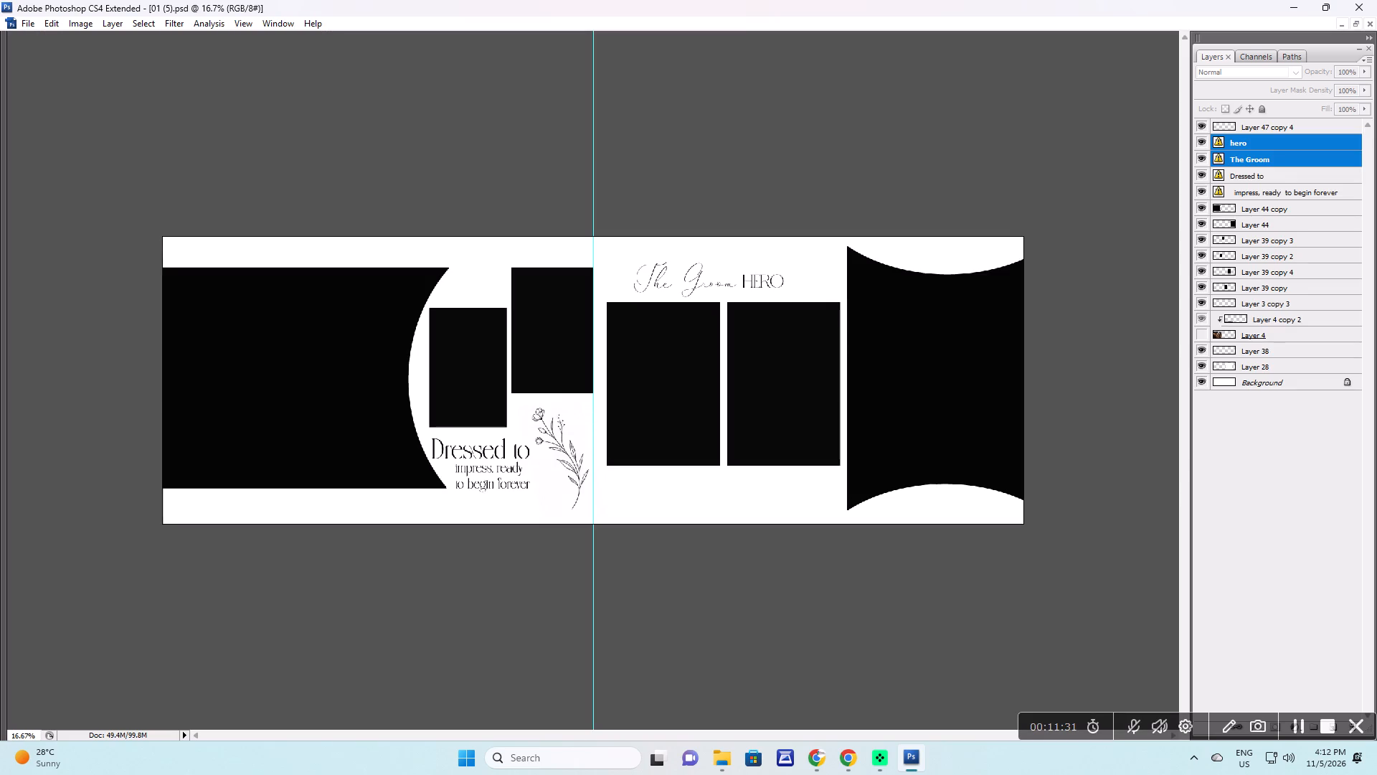
{"action": "left_click", "coordinate": [502, 420], "text": "ctrl"}
{"action": "key", "text": "space"}
{"action": "left_click", "coordinate": [646, 417], "text": "alt"}
{"action": "key", "text": "alt+Tab"}
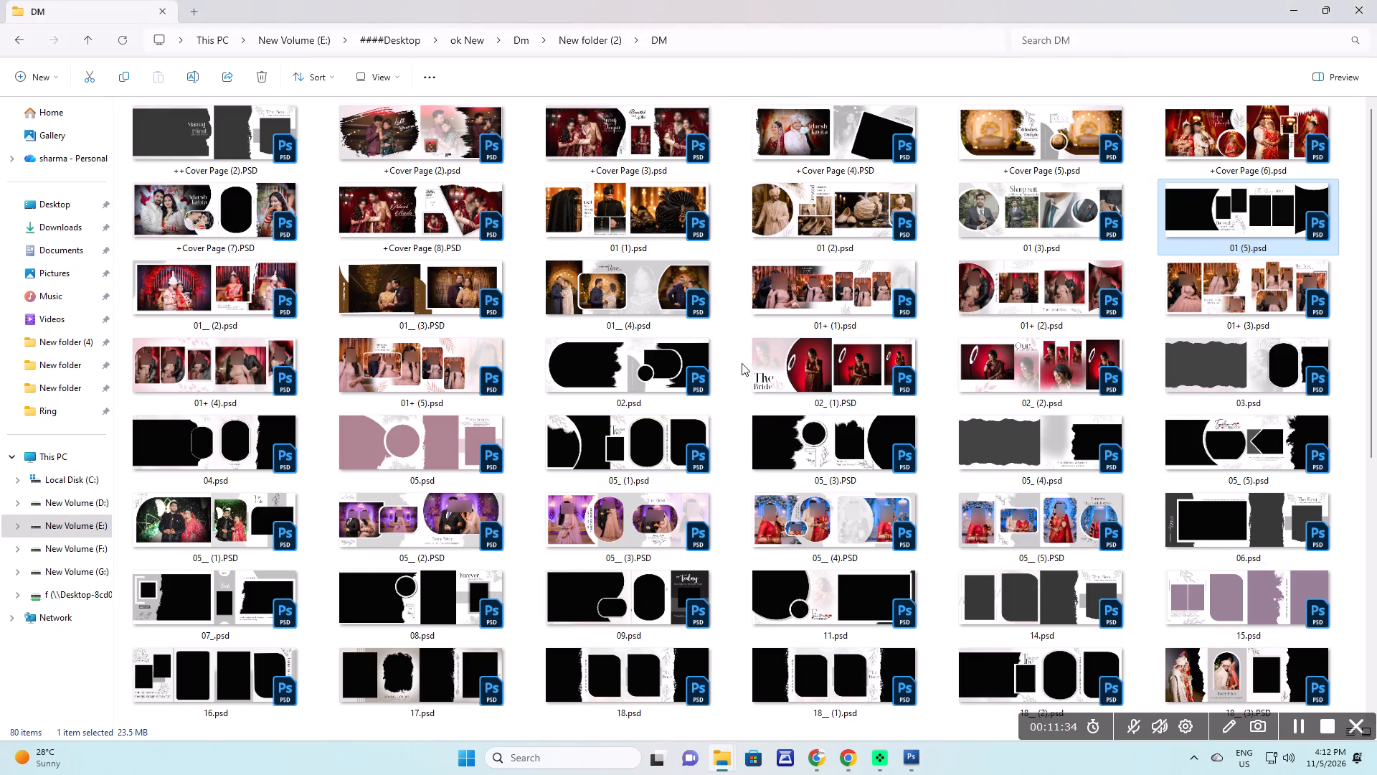
{"action": "key", "text": "alt+Tab"}
{"action": "key", "text": "alt+Tab"}
{"action": "left_click", "coordinate": [501, 207]}
{"action": "left_click_drag", "start_coordinate": [516, 187], "coordinate": [610, 413]}
{"action": "key", "text": "alt+Tab"}
{"action": "key", "text": "alt+Tab"}
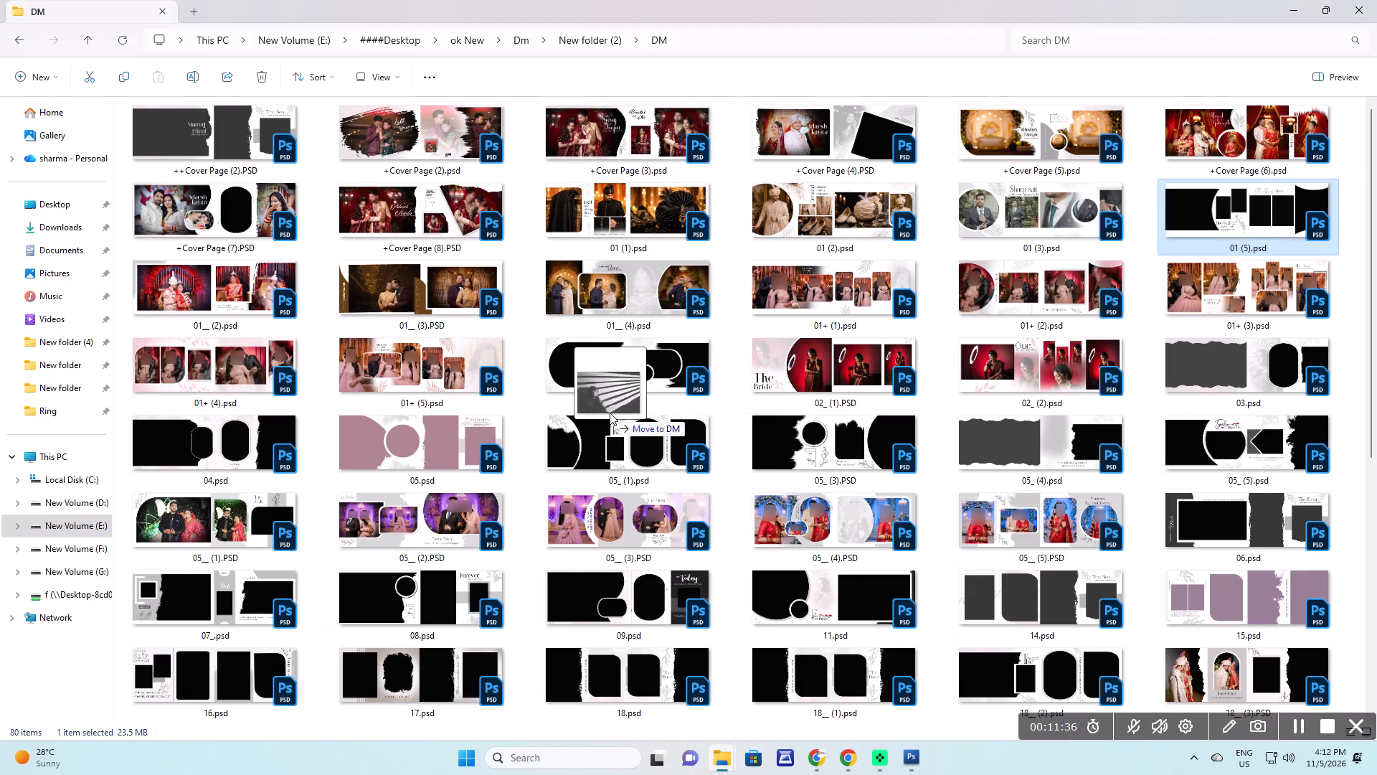
{"action": "left_click_drag", "start_coordinate": [610, 413], "coordinate": [584, 429]}
{"action": "key", "text": "alt+Tab"}
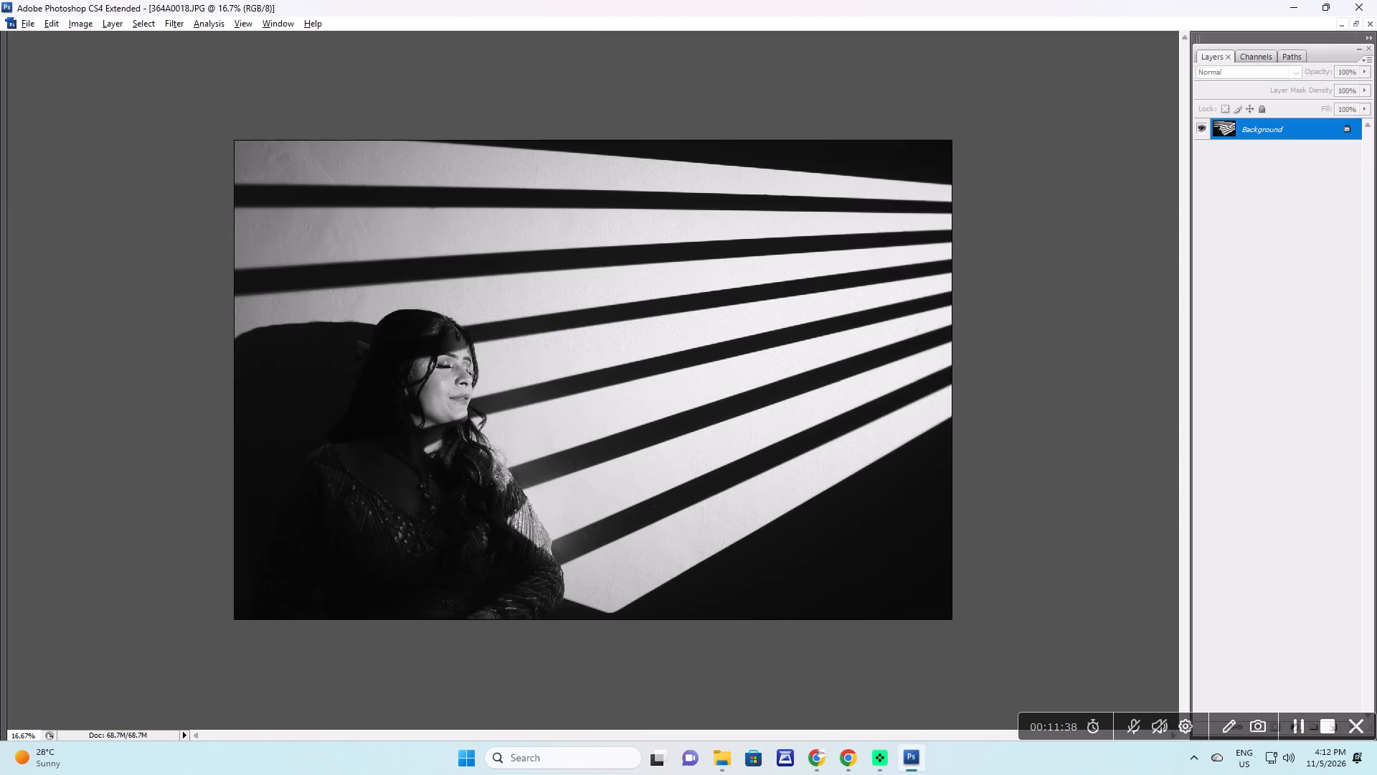
Brighten the 364A0018 photo with two passes of the brightening adjustment.
{"action": "key", "text": "F3"}
{"action": "key", "text": "F3"}
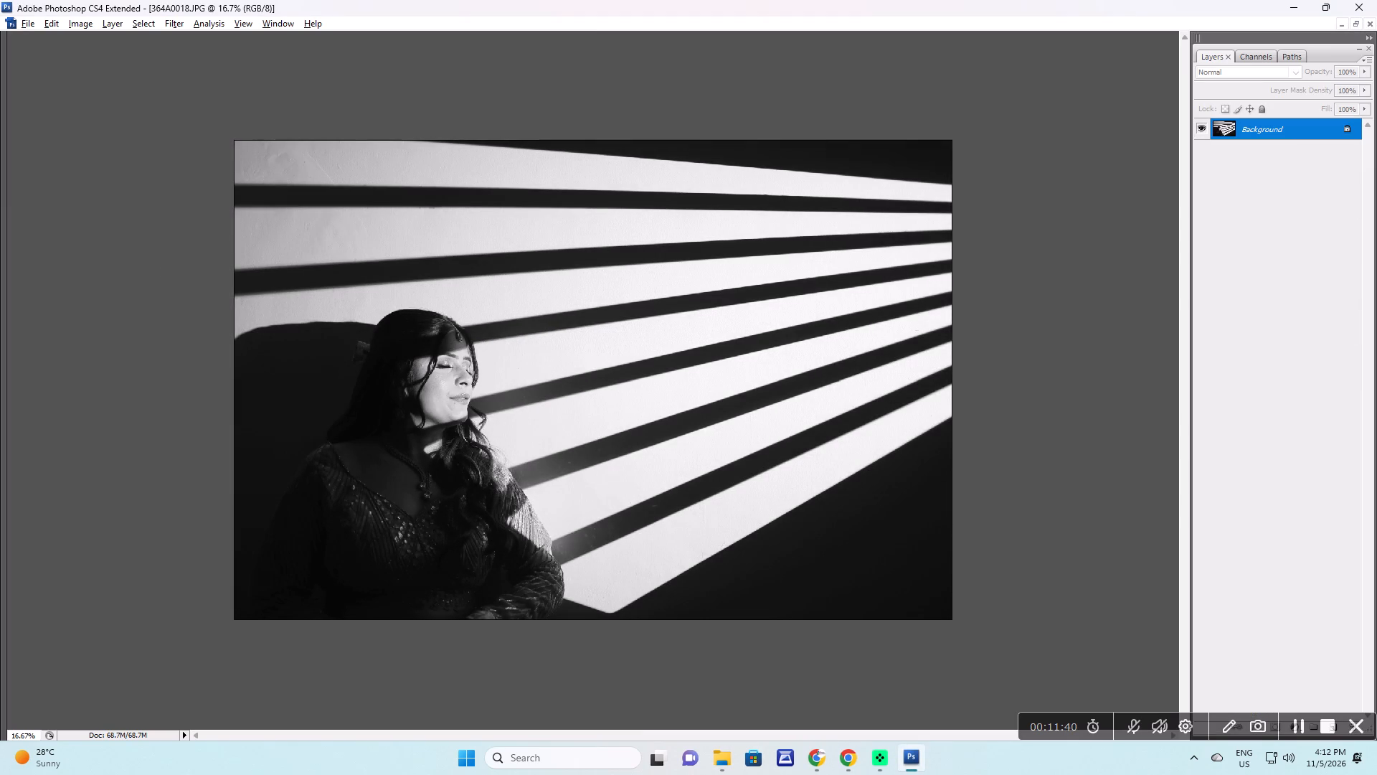
Copy the brightened photo, close its file, and paste it clipped to the large curved-edge frame at the start of the 01 (5) spread.
{"action": "key", "text": "ctrl+a"}
{"action": "key", "text": "ctrl+c"}
{"action": "key", "text": "ctrl+w"}
{"action": "left_click", "coordinate": [679, 283]}
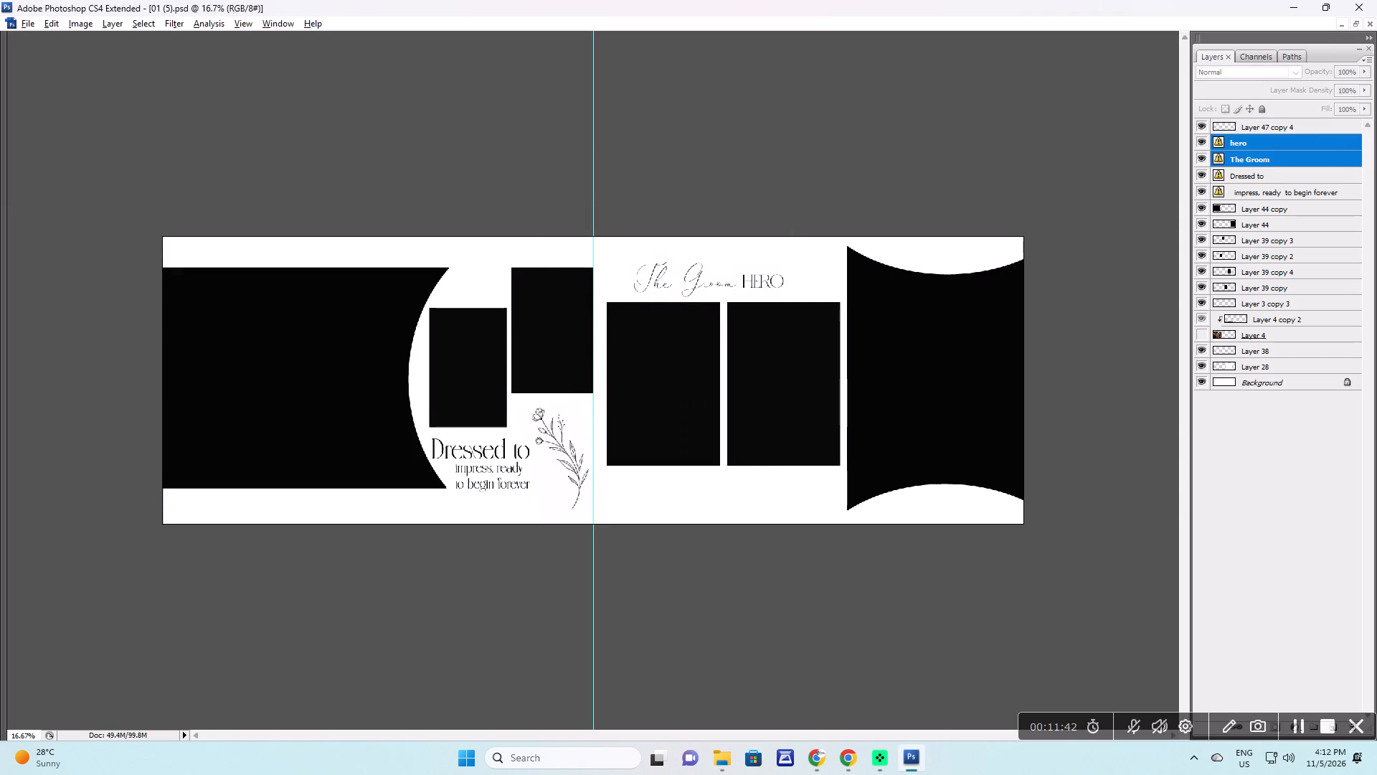
{"action": "right_click_drag", "start_coordinate": [341, 329], "coordinate": [356, 337]}
{"action": "left_click", "coordinate": [364, 344]}
{"action": "key", "text": "ctrl+v"}
{"action": "key", "text": "v"}
{"action": "left_click_drag", "start_coordinate": [549, 418], "coordinate": [327, 327]}
{"action": "key", "text": "ctrl+g"}
Scale down the 364A0018 photo and position it so the bride and striped wall fill the large curved-edge frame.
{"action": "key", "text": "ctrl+t"}
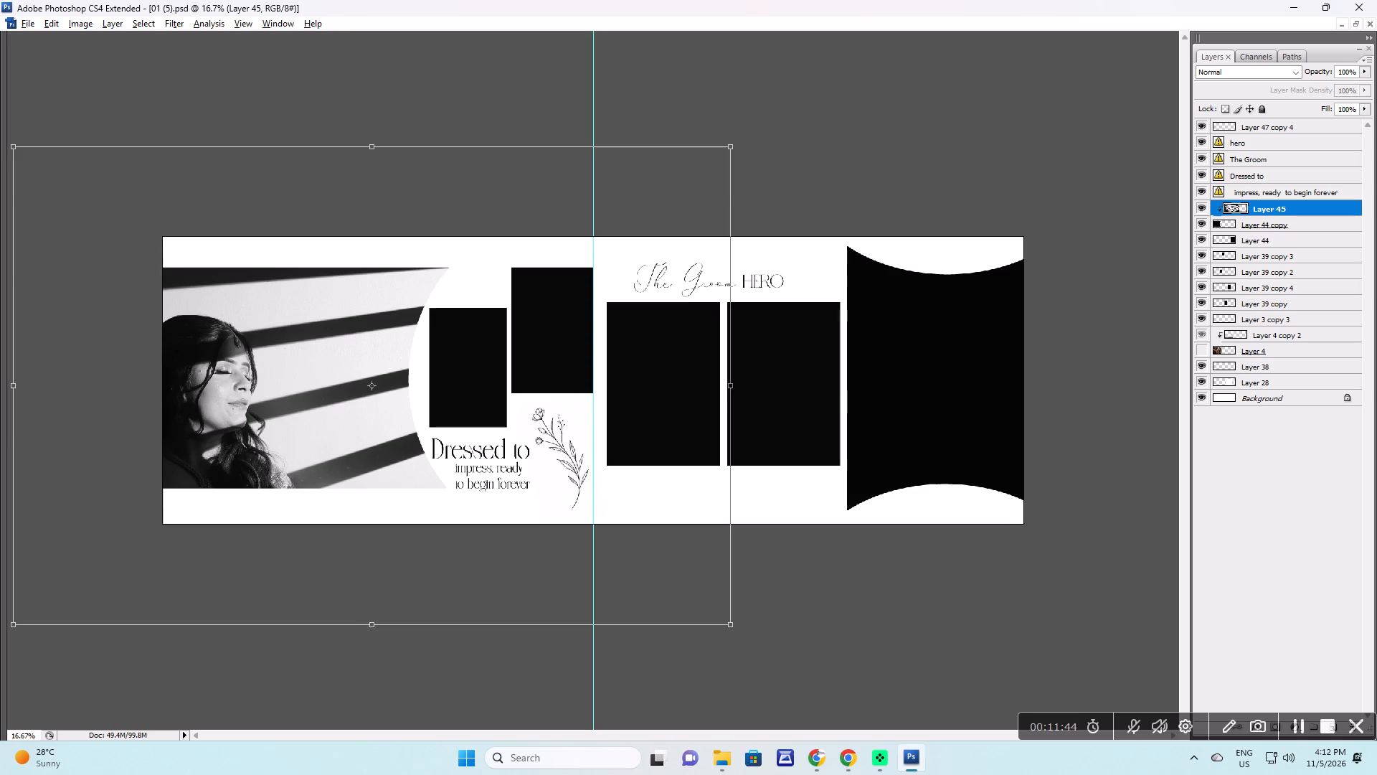
{"action": "left_click_drag", "start_coordinate": [730, 145], "coordinate": [556, 263], "text": "alt+shift"}
{"action": "left_click_drag", "start_coordinate": [514, 284], "coordinate": [486, 271]}
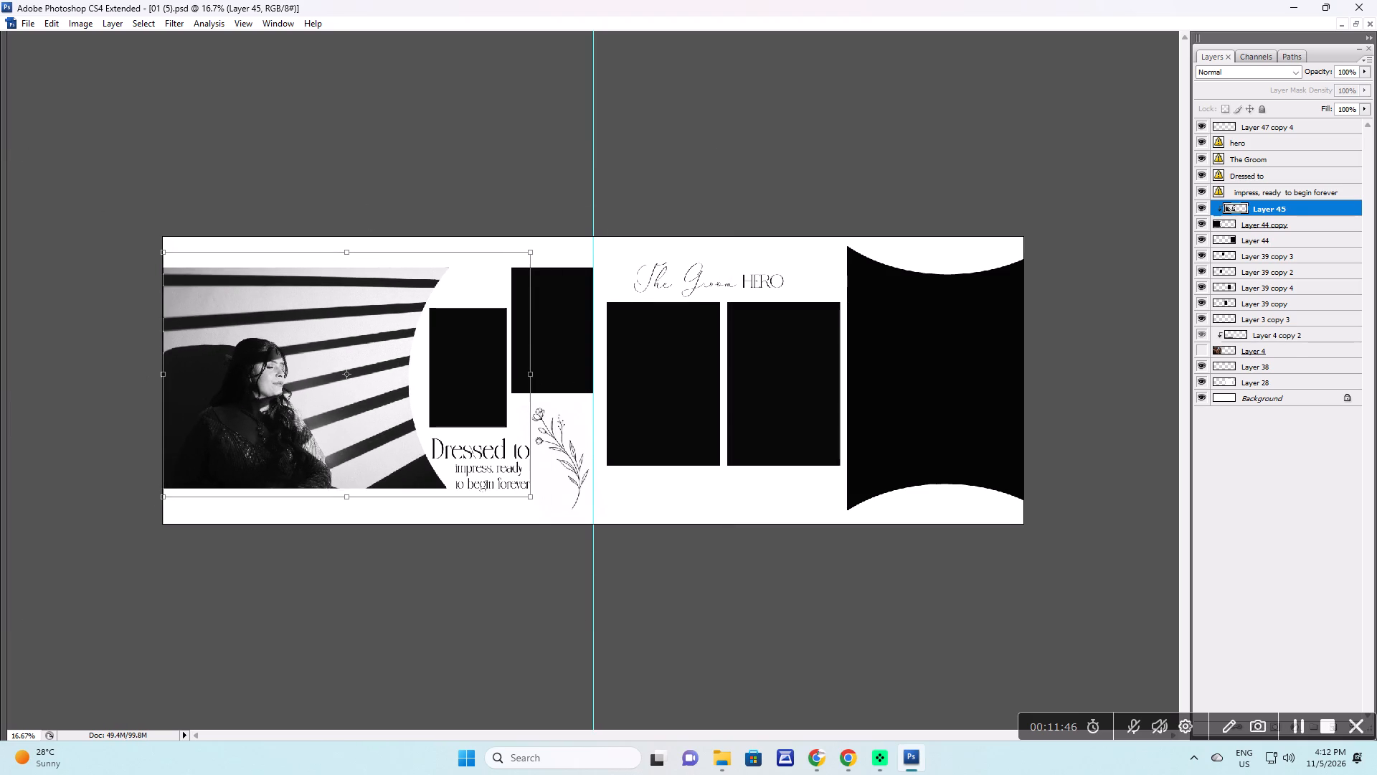
{"action": "left_click_drag", "start_coordinate": [486, 271], "coordinate": [488, 268]}
{"action": "key", "text": "Return"}
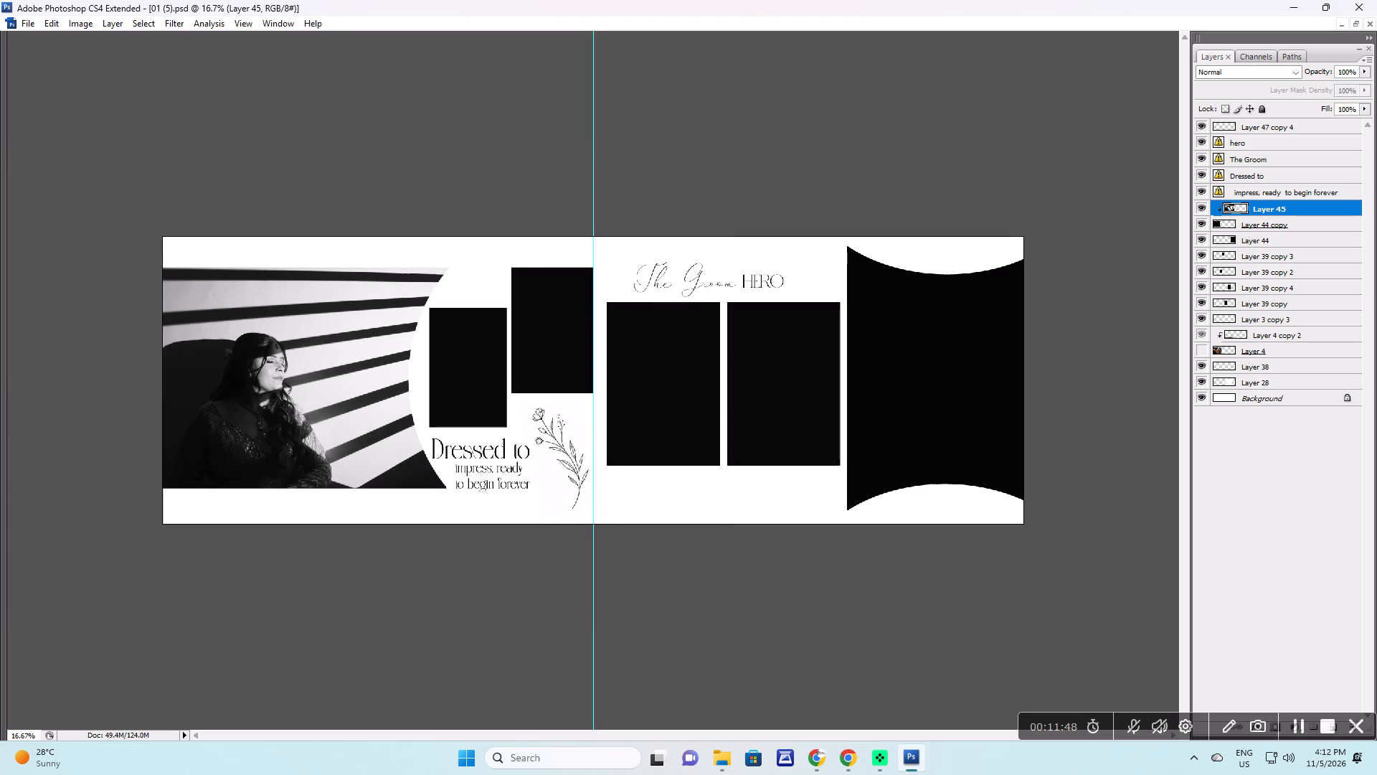
Open the black-and-white photo 364A0021.JPG from the ring ceremony folder, copy the whole image, and close its file.
{"action": "right_click_drag", "start_coordinate": [465, 366], "coordinate": [479, 372]}
{"action": "left_click", "coordinate": [493, 380]}
{"action": "key", "text": "alt+Tab"}
{"action": "key", "text": "alt+Tab"}
{"action": "key", "text": "alt+Tab"}
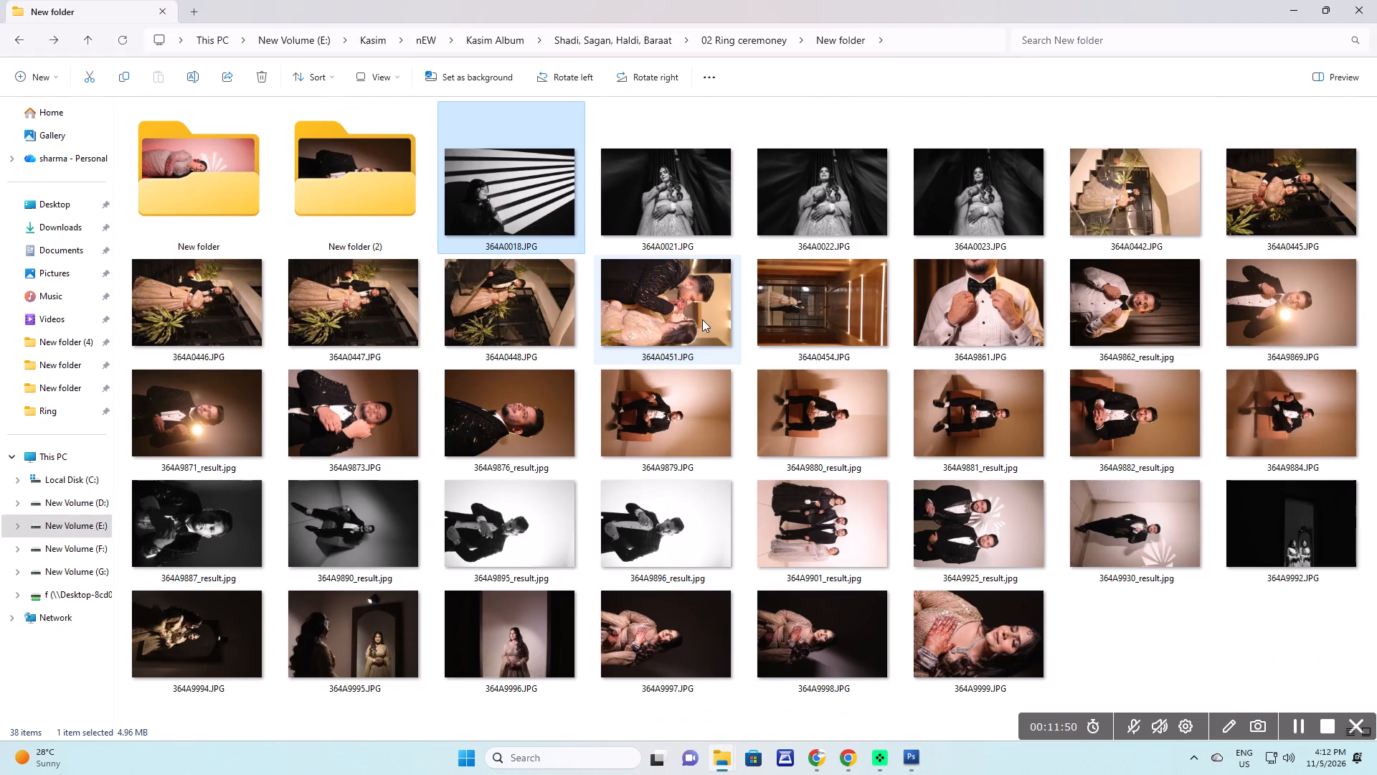
{"action": "left_click_drag", "start_coordinate": [668, 204], "coordinate": [705, 400]}
{"action": "key", "text": "alt+Tab"}
{"action": "key", "text": "alt+Tab"}
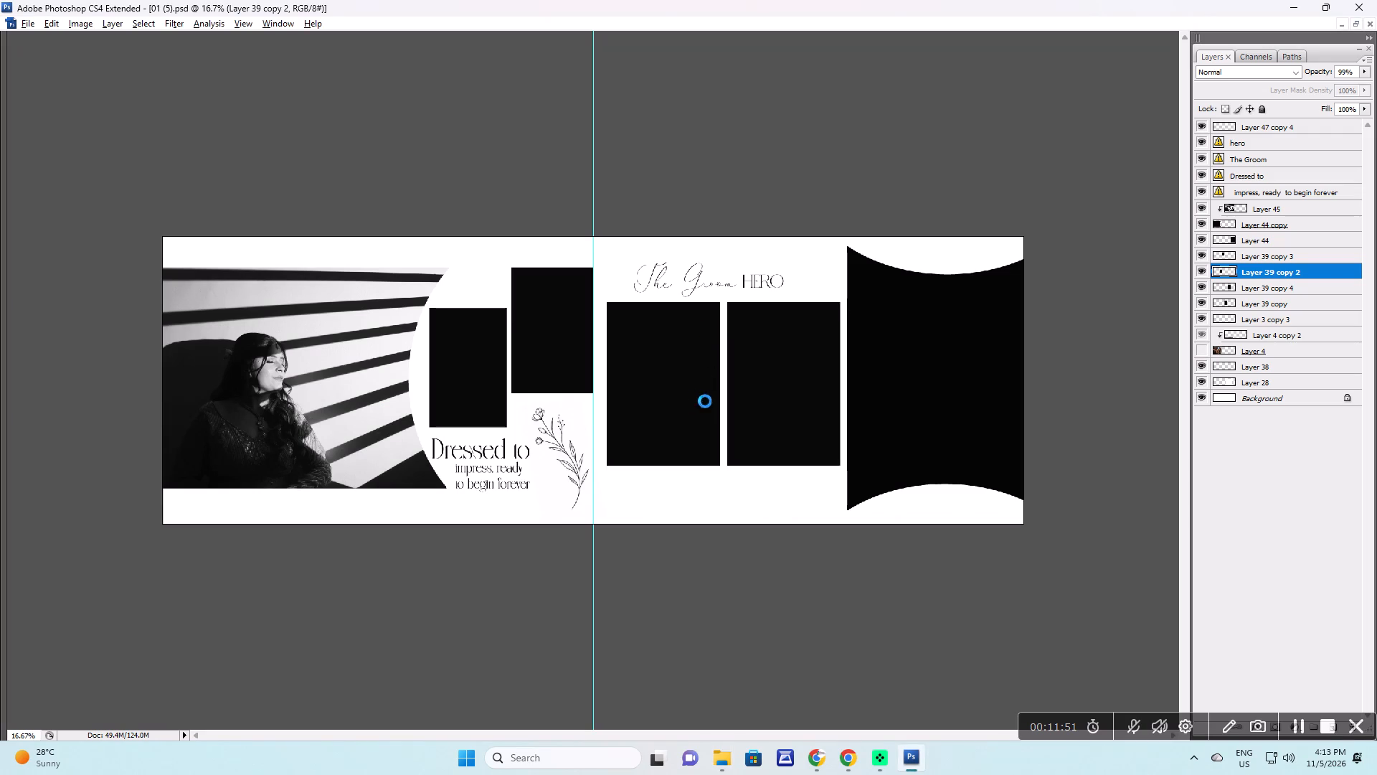
{"action": "key", "text": "ctrl+a"}
{"action": "key", "text": "ctrl+c"}
{"action": "key", "text": "ctrl+w"}
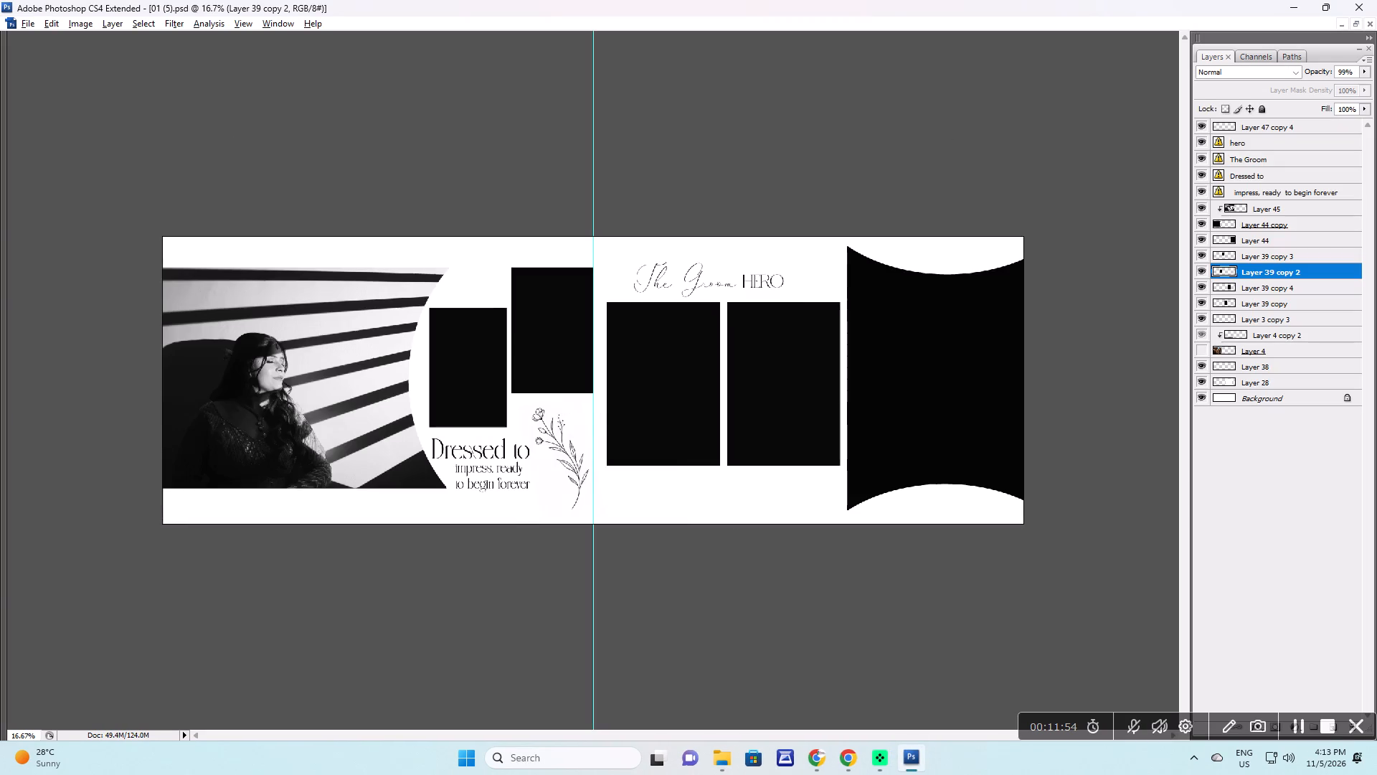
Paste the 364A0021 photo clipped to the small frame beside the centre guide, and scale and position it around the bride.
{"action": "key", "text": "ctrl+space"}
{"action": "left_click", "coordinate": [443, 403], "text": "ctrl"}
{"action": "key", "text": "v"}
{"action": "right_click_drag", "start_coordinate": [604, 284], "coordinate": [612, 291]}
{"action": "left_click", "coordinate": [626, 301], "text": "ctrl"}
{"action": "key", "text": "ctrl+v"}
{"action": "key", "text": "ctrl+g"}
{"action": "key", "text": "ctrl+t"}
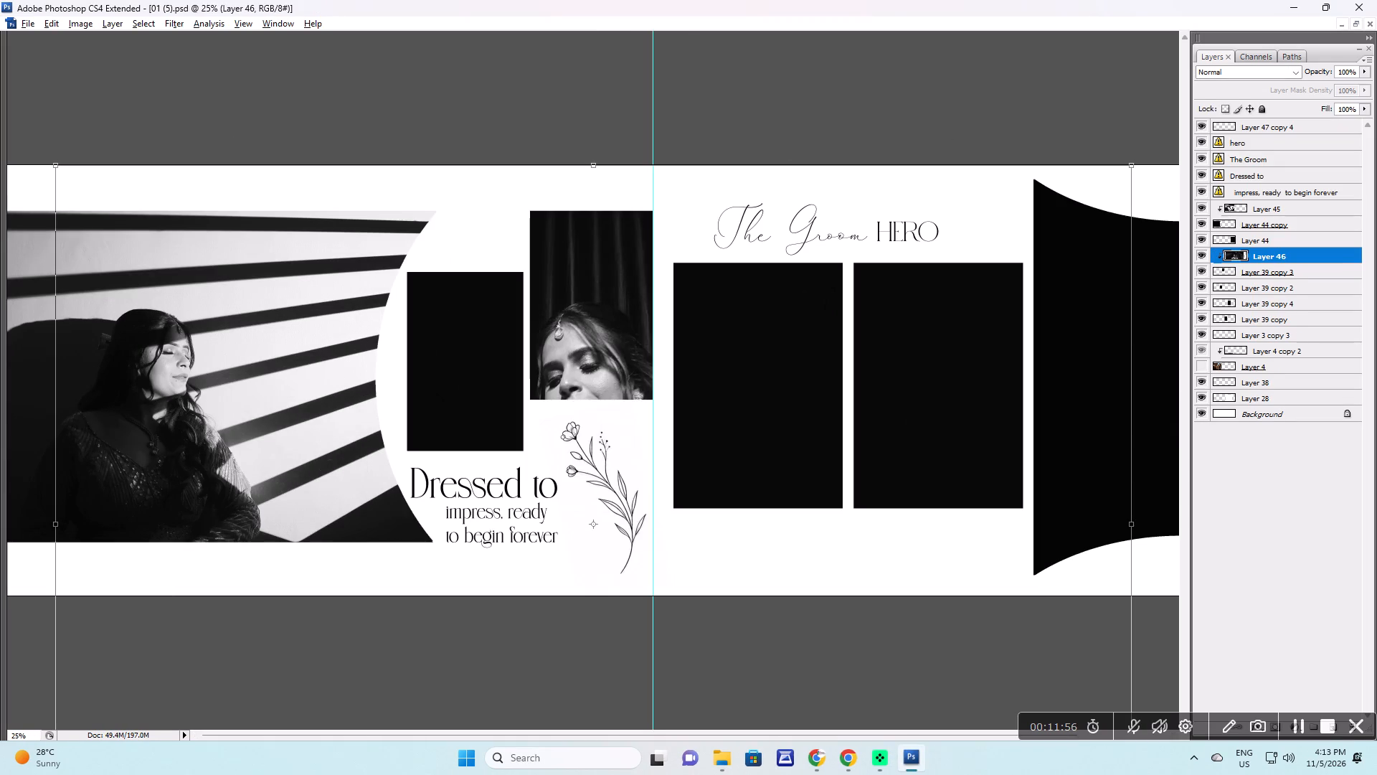
{"action": "left_click_drag", "start_coordinate": [1132, 164], "coordinate": [767, 422], "text": "alt+shift"}
{"action": "left_click_drag", "start_coordinate": [714, 455], "coordinate": [718, 291]}
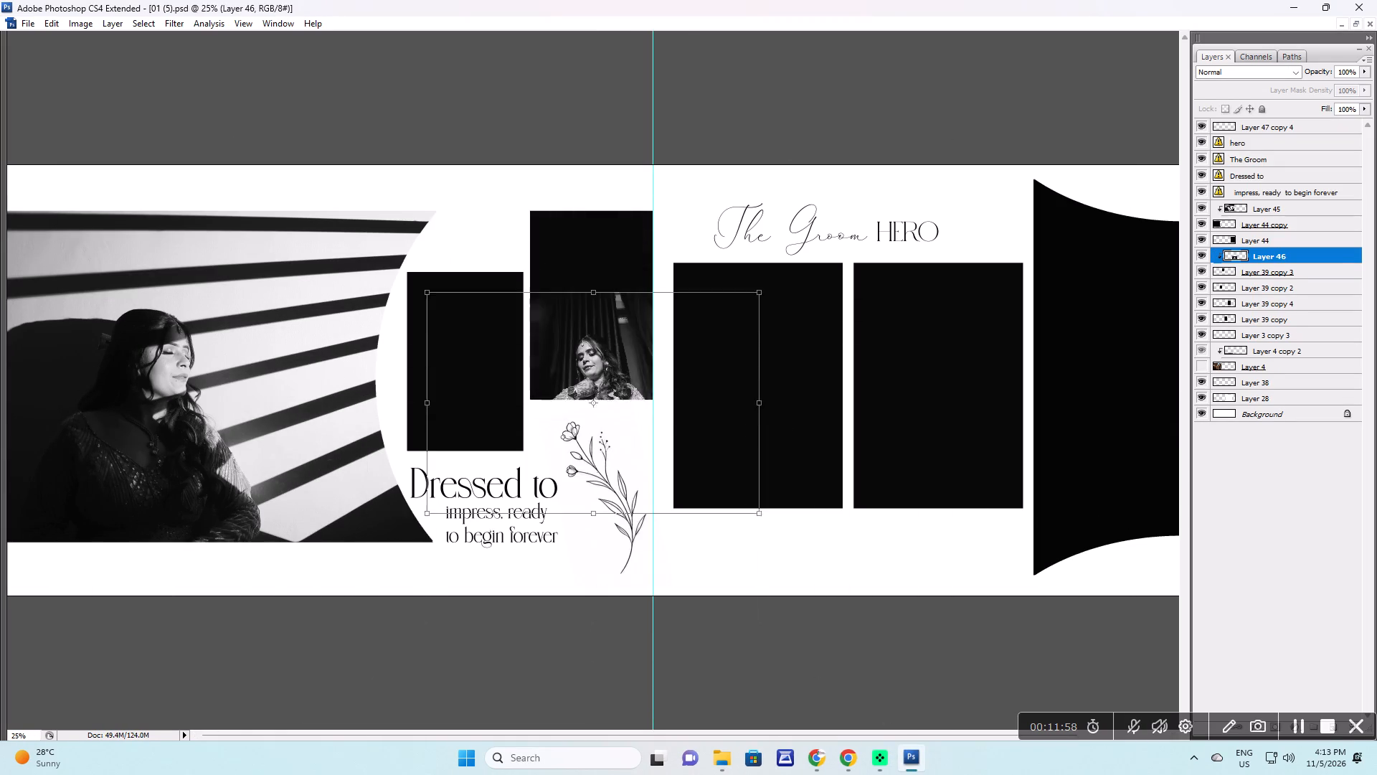
{"action": "left_click_drag", "start_coordinate": [718, 291], "coordinate": [717, 242]}
{"action": "key", "text": "Return"}
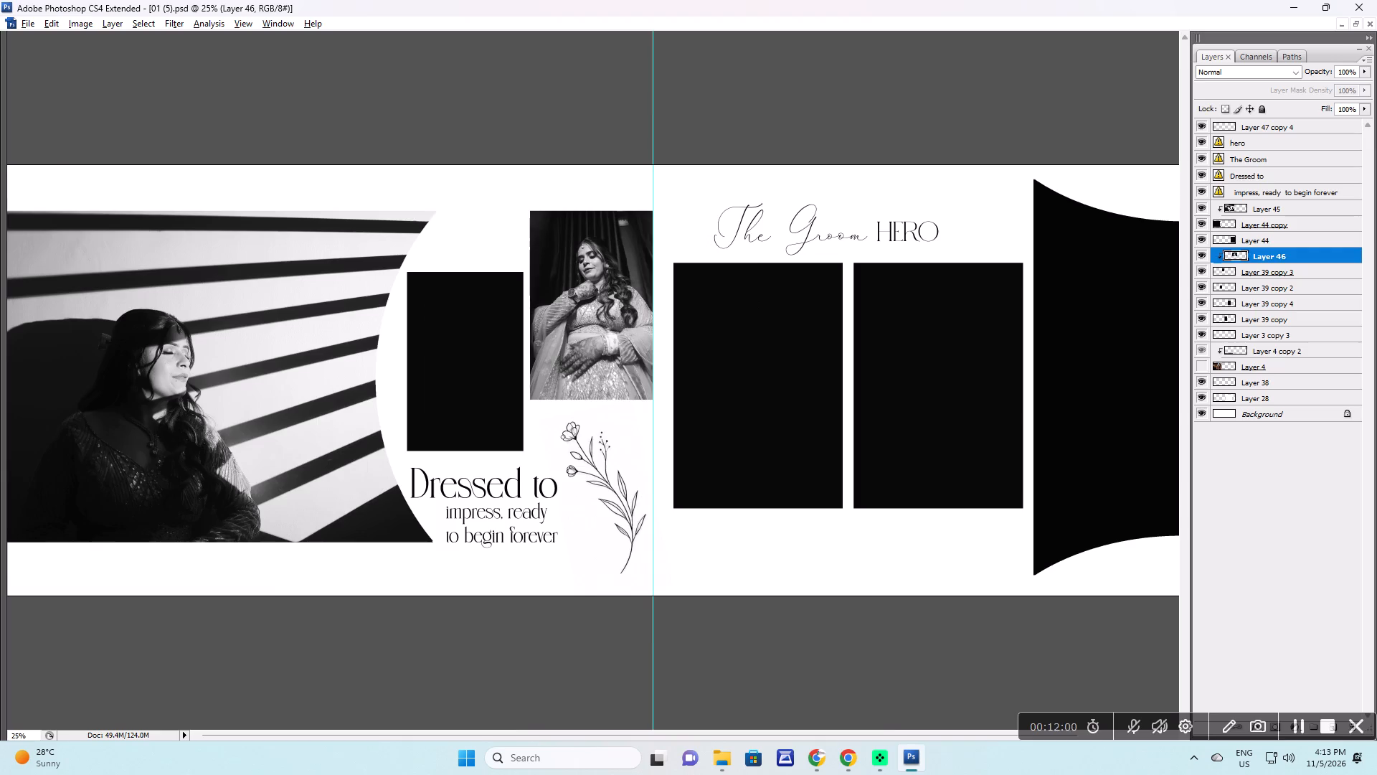
Open the black-and-white photo 364A0023.JPG, copy the whole image, and close its file.
{"action": "key", "text": "alt+Tab"}
{"action": "left_click_drag", "start_coordinate": [969, 191], "coordinate": [650, 430]}
{"action": "key", "text": "alt+Tab"}
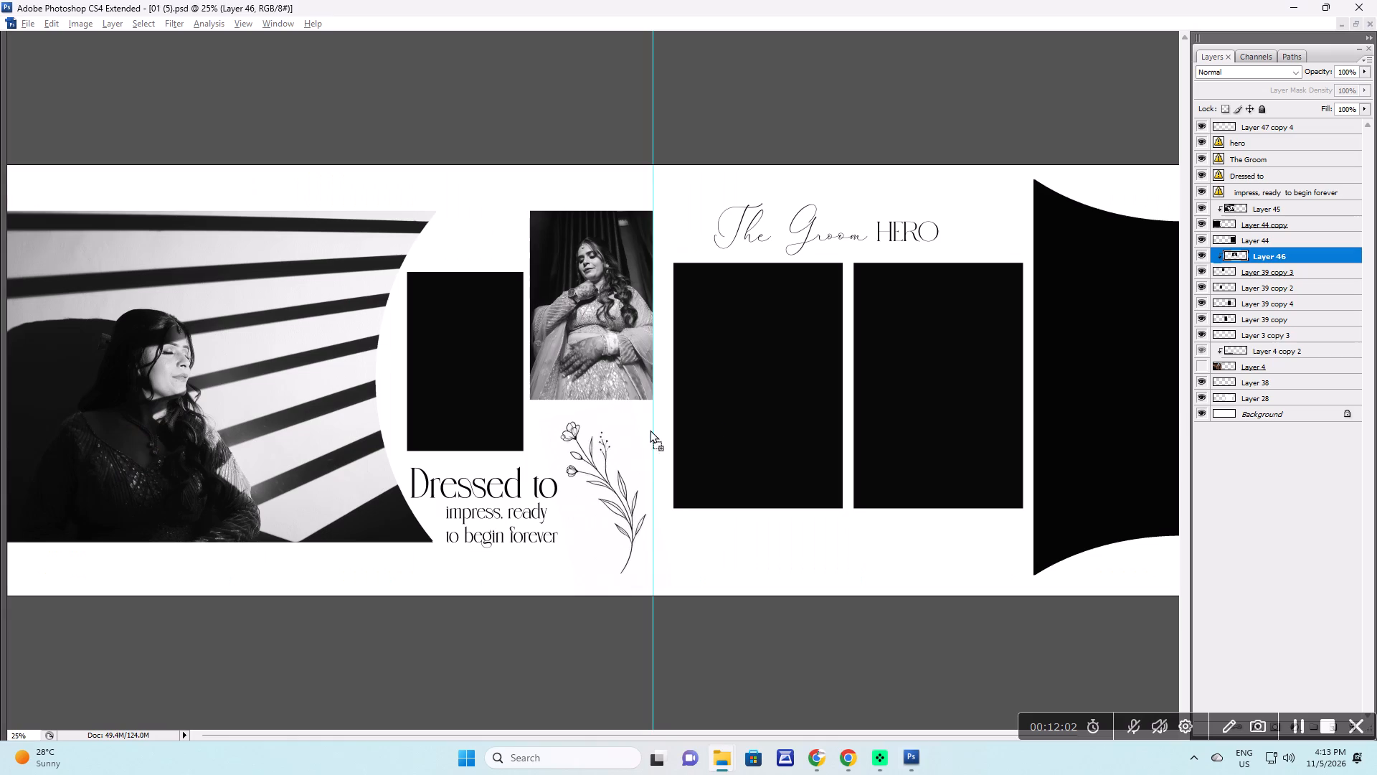
{"action": "left_click_drag", "start_coordinate": [650, 430], "coordinate": [615, 424]}
{"action": "key", "text": "ctrl+a"}
{"action": "key", "text": "ctrl+c"}
{"action": "key", "text": "ctrl+w"}
Paste the 364A0023 photo clipped to the small frame above the Dressed to text, fit it around the bride, and brighten it.
{"action": "right_click_drag", "start_coordinate": [473, 336], "coordinate": [485, 342]}
{"action": "left_click_drag", "start_coordinate": [500, 350], "coordinate": [508, 354]}
{"action": "key", "text": "ctrl+v"}
{"action": "key", "text": "ctrl+g"}
{"action": "key", "text": "ctrl+t"}
{"action": "left_click_drag", "start_coordinate": [705, 408], "coordinate": [560, 350], "text": "ctrl"}
{"action": "left_click_drag", "start_coordinate": [983, 105], "coordinate": [618, 387], "text": "alt+shift"}
{"action": "left_click_drag", "start_coordinate": [551, 415], "coordinate": [569, 311]}
{"action": "key", "text": "Return"}
{"action": "key", "text": "F3"}
{"action": "key", "text": "space"}
{"action": "double_click", "coordinate": [572, 309]}
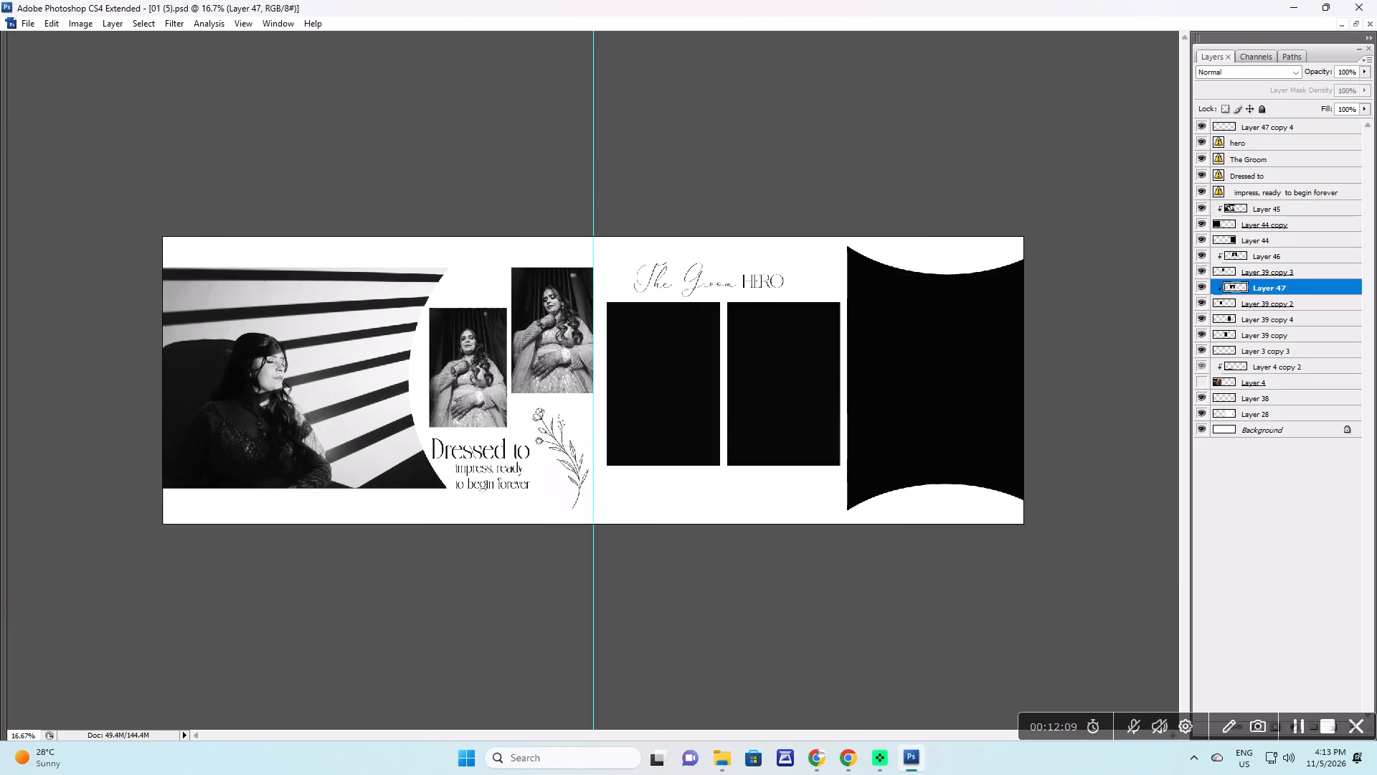
Open the bride's mirror photo 364A9992.JPG, copy the whole image, and close its file.
{"action": "key", "text": "ctrl+space"}
{"action": "left_click", "coordinate": [782, 384], "text": "ctrl"}
{"action": "key", "text": "Tab"}
{"action": "key", "text": "Tab"}
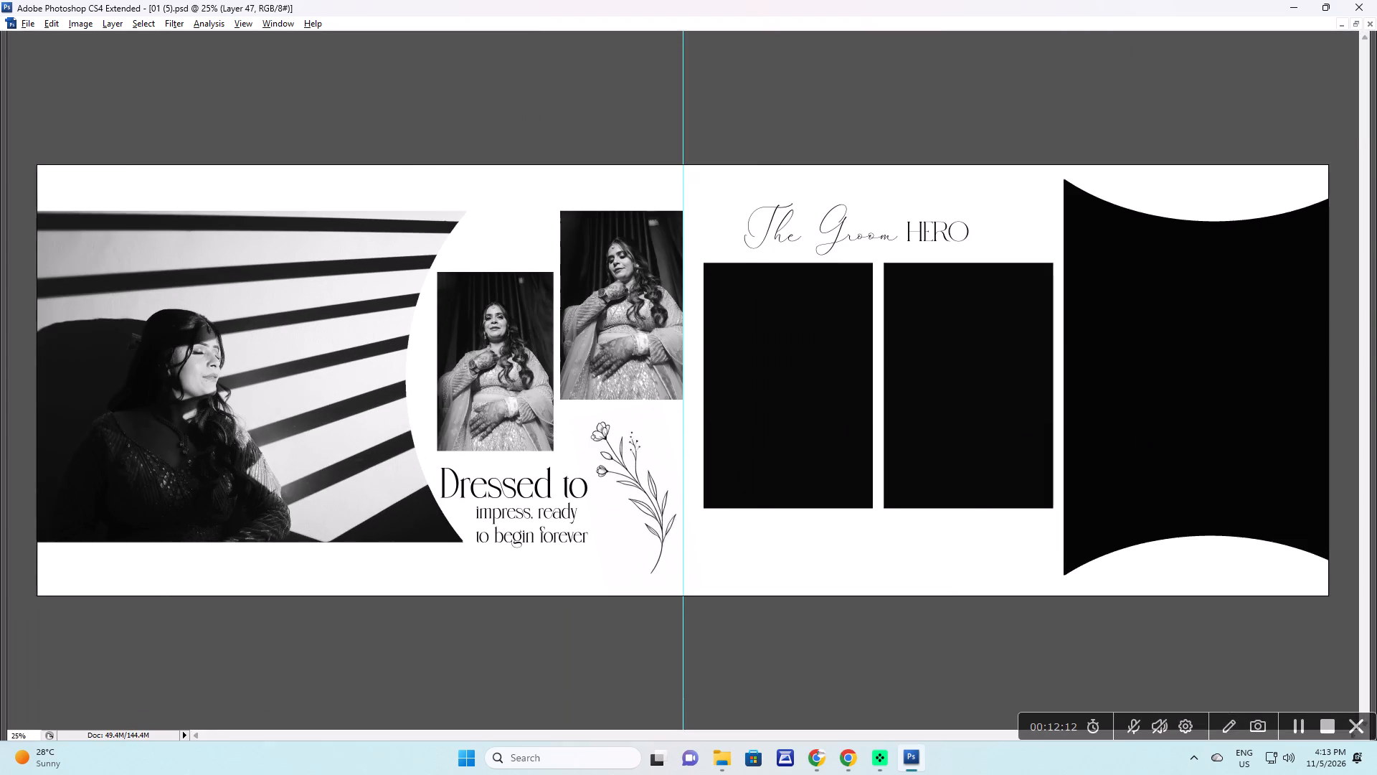
{"action": "key", "text": "alt+Tab"}
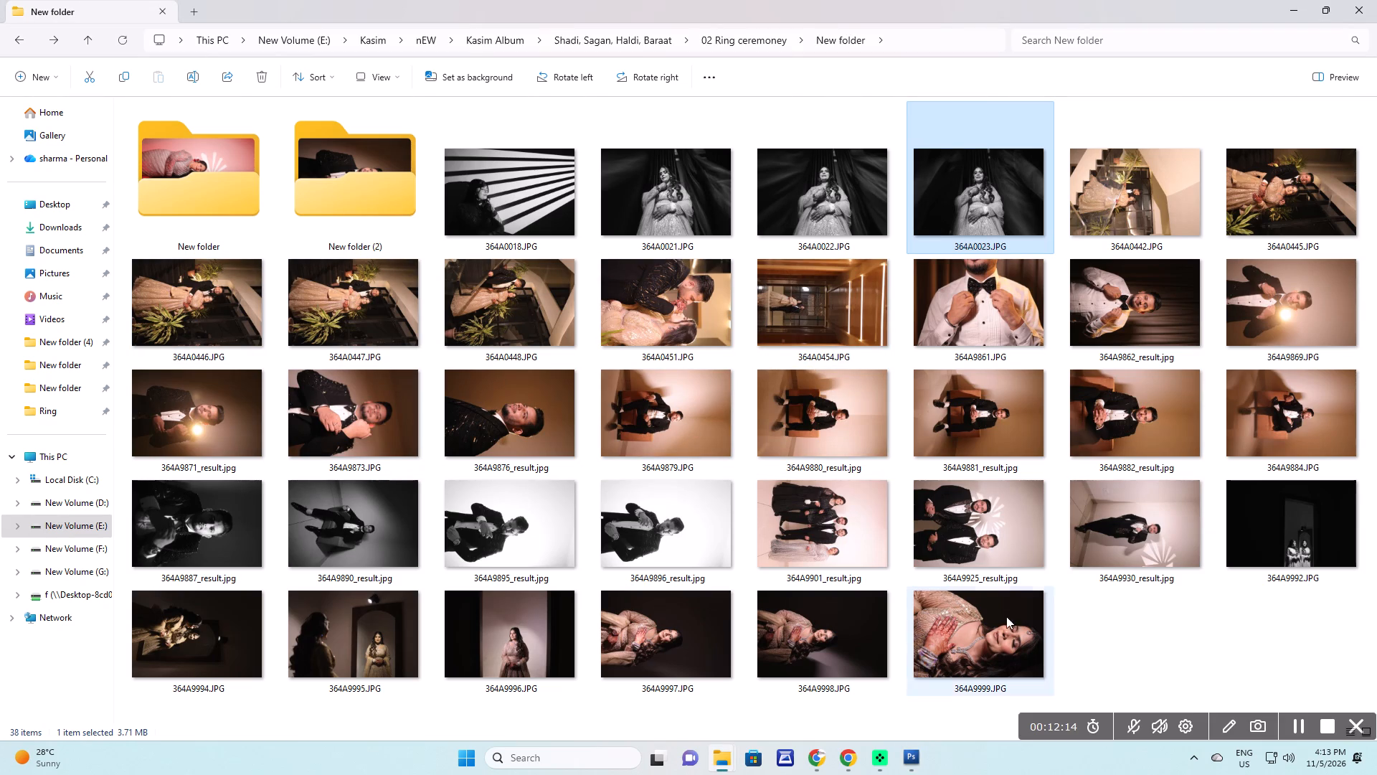
{"action": "left_click", "coordinate": [1226, 598]}
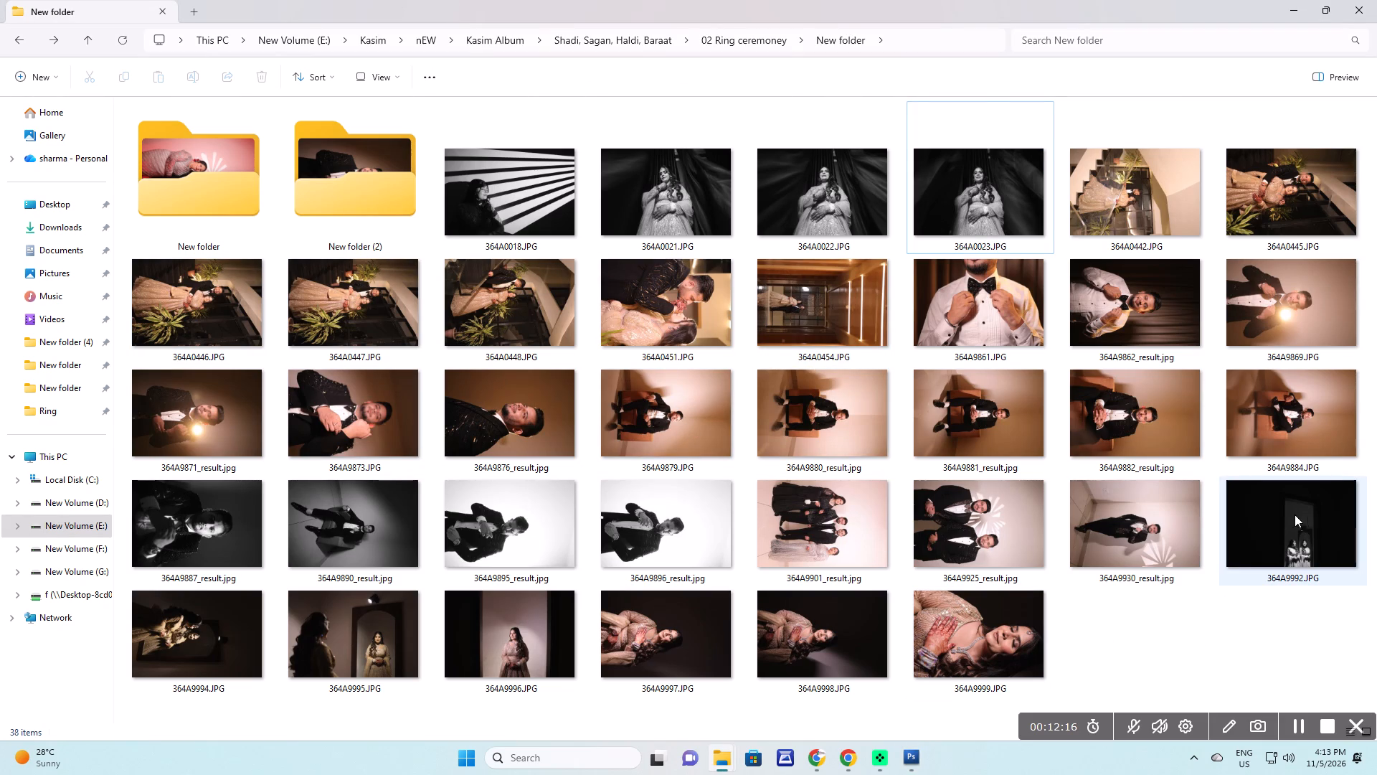
{"action": "left_click_drag", "start_coordinate": [1295, 515], "coordinate": [853, 481]}
{"action": "key", "text": "alt+Tab"}
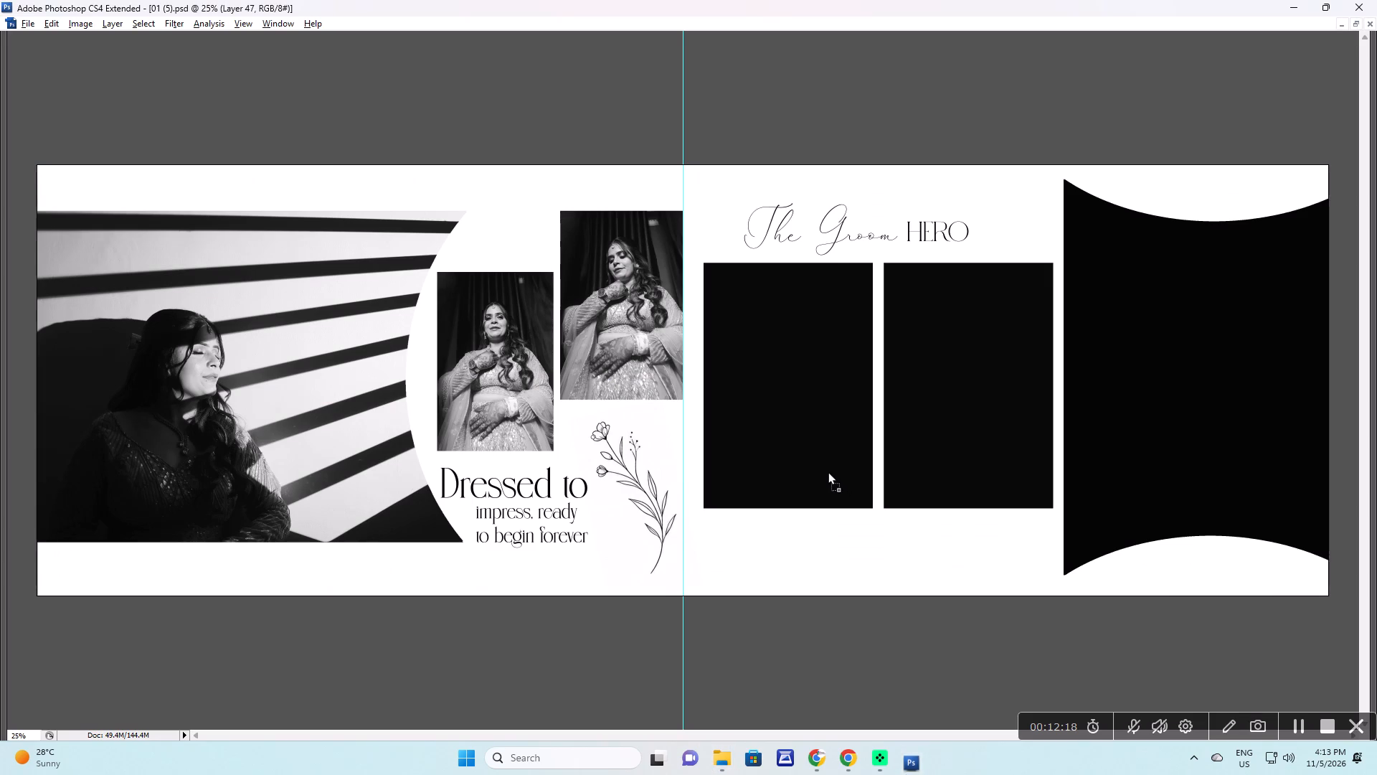
{"action": "key", "text": "ctrl+a"}
{"action": "key", "text": "ctrl+c"}
{"action": "key", "text": "ctrl+w"}
{"action": "key", "text": "v"}
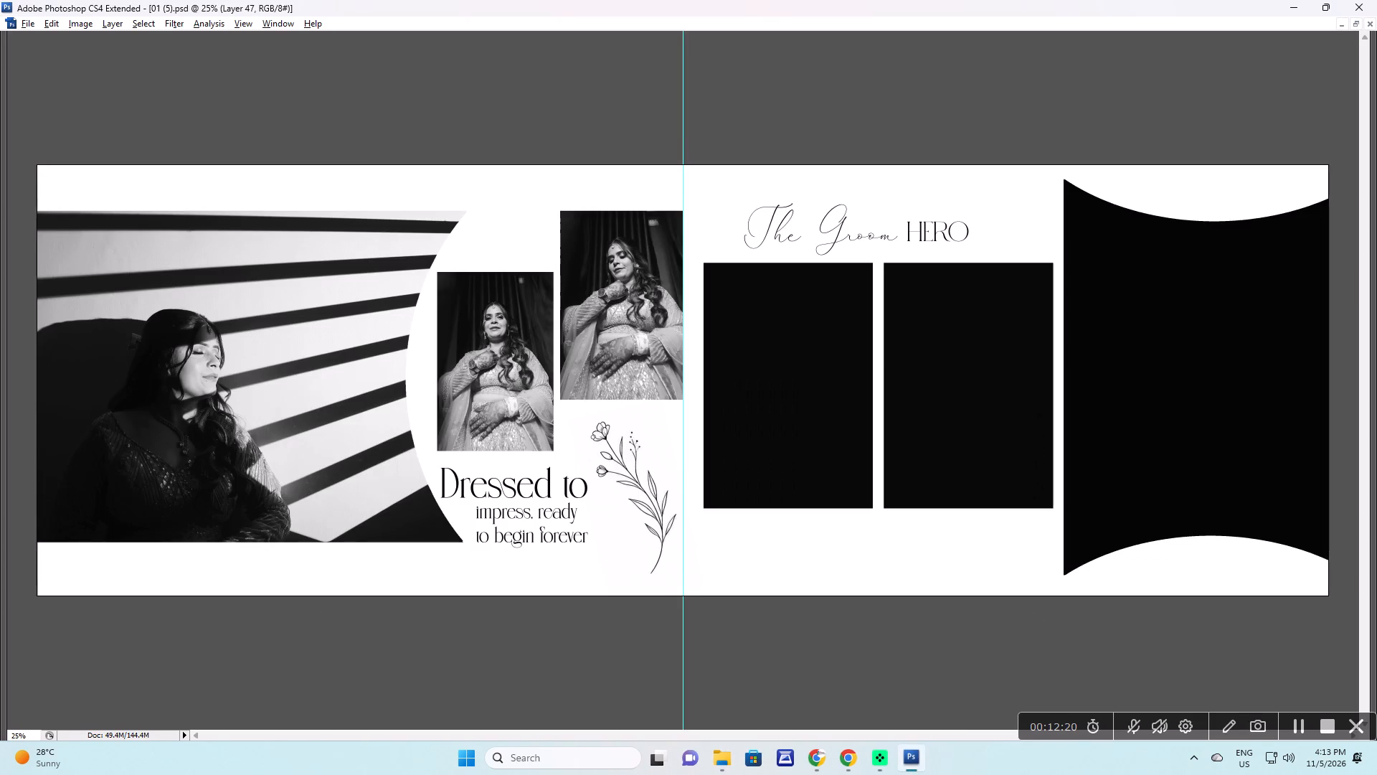
Paste the mirror photo clipped to the first frame under the Groom heading, and scale it to show the bride and her reflection.
{"action": "right_click_drag", "start_coordinate": [839, 365], "coordinate": [855, 370]}
{"action": "left_click_drag", "start_coordinate": [867, 377], "coordinate": [874, 381]}
{"action": "key", "text": "ctrl+v"}
{"action": "key", "text": "ctrl+g"}
{"action": "key", "text": "ctrl+t"}
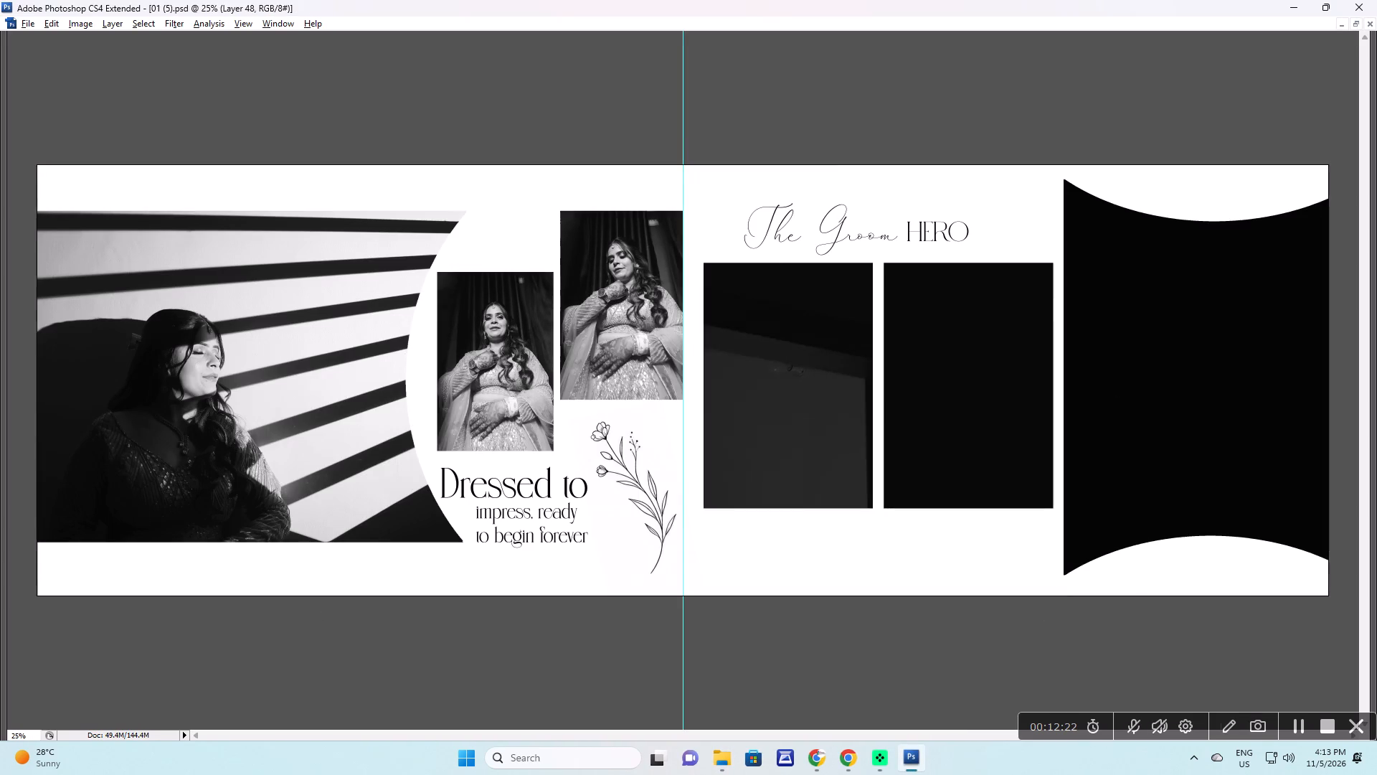
{"action": "left_click_drag", "start_coordinate": [848, 535], "coordinate": [894, 206], "text": "ctrl"}
{"action": "left_click_drag", "start_coordinate": [1268, 554], "coordinate": [1104, 421], "text": "alt+shift"}
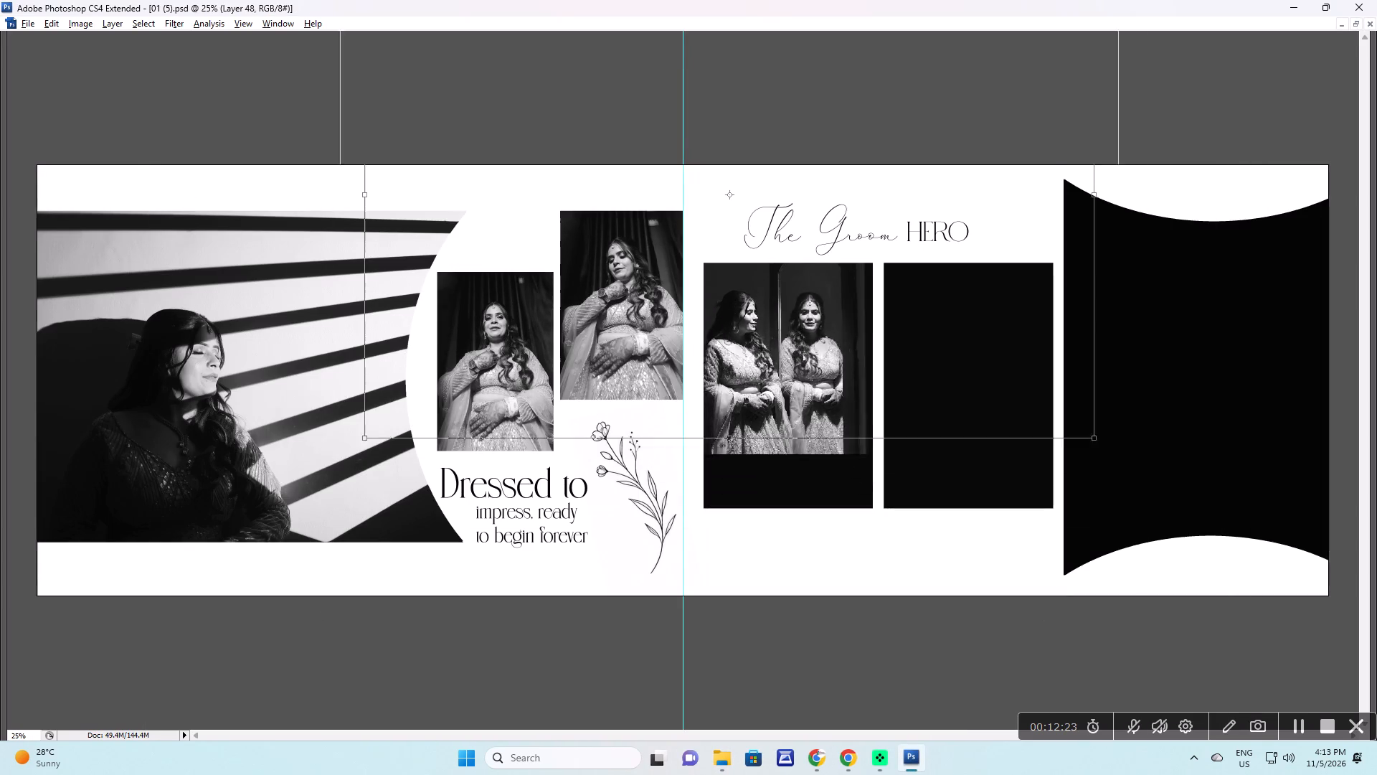
{"action": "left_click_drag", "start_coordinate": [1104, 421], "coordinate": [1034, 368], "text": "alt+shift"}
{"action": "left_click_drag", "start_coordinate": [945, 266], "coordinate": [968, 390]}
{"action": "key", "text": "Return"}
Examine the placed mirror photo up close, including how it sits in its frame.
{"action": "key", "text": "ctrl+space"}
{"action": "key", "text": "ctrl+space"}
{"action": "key", "text": "ctrl+space"}
{"action": "key", "text": "ctrl+space"}
{"action": "key", "text": "ctrl+space"}
{"action": "key", "text": "ctrl+space"}
{"action": "key", "text": "ctrl+space"}
{"action": "key", "text": "ctrl+space"}
{"action": "key", "text": "ctrl+space"}
{"action": "key", "text": "ctrl+space"}
{"action": "key", "text": "ctrl+space"}
{"action": "key", "text": "ctrl+space"}
{"action": "key", "text": "ctrl+space"}
{"action": "key", "text": "ctrl+space"}
{"action": "left_click_drag", "start_coordinate": [721, 304], "coordinate": [964, 594], "text": "ctrl"}
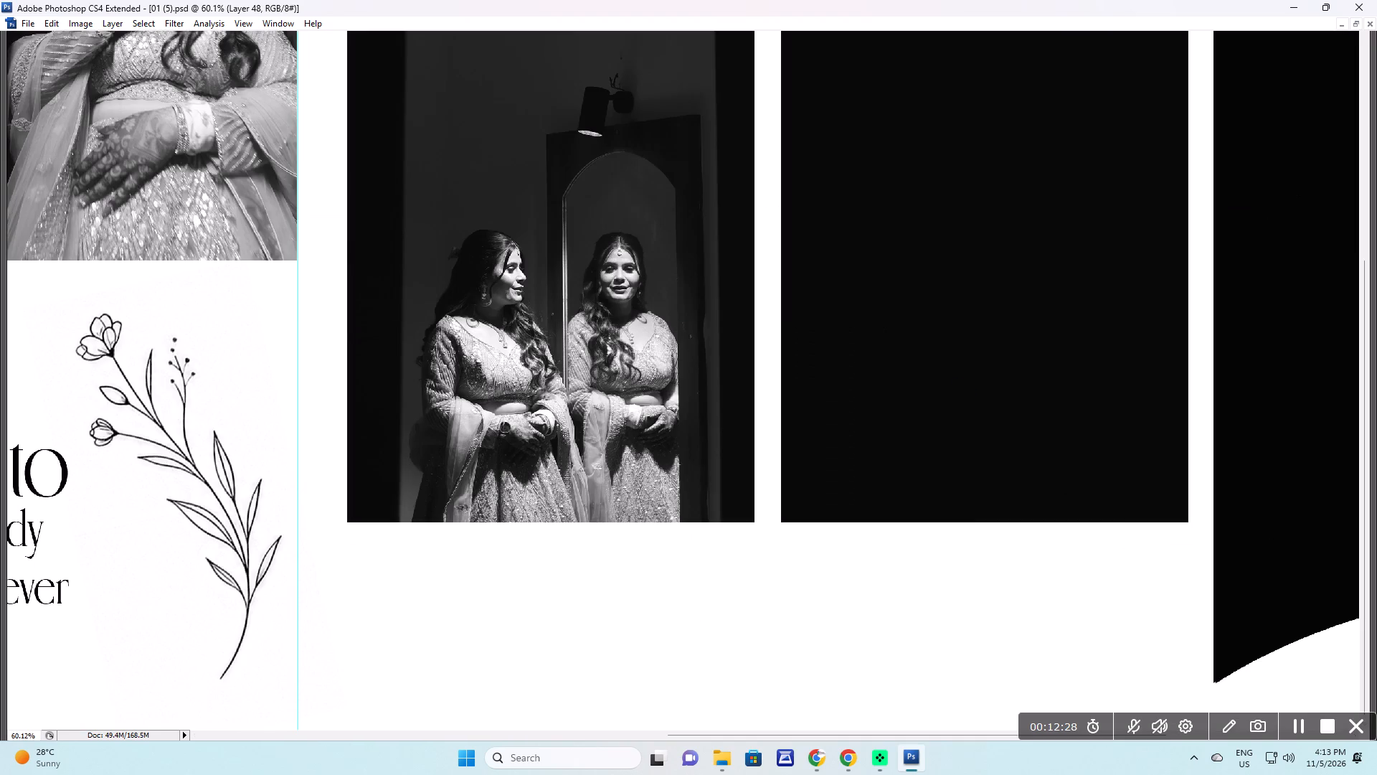
{"action": "right_click_drag", "start_coordinate": [619, 264], "coordinate": [628, 270]}
{"action": "left_click", "coordinate": [638, 277]}
{"action": "key", "text": "space"}
{"action": "left_click_drag", "start_coordinate": [1041, 398], "coordinate": [822, 356]}
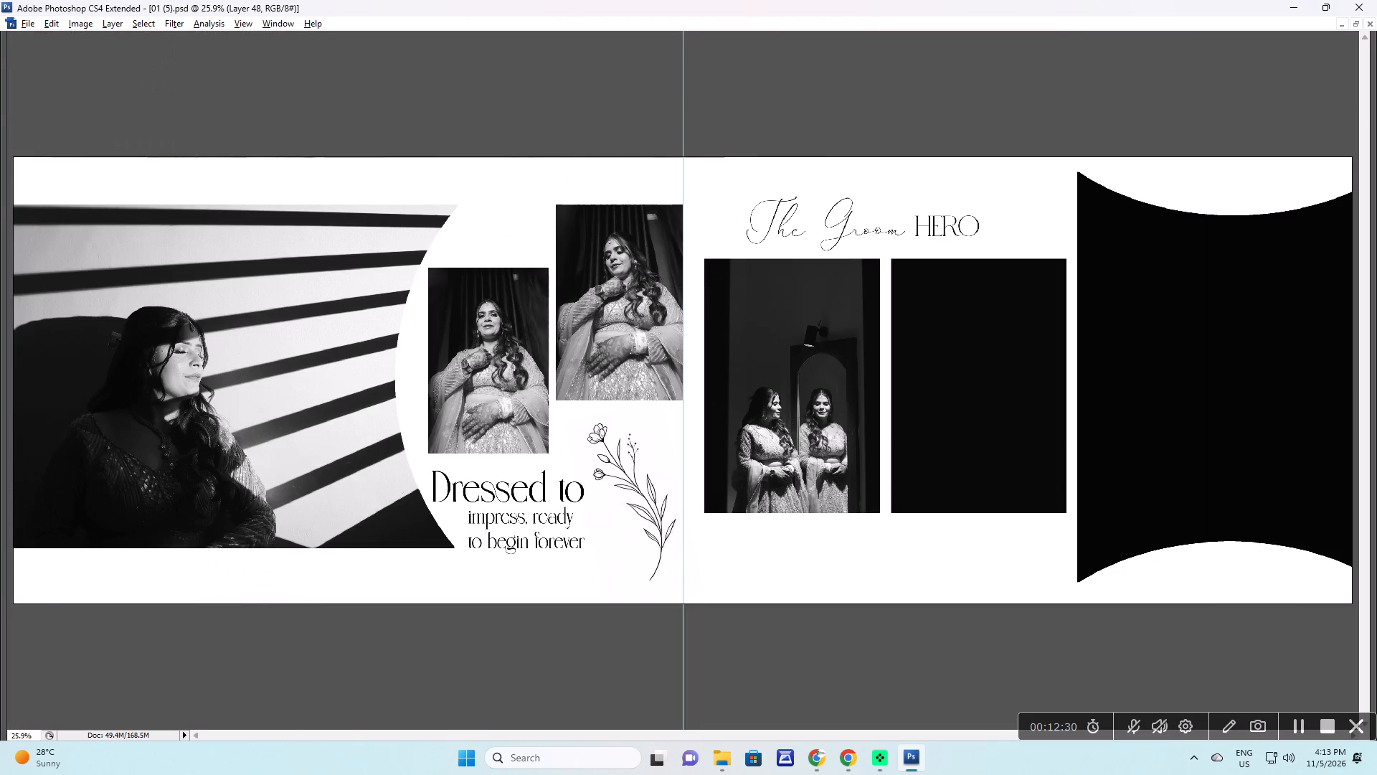
Open the seated groom photo 364A9890_result.jpg, rotate it upright, and apply the brightening adjustment.
{"action": "key", "text": "alt+Tab"}
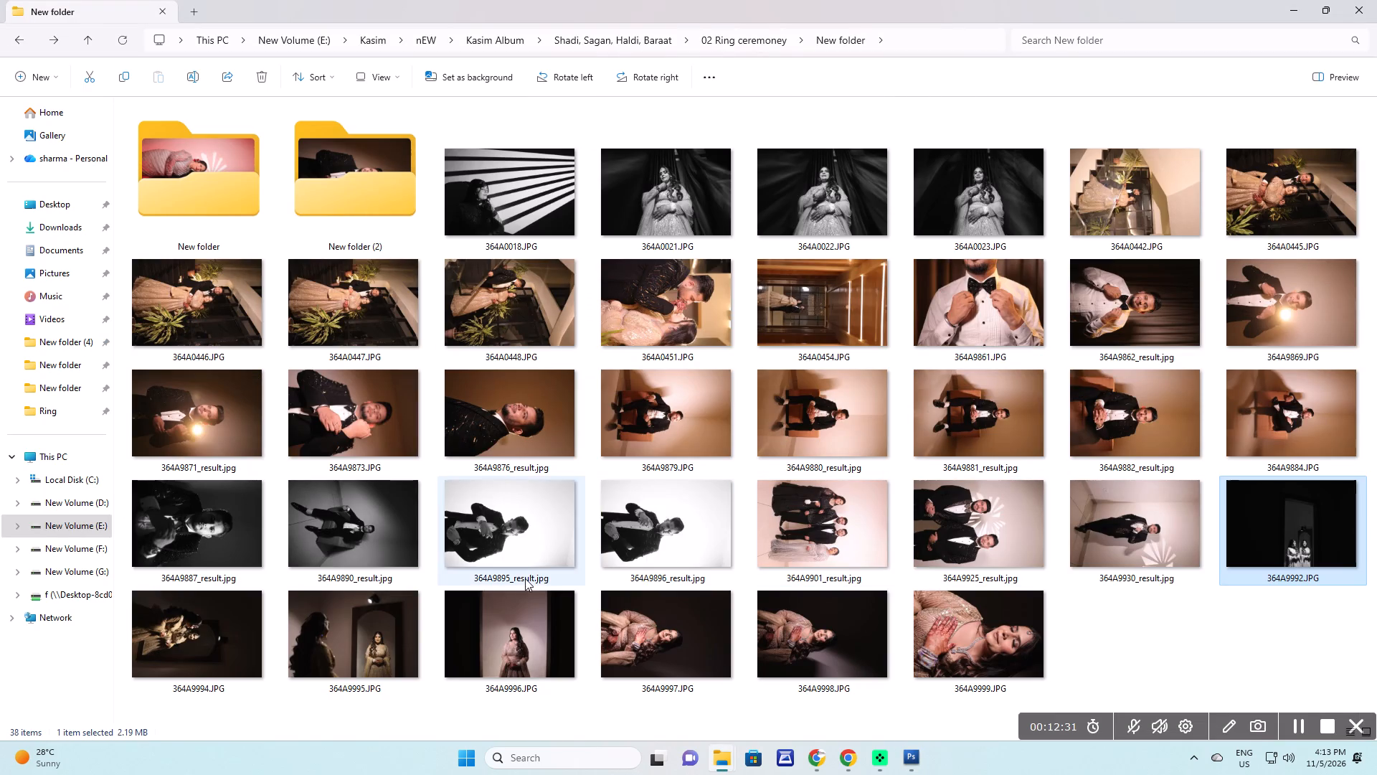
{"action": "left_click_drag", "start_coordinate": [351, 538], "coordinate": [739, 476]}
{"action": "key", "text": "alt+Tab"}
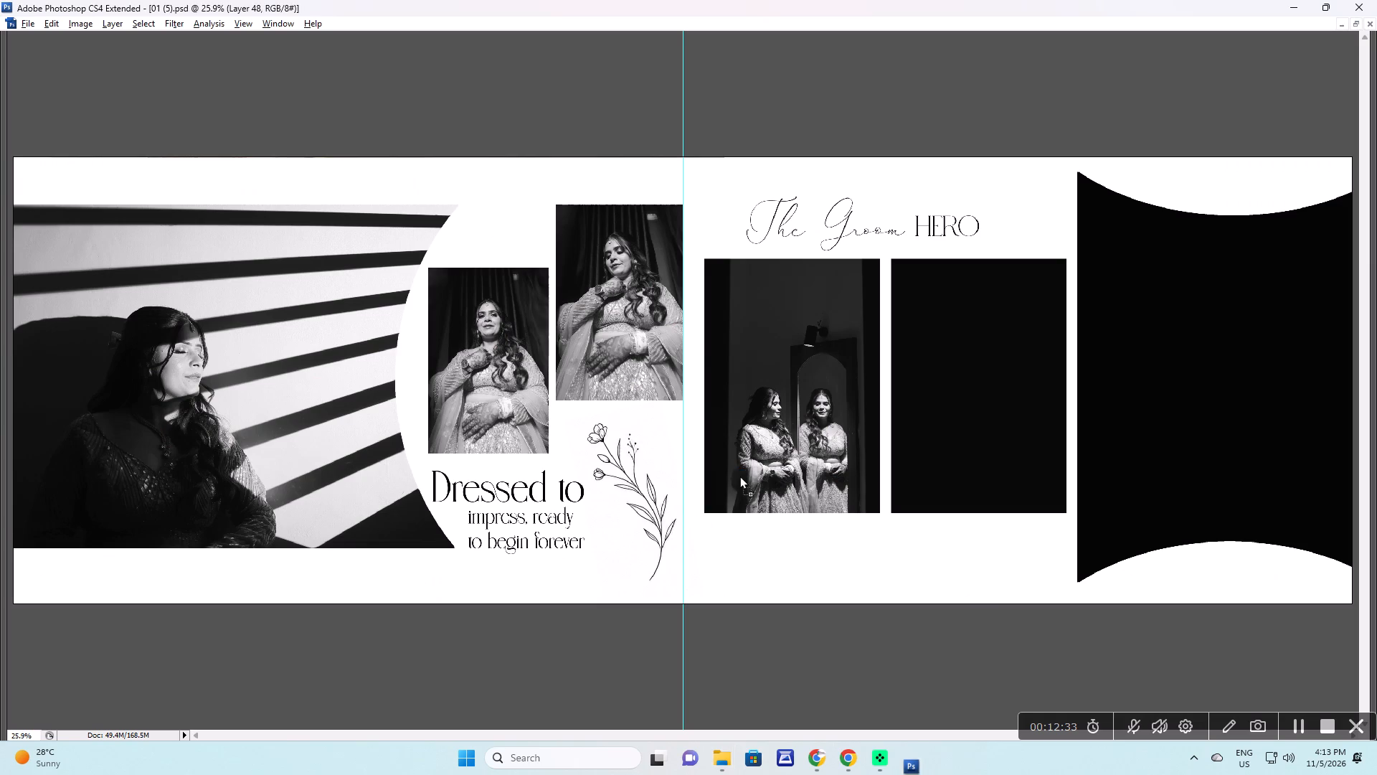
{"action": "key", "text": "alt+i"}
{"action": "key", "text": "alt+e"}
{"action": "key", "text": "Down"}
{"action": "key", "text": "Down"}
{"action": "key", "text": "Return"}
{"action": "key", "text": "F3"}
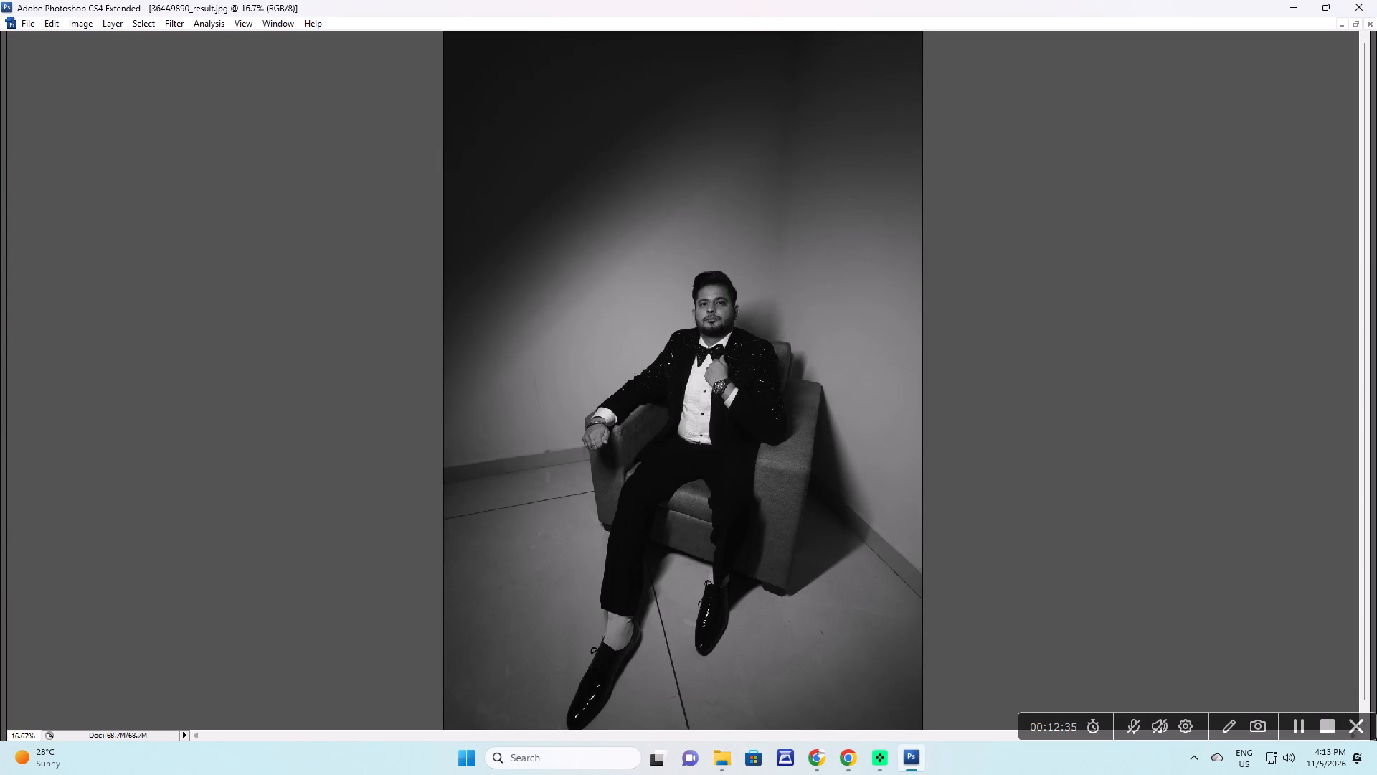
Lasso the area around the groom's face, brighten only that selection, and deselect it.
{"action": "key", "text": "alt+space"}
{"action": "left_click", "coordinate": [743, 426], "text": "alt"}
{"action": "key", "text": "l"}
{"action": "left_click_drag", "start_coordinate": [739, 293], "coordinate": [666, 362]}
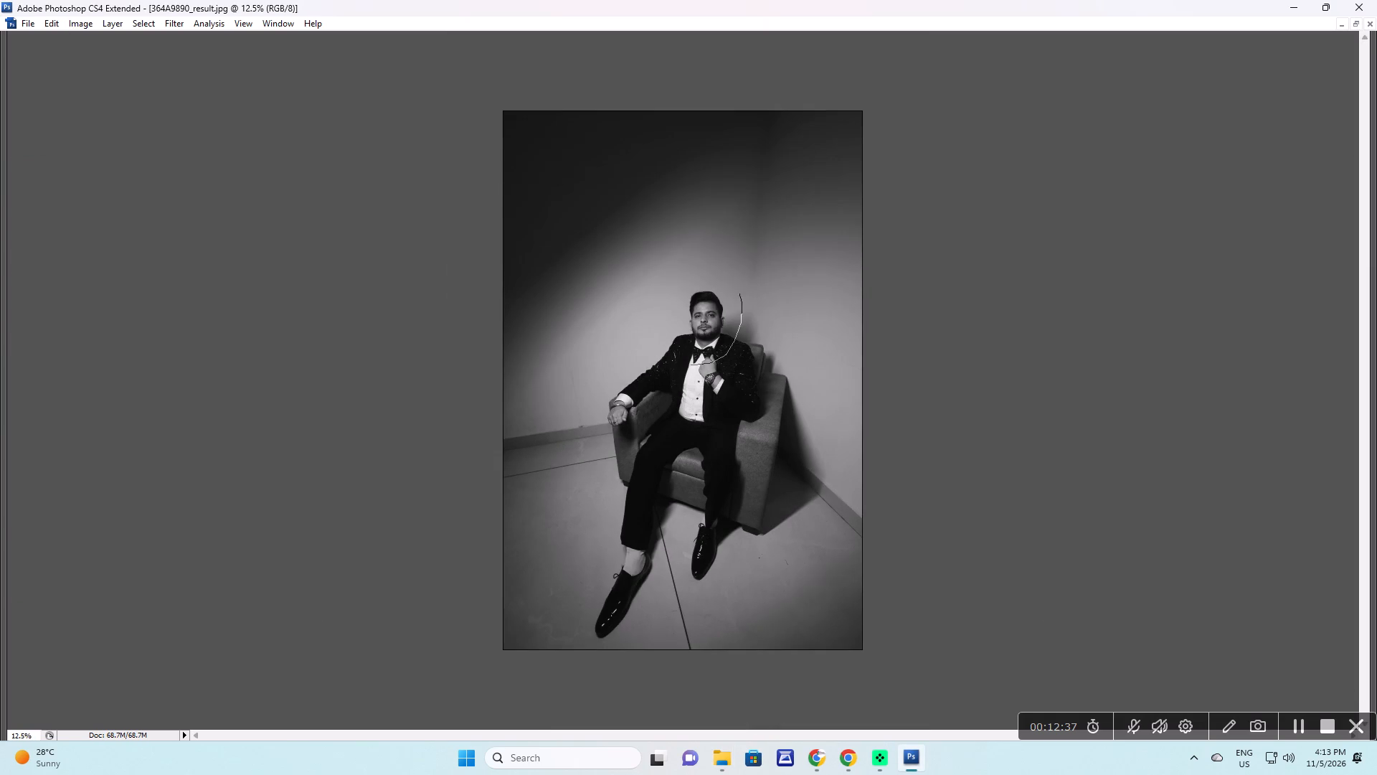
{"action": "left_click_drag", "start_coordinate": [666, 362], "coordinate": [661, 295]}
{"action": "key", "text": "F3"}
{"action": "key", "text": "ctrl+d"}
Copy the whole brightened groom photo and close its file without saving.
{"action": "key", "text": "ctrl+a"}
{"action": "key", "text": "ctrl+c"}
{"action": "key", "text": "ctrl+w"}
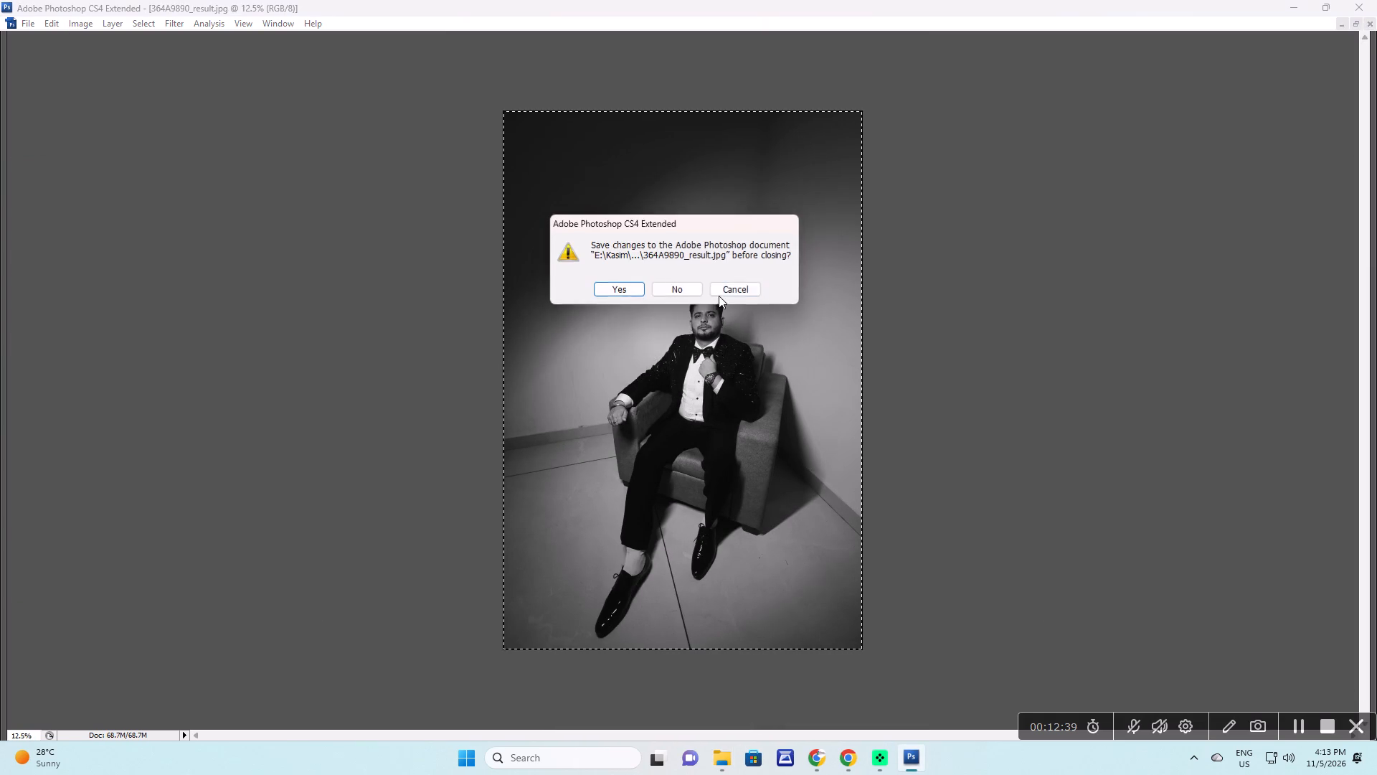
{"action": "left_click", "coordinate": [683, 287]}
{"action": "key", "text": "alt+Tab"}
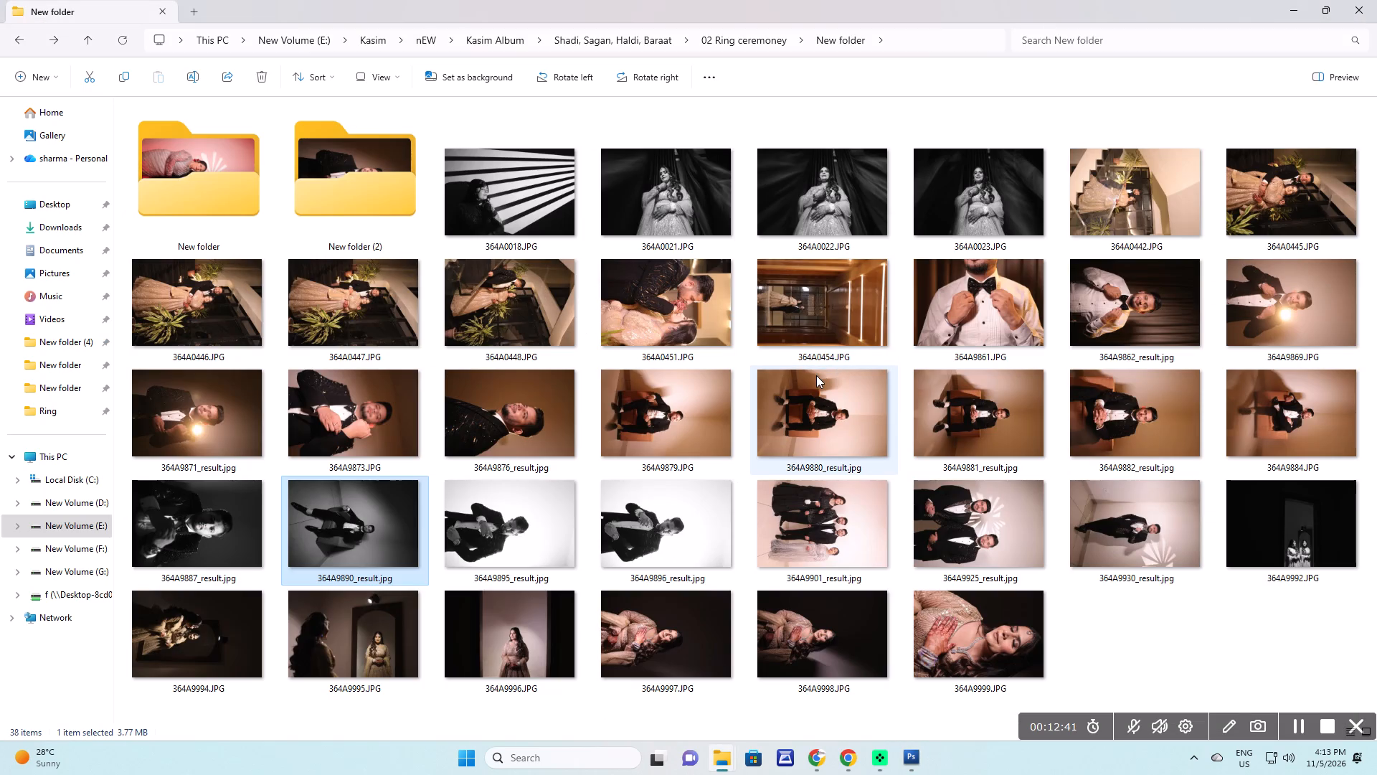
{"action": "key", "text": "alt+Tab"}
Paste the groom photo clipped to the large curved frame at the end of the spread.
{"action": "key", "text": "space"}
{"action": "left_click_drag", "start_coordinate": [1048, 354], "coordinate": [782, 357]}
{"action": "key", "text": "f"}
{"action": "key", "text": "space"}
{"action": "left_click_drag", "start_coordinate": [1011, 374], "coordinate": [646, 375]}
{"action": "key", "text": "v"}
{"action": "right_click_drag", "start_coordinate": [846, 359], "coordinate": [863, 365]}
{"action": "left_click", "coordinate": [875, 373]}
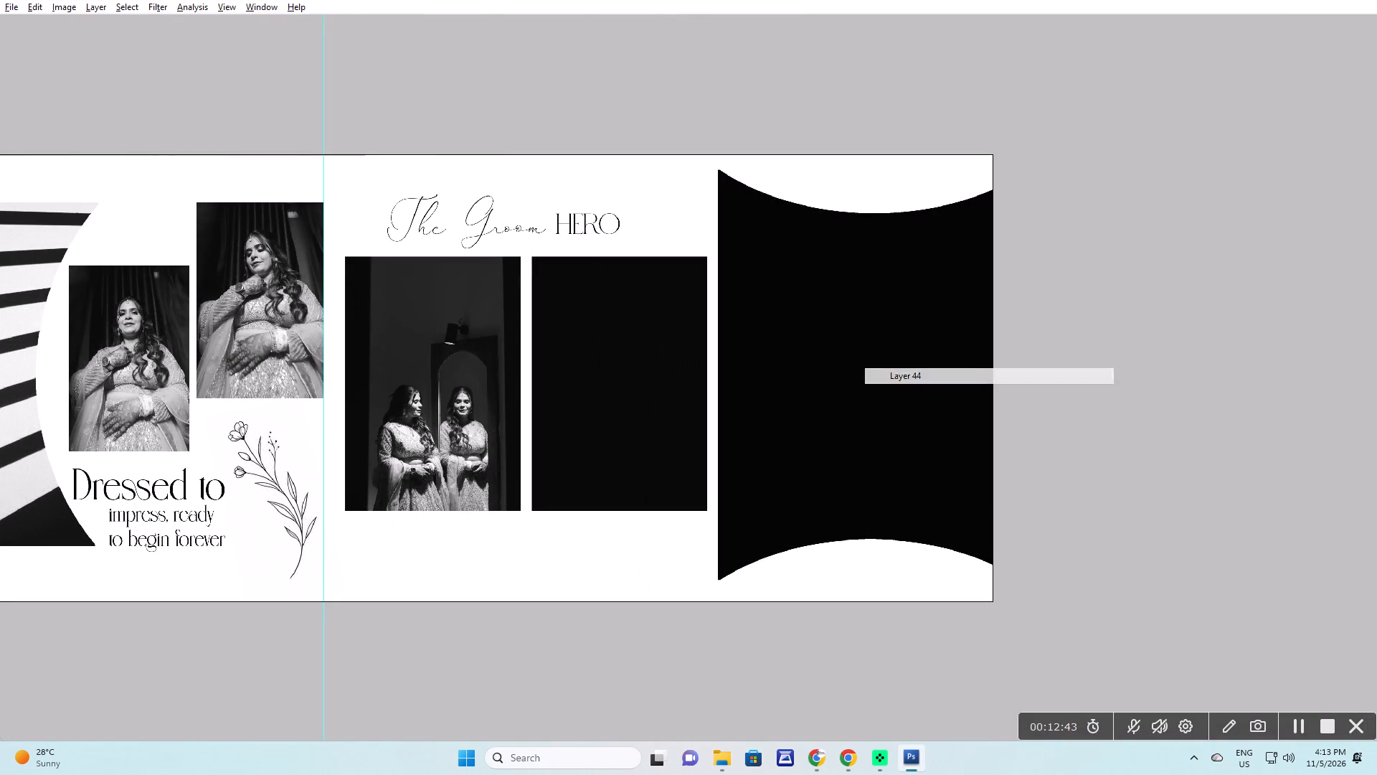
{"action": "key", "text": "ctrl+v"}
{"action": "left_click_drag", "start_coordinate": [704, 466], "coordinate": [995, 219]}
{"action": "key", "text": "ctrl+g"}
{"action": "key", "text": "ctrl+t"}
Scale down and position the groom photo so the seated groom fills the large curved frame.
{"action": "left_click_drag", "start_coordinate": [992, 217], "coordinate": [995, 358]}
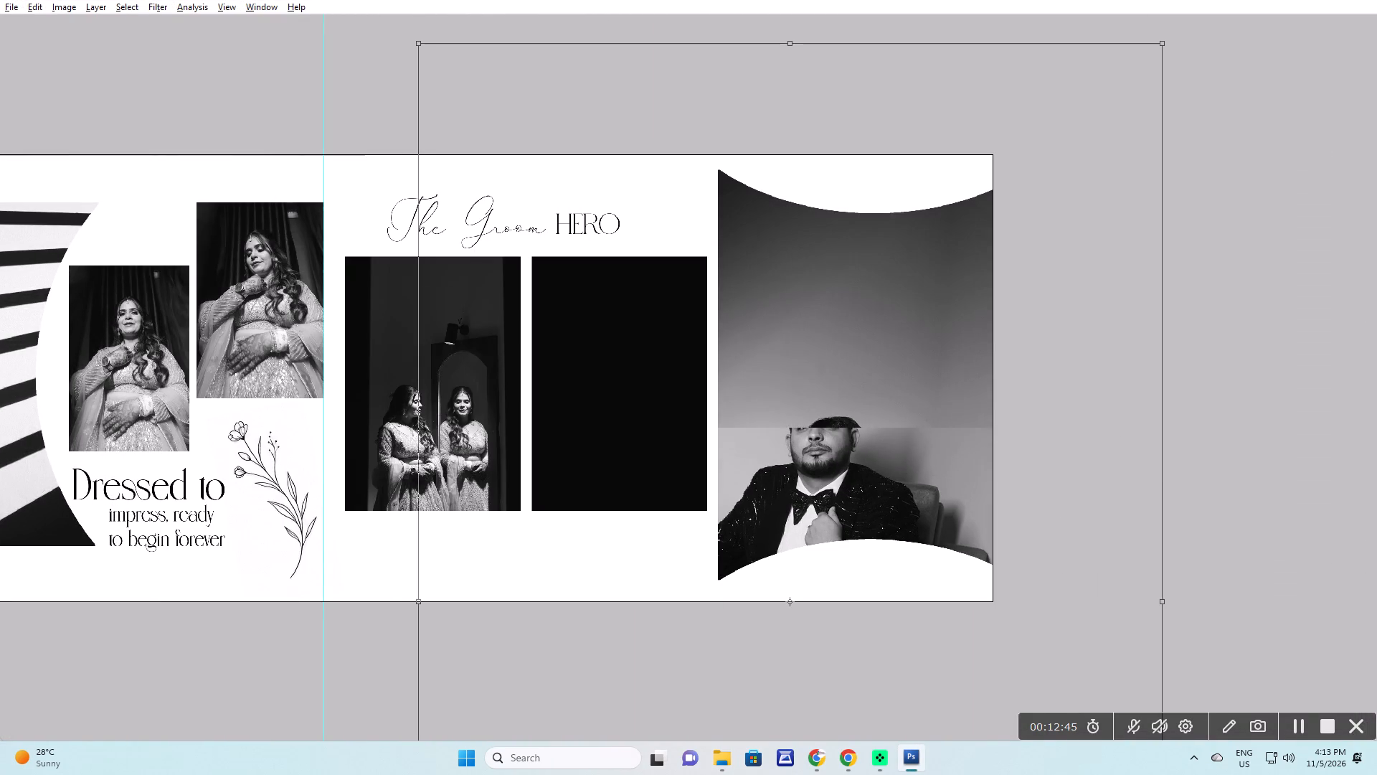
{"action": "left_click_drag", "start_coordinate": [1165, 46], "coordinate": [987, 363], "text": "alt+shift"}
{"action": "left_click_drag", "start_coordinate": [950, 488], "coordinate": [983, 214]}
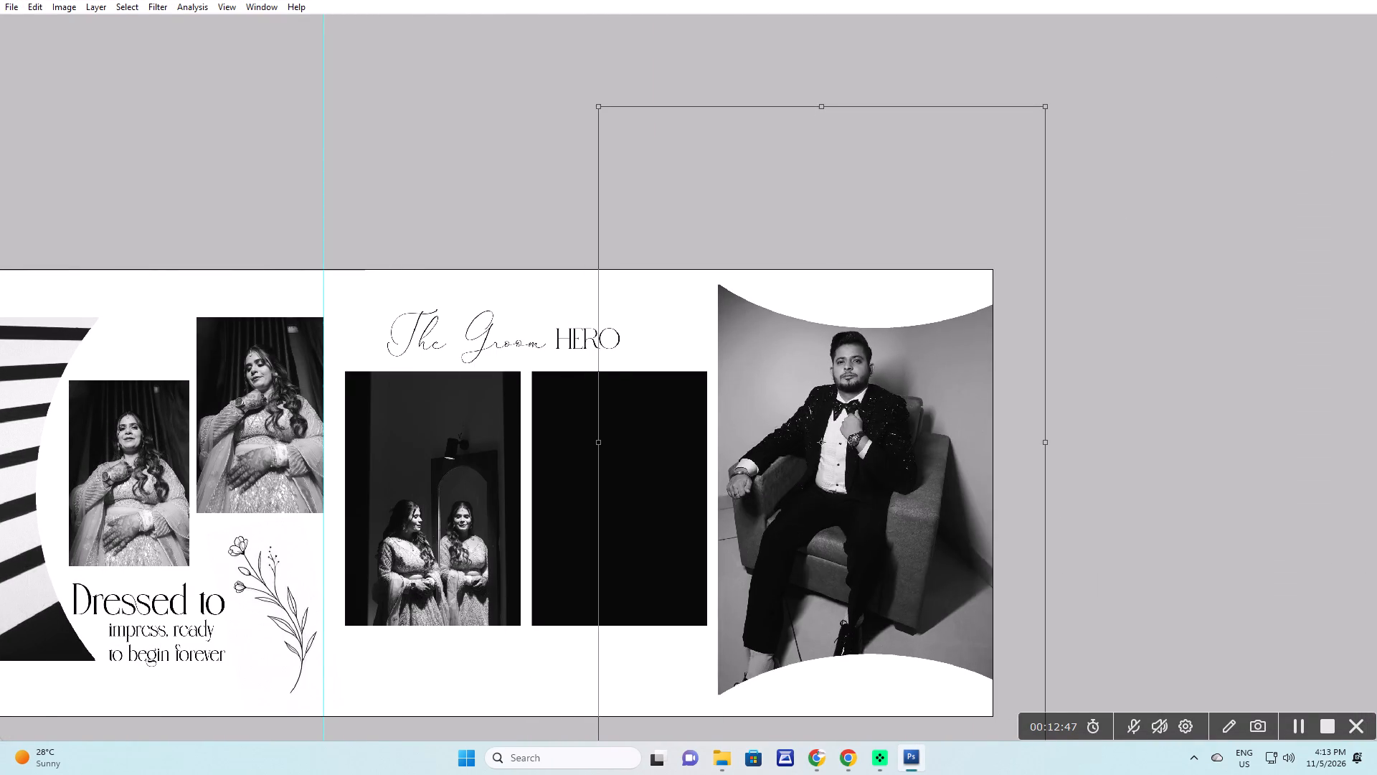
{"action": "left_click_drag", "start_coordinate": [983, 214], "coordinate": [998, 201]}
{"action": "left_click_drag", "start_coordinate": [1064, 92], "coordinate": [1018, 175], "text": "alt+shift"}
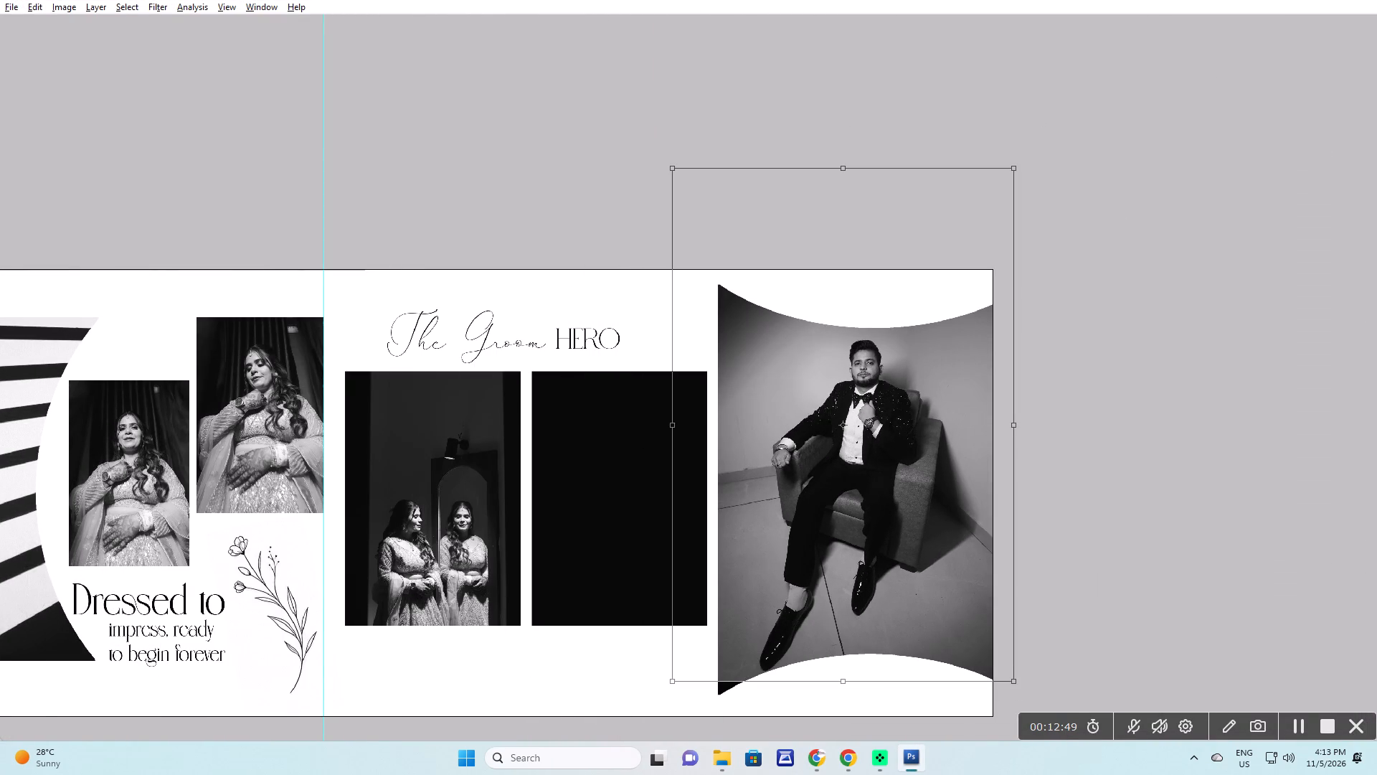
{"action": "left_click_drag", "start_coordinate": [987, 217], "coordinate": [983, 222]}
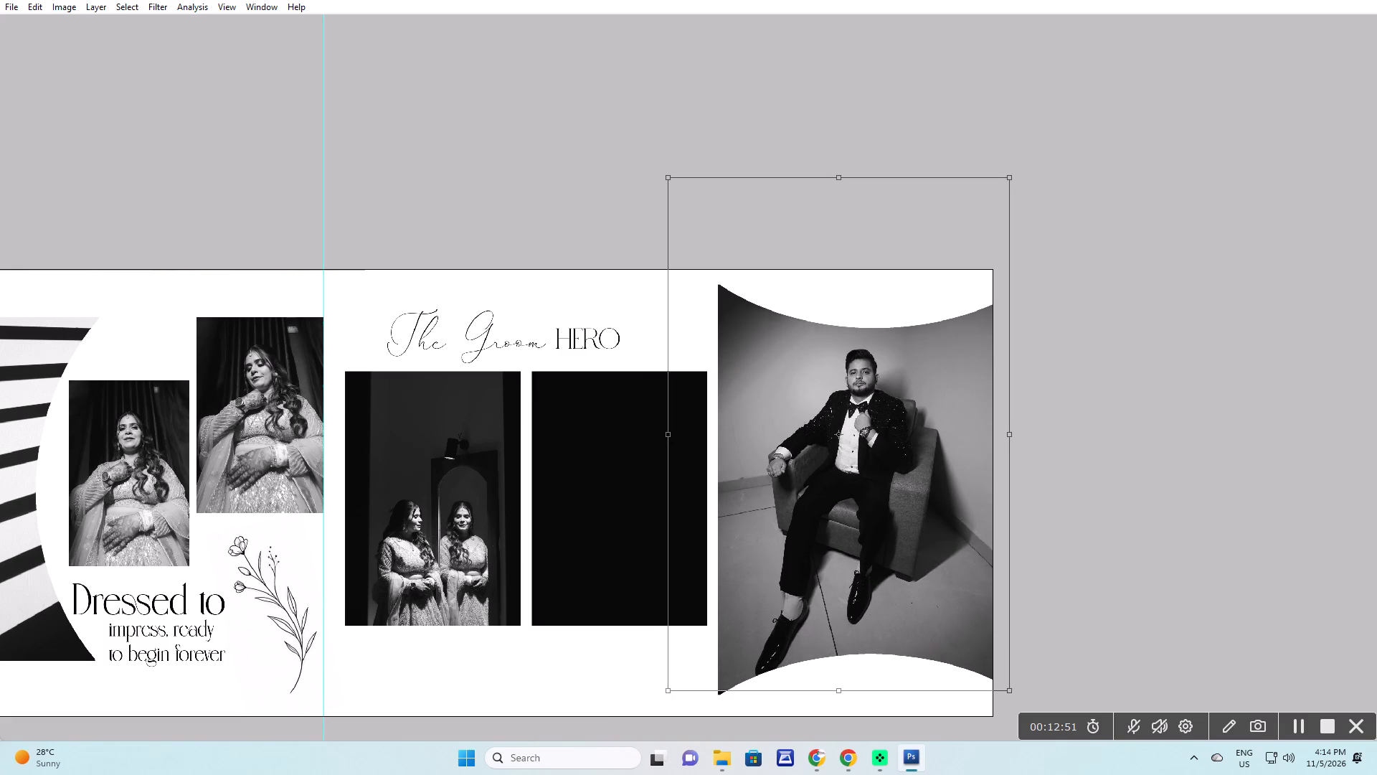
{"action": "left_click_drag", "start_coordinate": [983, 222], "coordinate": [975, 253]}
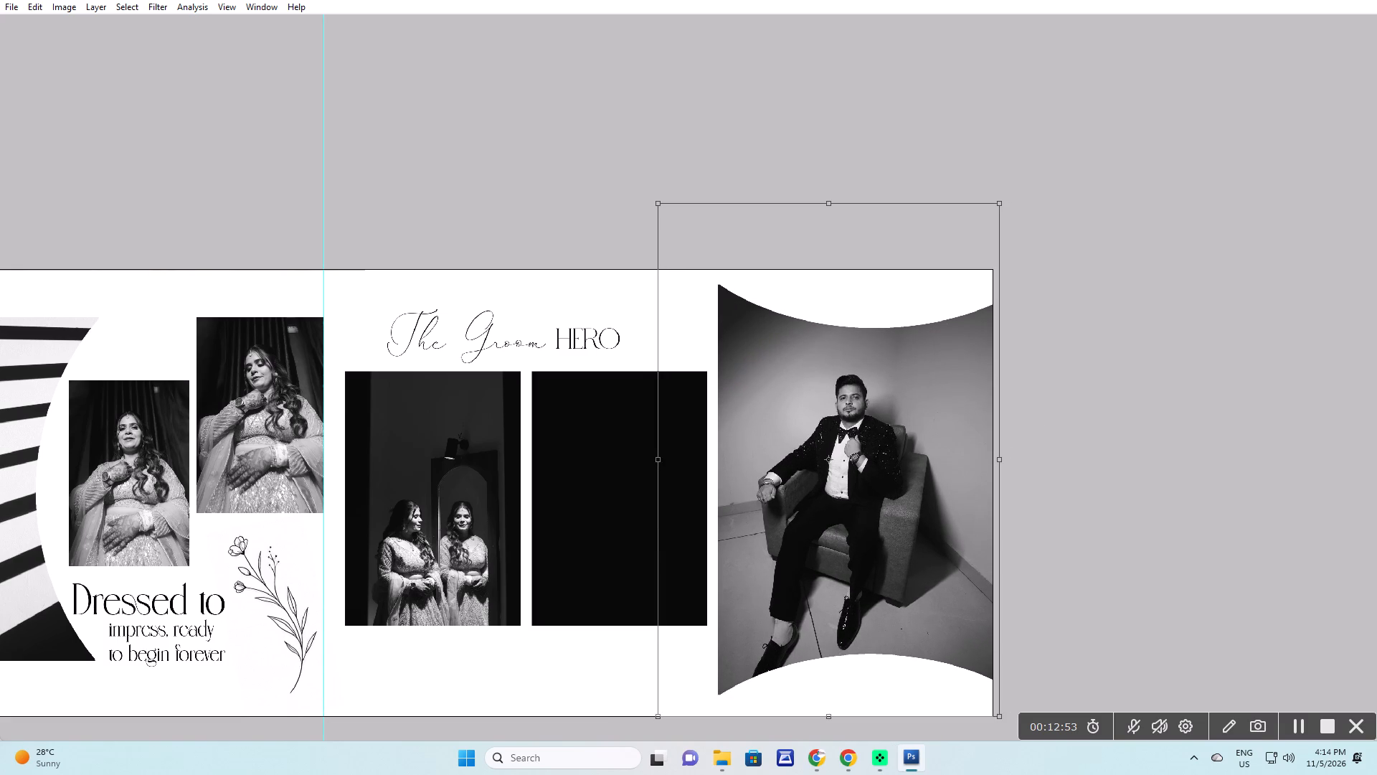
{"action": "left_click_drag", "start_coordinate": [998, 207], "coordinate": [1022, 191], "text": "shift"}
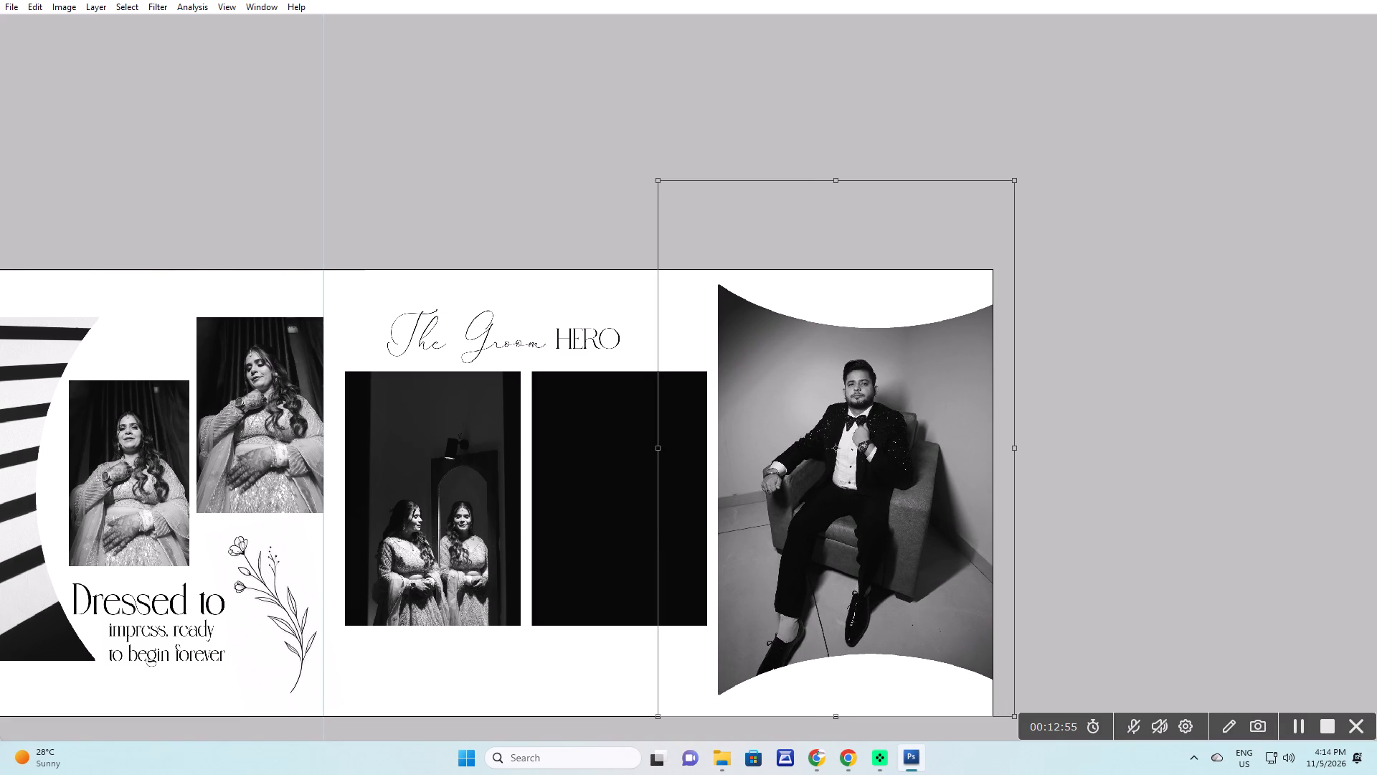
{"action": "key", "text": "Return"}
Duplicate the groom photo, send the copy behind the curved frame, and set its opacity to 10%.
{"action": "key", "text": "alt+Left"}
{"action": "key", "text": "ctrl+bracketleft"}
{"action": "key", "text": "ctrl+bracketleft"}
{"action": "key", "text": "1"}
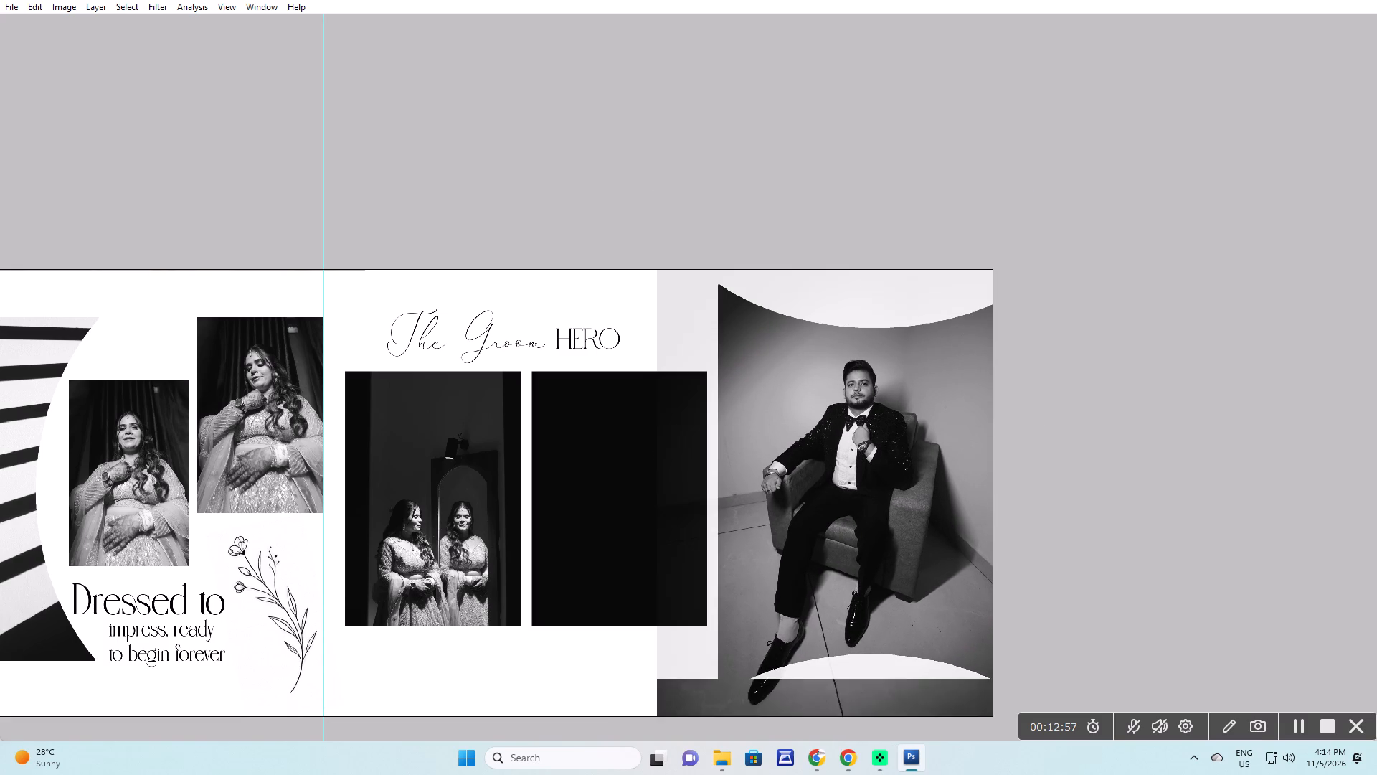
Erase the side of the faded groom copy behind the rectangular frames so it blends softly into the white page.
{"action": "key", "text": "space"}
{"action": "left_click_drag", "start_coordinate": [870, 362], "coordinate": [866, 318]}
{"action": "key", "text": "e"}
{"action": "left_click_drag", "start_coordinate": [666, 204], "coordinate": [642, 410]}
{"action": "left_click_drag", "start_coordinate": [642, 298], "coordinate": [676, 601]}
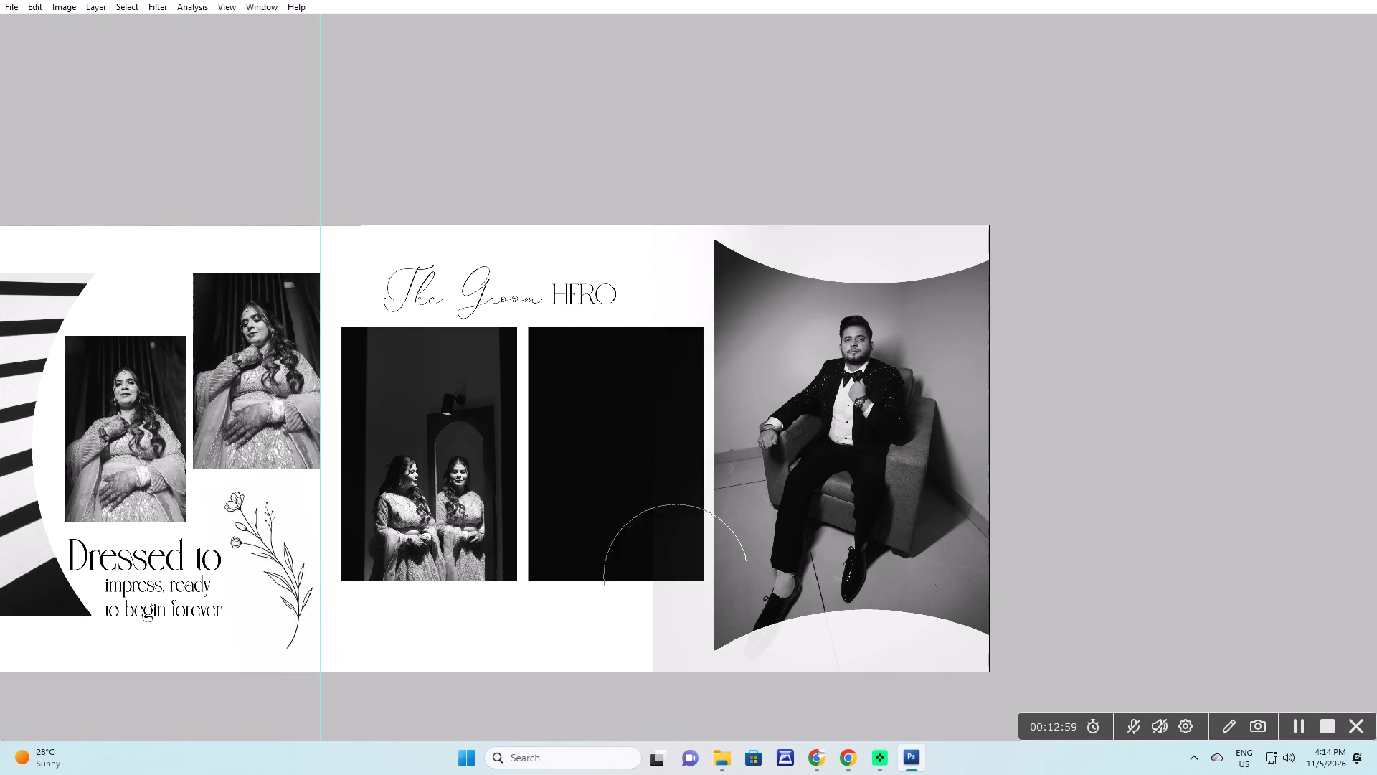
{"action": "left_click_drag", "start_coordinate": [676, 601], "coordinate": [661, 595]}
{"action": "left_click_drag", "start_coordinate": [650, 549], "coordinate": [615, 619]}
{"action": "key", "text": "space"}
{"action": "left_click_drag", "start_coordinate": [575, 568], "coordinate": [599, 568]}
Open the groom portrait 364A9887_result.jpg from the ring ceremony folder and rotate it 90° counterclockwise to stand upright.
{"action": "key", "text": "v"}
{"action": "right_click_drag", "start_coordinate": [635, 436], "coordinate": [643, 439]}
{"action": "left_click_drag", "start_coordinate": [659, 448], "coordinate": [661, 449]}
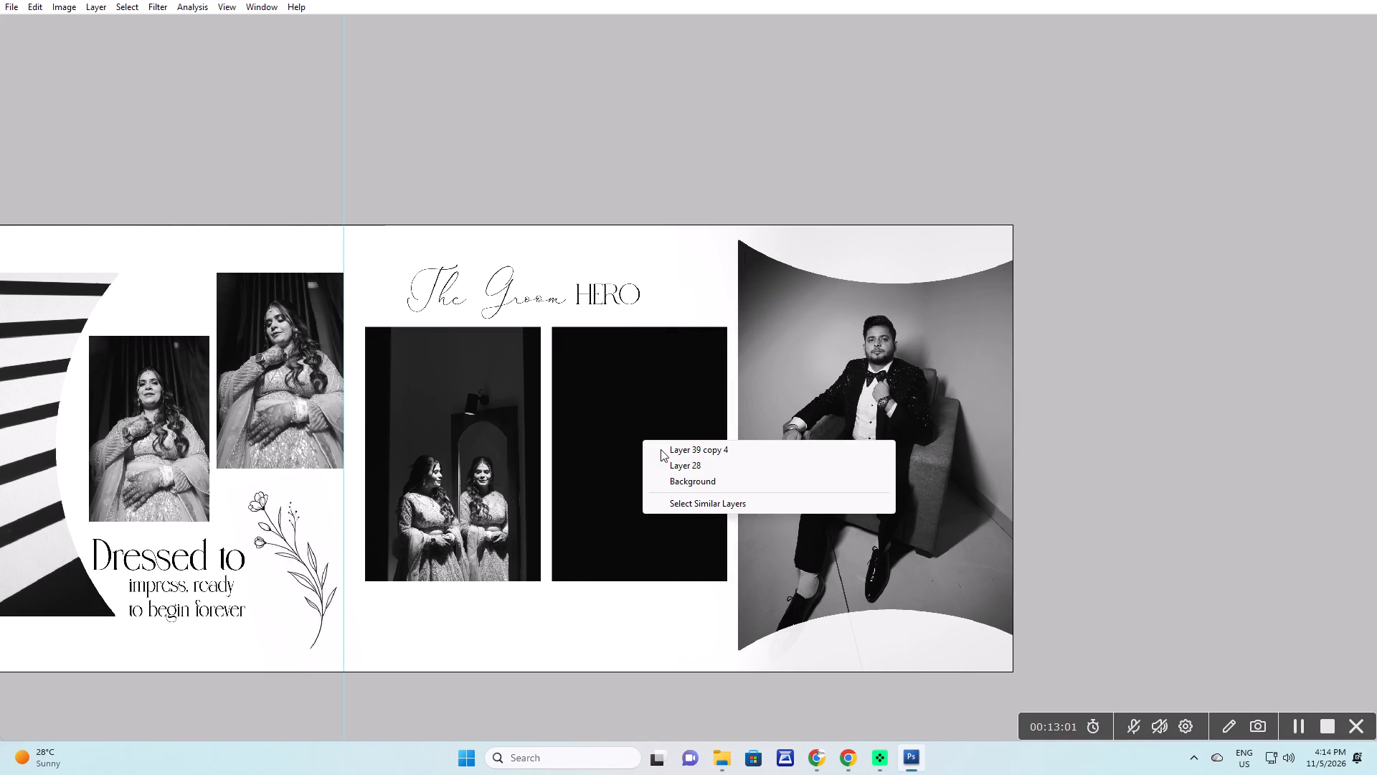
{"action": "left_click_drag", "start_coordinate": [661, 449], "coordinate": [666, 452]}
{"action": "key", "text": "alt+Tab"}
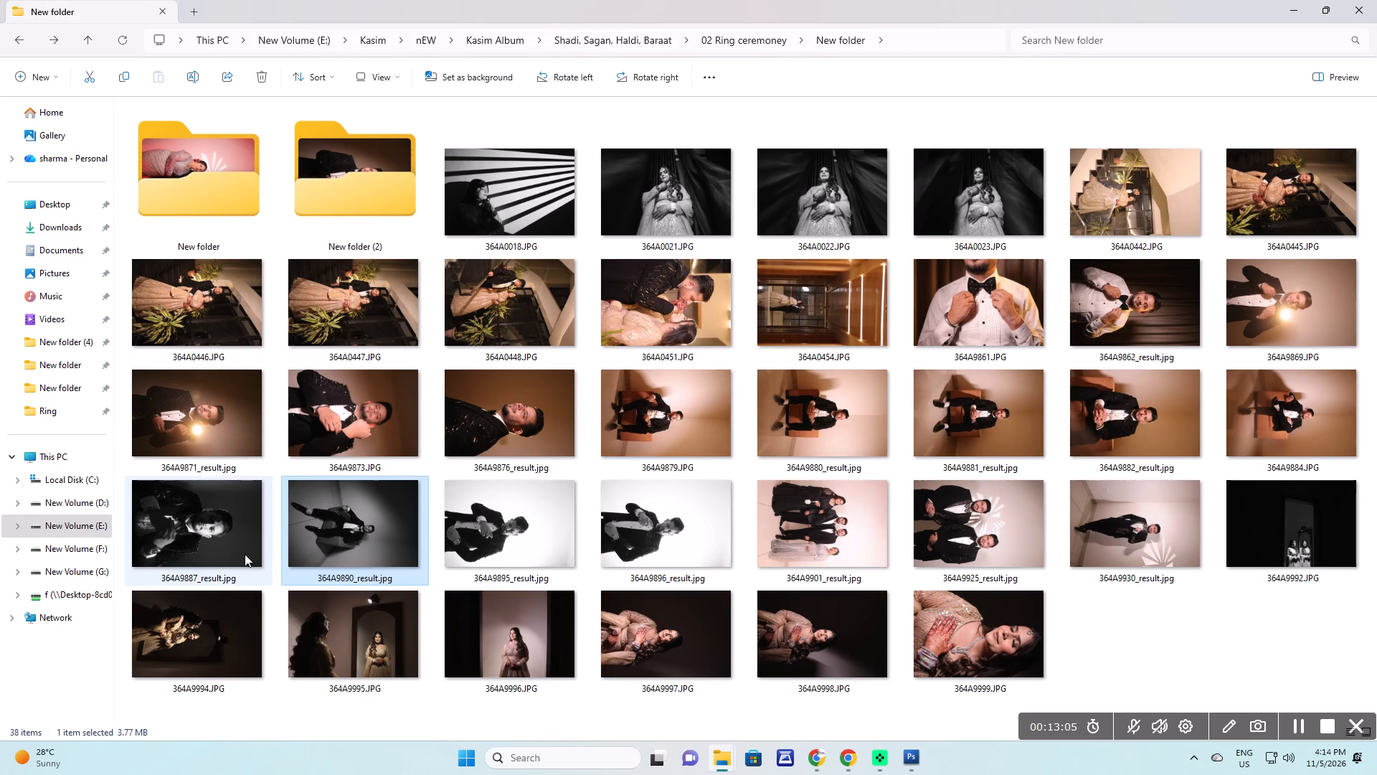
{"action": "left_click_drag", "start_coordinate": [204, 521], "coordinate": [653, 436]}
{"action": "key", "text": "alt+Tab"}
{"action": "key", "text": "alt+i"}
{"action": "key", "text": "alt+e"}
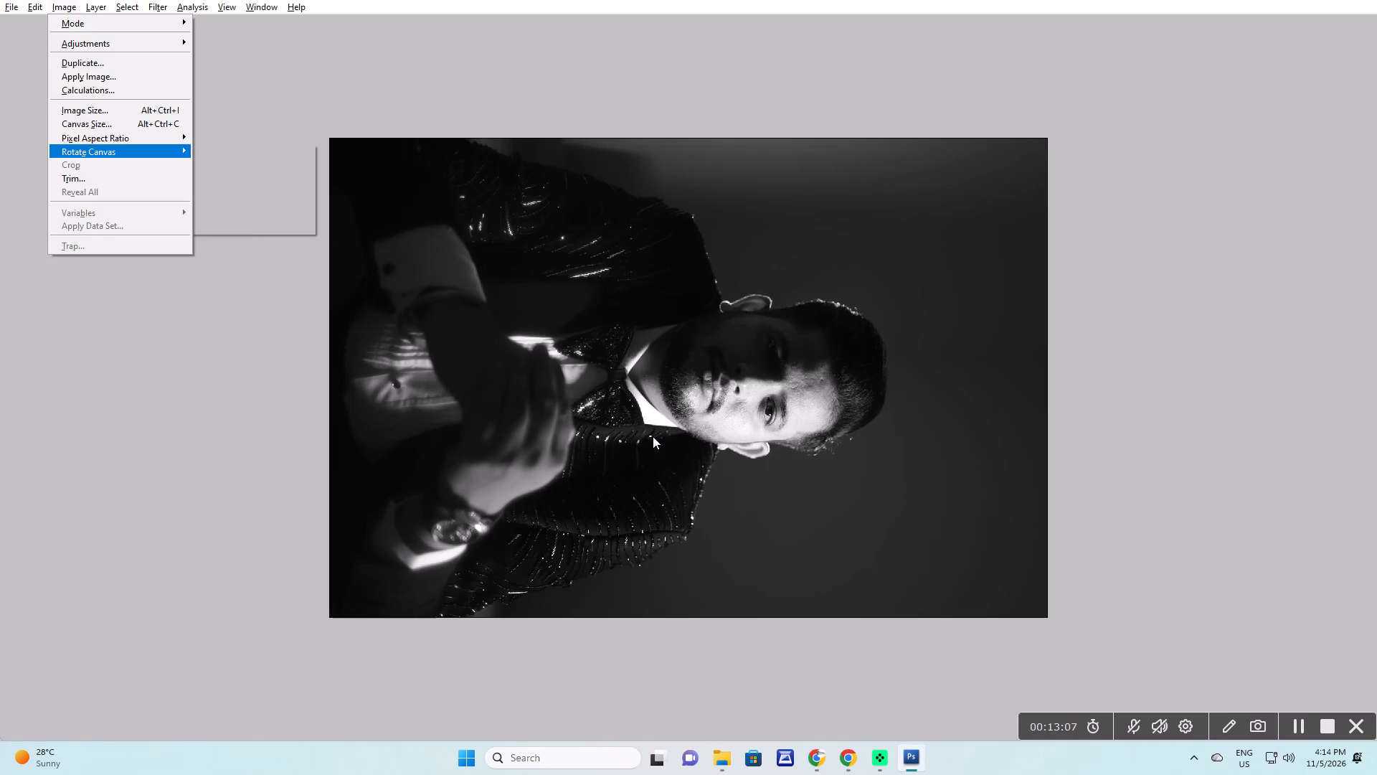
{"action": "key", "text": "Down"}
{"action": "key", "text": "Down"}
{"action": "key", "text": "Return"}
Brighten the groom portrait, using a lasso selection for extra brightening on the shadowed half of his face.
{"action": "key", "text": "F3"}
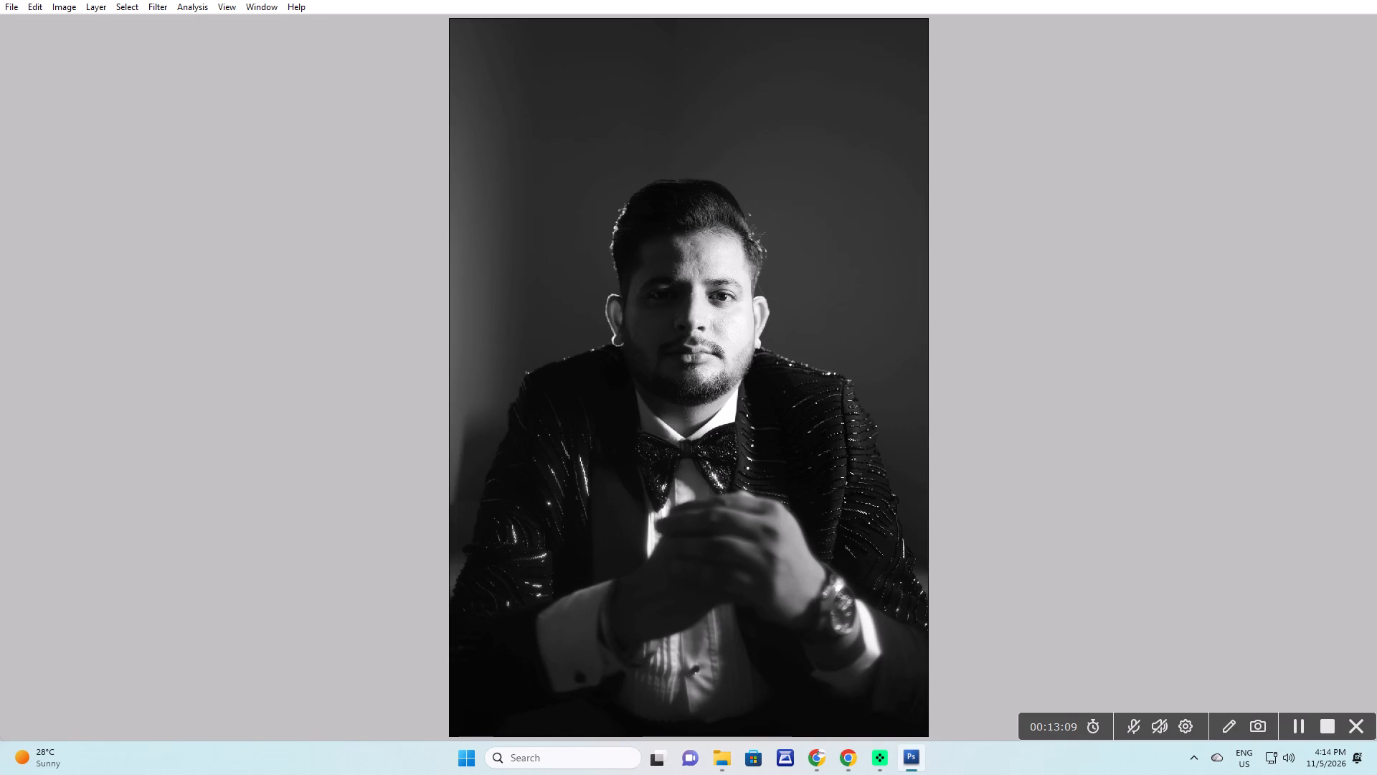
{"action": "key", "text": "l"}
{"action": "left_click_drag", "start_coordinate": [680, 184], "coordinate": [418, 370]}
{"action": "key", "text": "F3"}
{"action": "key", "text": "F3"}
{"action": "key", "text": "ctrl+alt+z"}
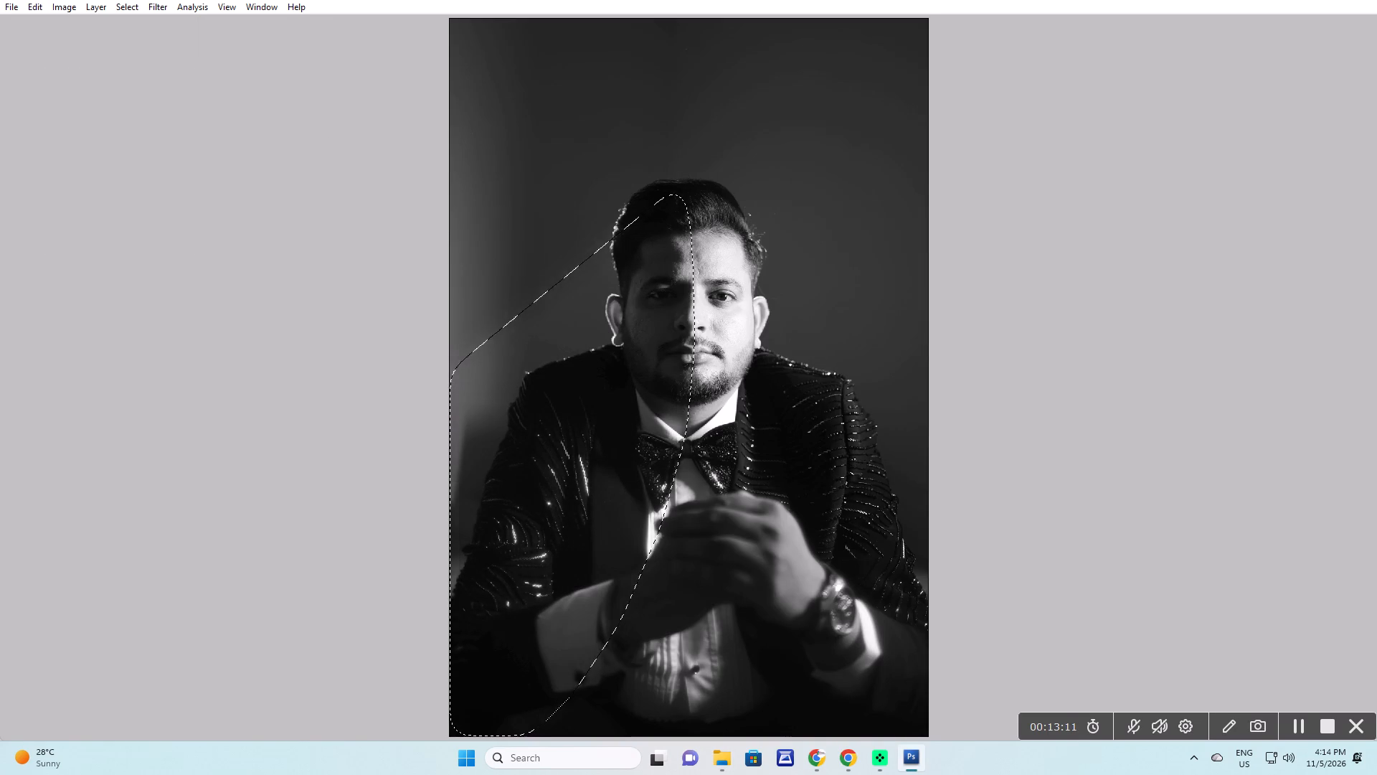
{"action": "key", "text": "ctrl+d"}
{"action": "left_click_drag", "start_coordinate": [671, 230], "coordinate": [605, 242]}
{"action": "left_click_drag", "start_coordinate": [667, 207], "coordinate": [638, 207]}
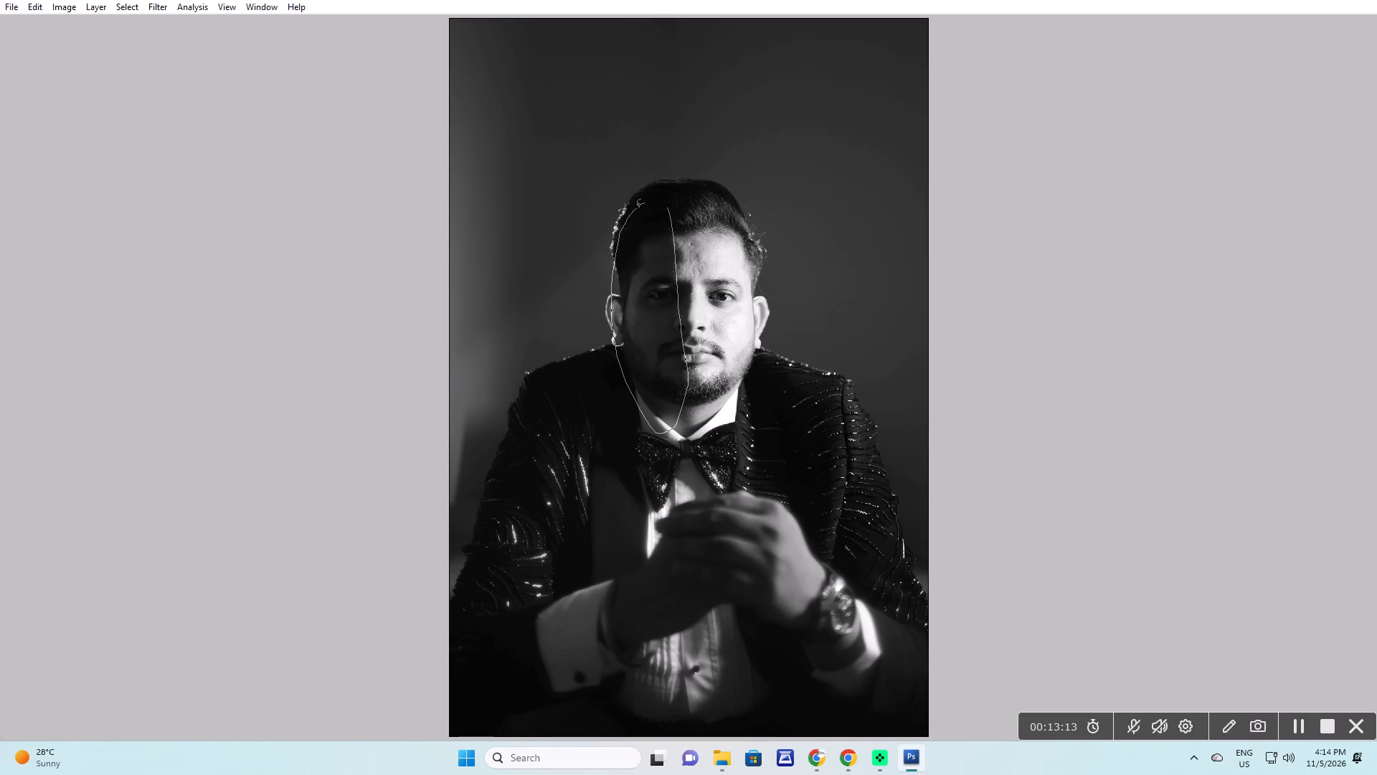
{"action": "left_click_drag", "start_coordinate": [638, 207], "coordinate": [655, 440]}
{"action": "key", "text": "F3"}
{"action": "key", "text": "F3"}
{"action": "key", "text": "d"}
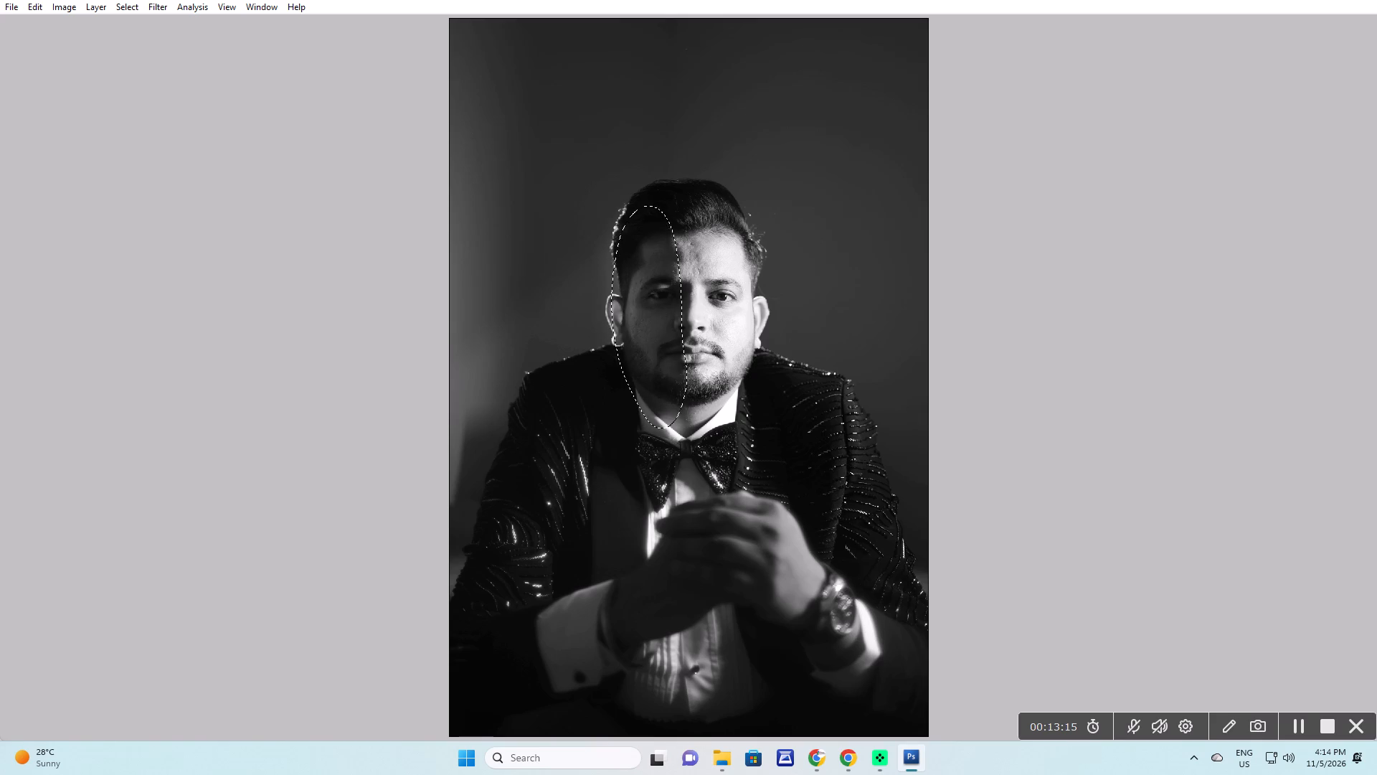
{"action": "key", "text": "ctrl+d"}
Copy the whole retouched groom portrait and close its file without saving.
{"action": "key", "text": "ctrl+a"}
{"action": "key", "text": "ctrl+c"}
{"action": "key", "text": "ctrl+w"}
{"action": "left_click", "coordinate": [676, 292]}
Paste the groom portrait clipped to the empty black frame beside the seated groom photo.
{"action": "key", "text": "v"}
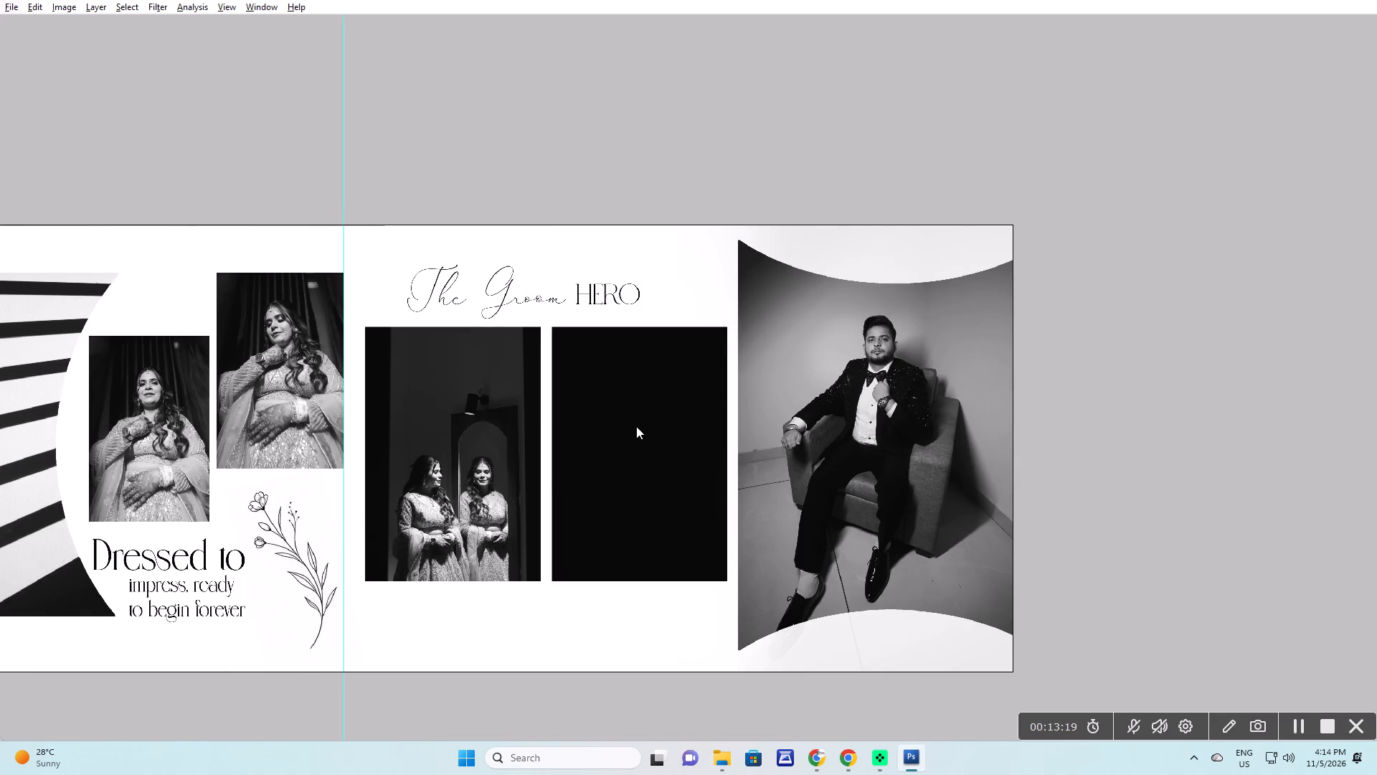
{"action": "key", "text": "alt+Tab"}
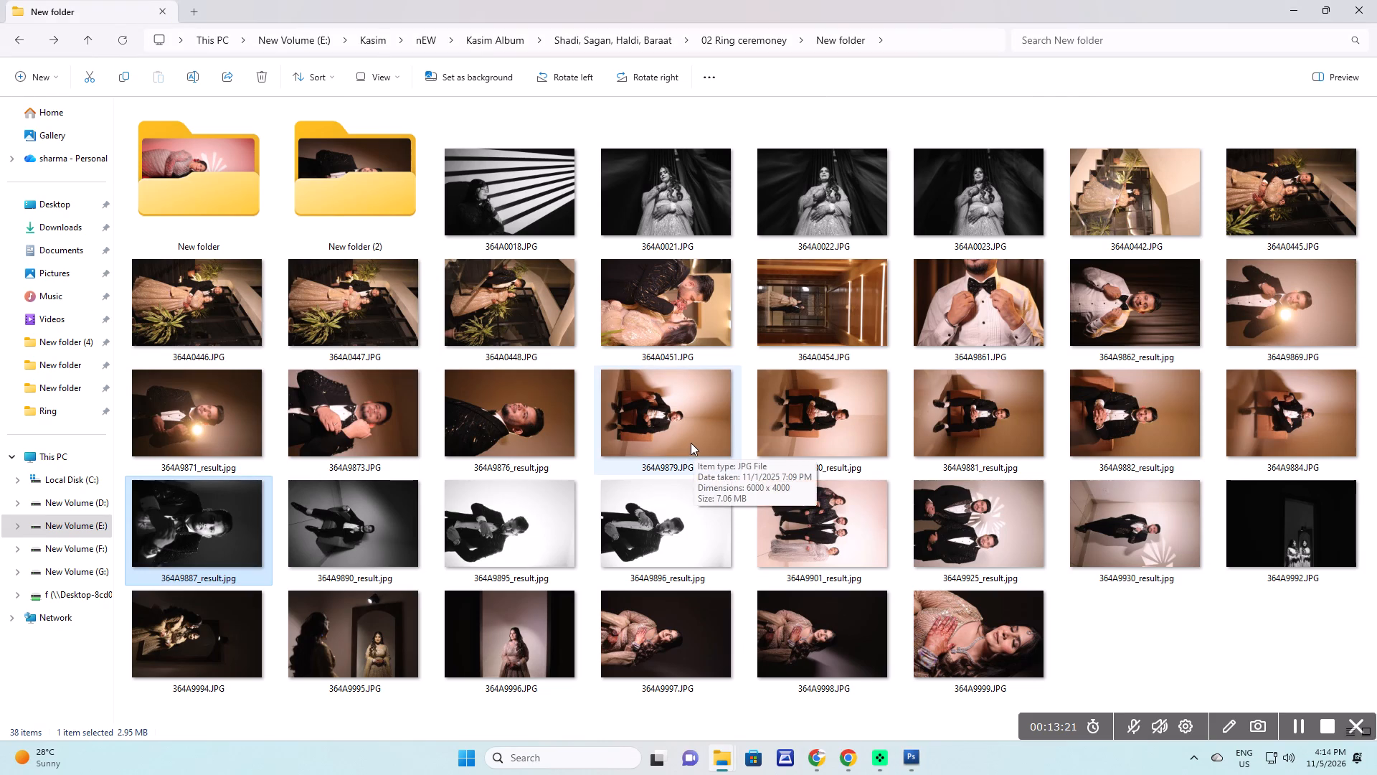
{"action": "key", "text": "alt+Tab"}
{"action": "key", "text": "v"}
{"action": "right_click_drag", "start_coordinate": [646, 415], "coordinate": [654, 421]}
{"action": "left_click", "coordinate": [666, 429]}
{"action": "key", "text": "ctrl+v"}
{"action": "key", "text": "ctrl+g"}
Scale down and position the portrait so the groom's head and clasped hands fill the frame.
{"action": "key", "text": "ctrl+t"}
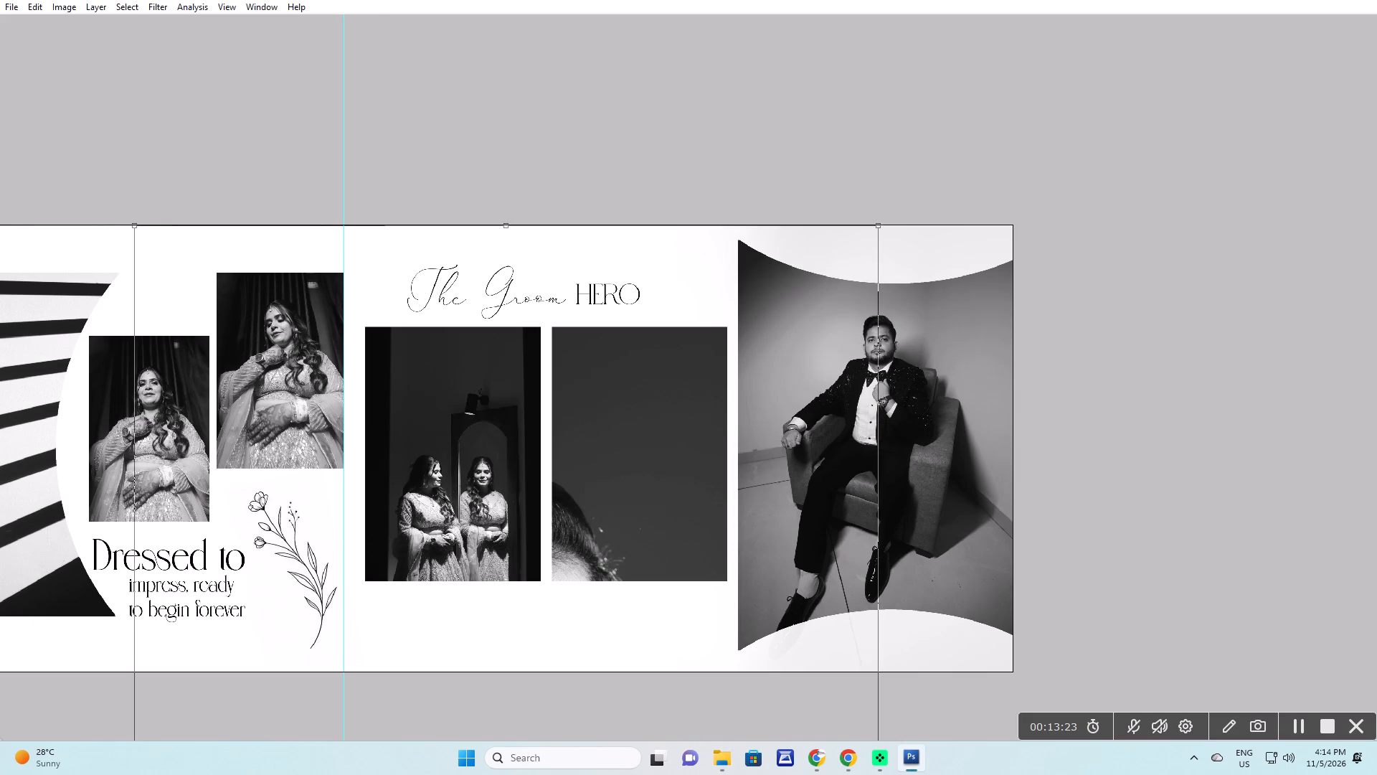
{"action": "left_click_drag", "start_coordinate": [875, 225], "coordinate": [614, 553], "text": "alt+shift"}
{"action": "left_click_drag", "start_coordinate": [578, 642], "coordinate": [726, 298]}
{"action": "left_click_drag", "start_coordinate": [795, 224], "coordinate": [754, 299], "text": "alt+shift"}
{"action": "left_click_drag", "start_coordinate": [725, 342], "coordinate": [718, 357]}
{"action": "key", "text": "Return"}
Cut the bride's mirror-reflection photo out of the first frame under "The Groom HERO".
{"action": "key", "text": "space"}
{"action": "key", "text": "space"}
{"action": "key", "text": "space"}
{"action": "key", "text": "space"}
{"action": "key", "text": "space"}
{"action": "key", "text": "space"}
{"action": "key", "text": "space"}
{"action": "key", "text": "space"}
{"action": "left_click_drag", "start_coordinate": [641, 418], "coordinate": [774, 358]}
{"action": "key", "text": "v"}
{"action": "right_click_drag", "start_coordinate": [607, 395], "coordinate": [615, 397]}
{"action": "left_click", "coordinate": [628, 403]}
{"action": "key", "text": "space"}
{"action": "left_click_drag", "start_coordinate": [618, 418], "coordinate": [676, 423]}
{"action": "key", "text": "ctrl+a"}
{"action": "key", "text": "ctrl+x"}
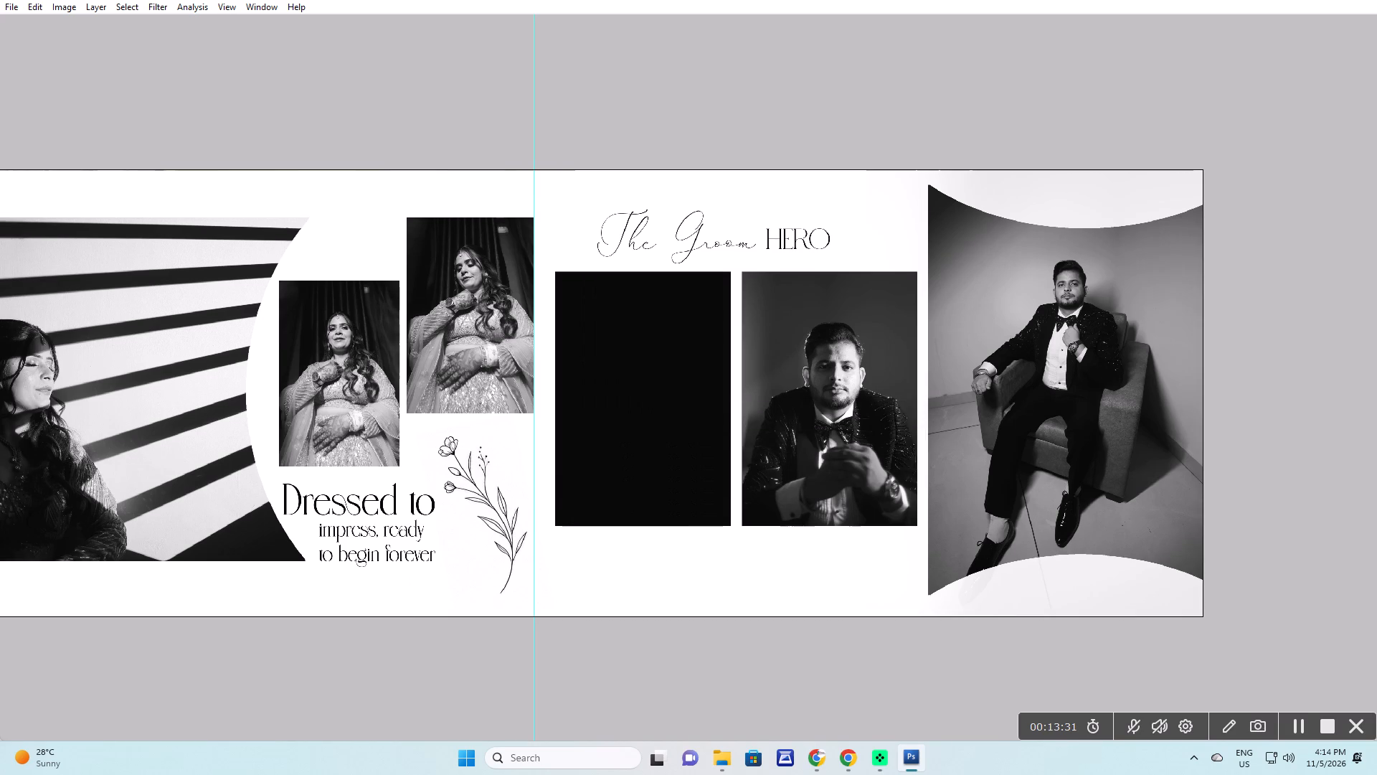
Paste the mirror-reflection photo clipped to the small bride frame above the "Dressed to impress" text.
{"action": "right_click_drag", "start_coordinate": [339, 332], "coordinate": [356, 343]}
{"action": "left_click", "coordinate": [367, 349]}
{"action": "key", "text": "ctrl+v"}
{"action": "key", "text": "ctrl+g"}
Scale down and position the mirror photo so the bride and her reflection both fit in the small frame.
{"action": "key", "text": "ctrl+t"}
{"action": "left_click_drag", "start_coordinate": [583, 441], "coordinate": [362, 245], "text": "ctrl"}
{"action": "left_click_drag", "start_coordinate": [388, 273], "coordinate": [349, 386]}
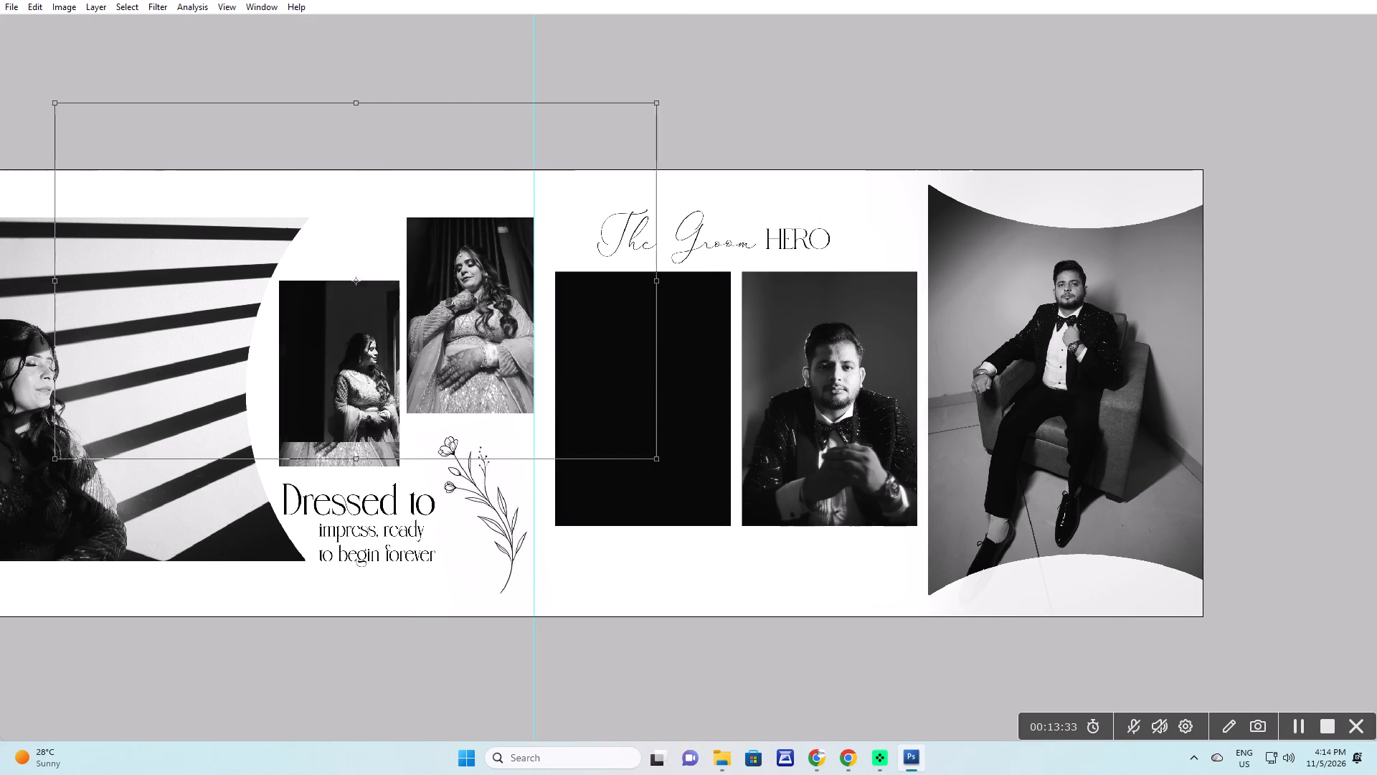
{"action": "left_click_drag", "start_coordinate": [349, 386], "coordinate": [318, 369]}
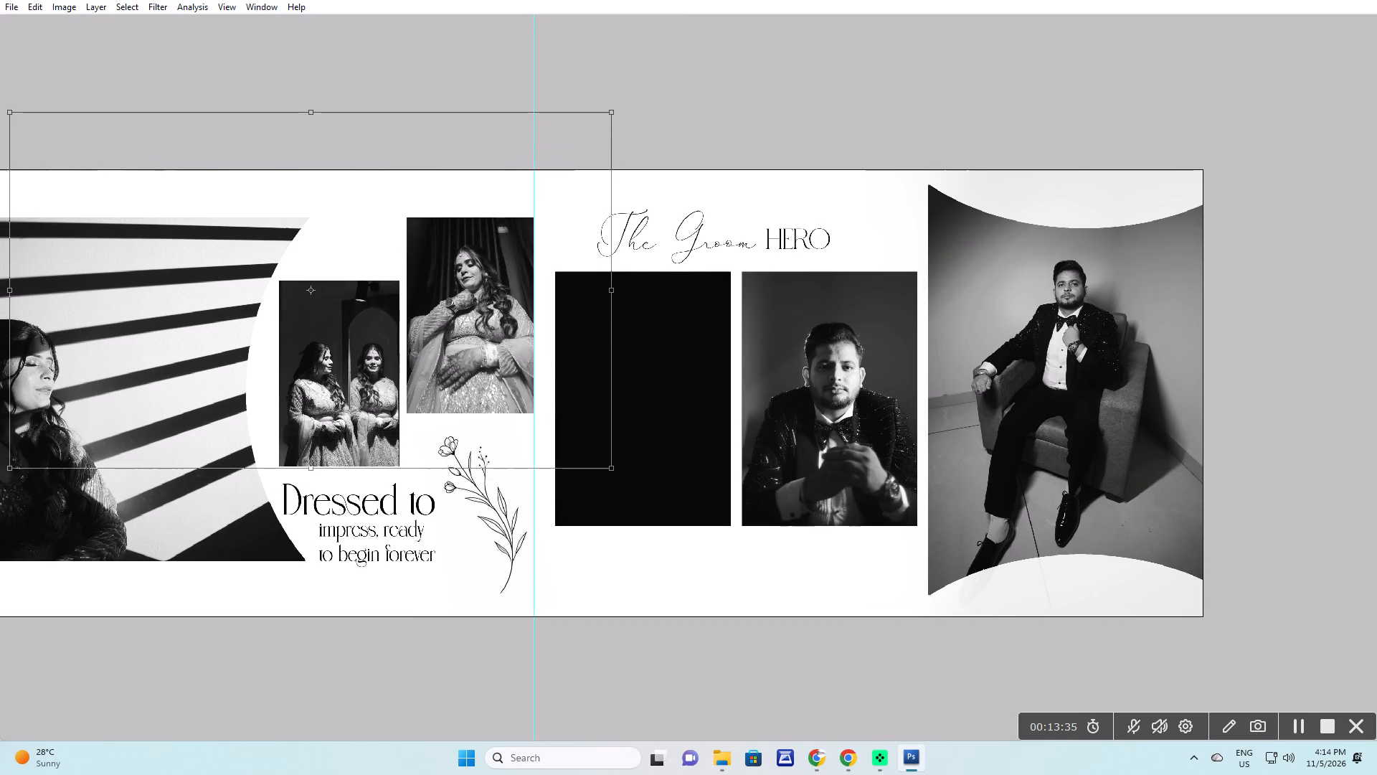
{"action": "left_click_drag", "start_coordinate": [610, 112], "coordinate": [591, 148], "text": "shift"}
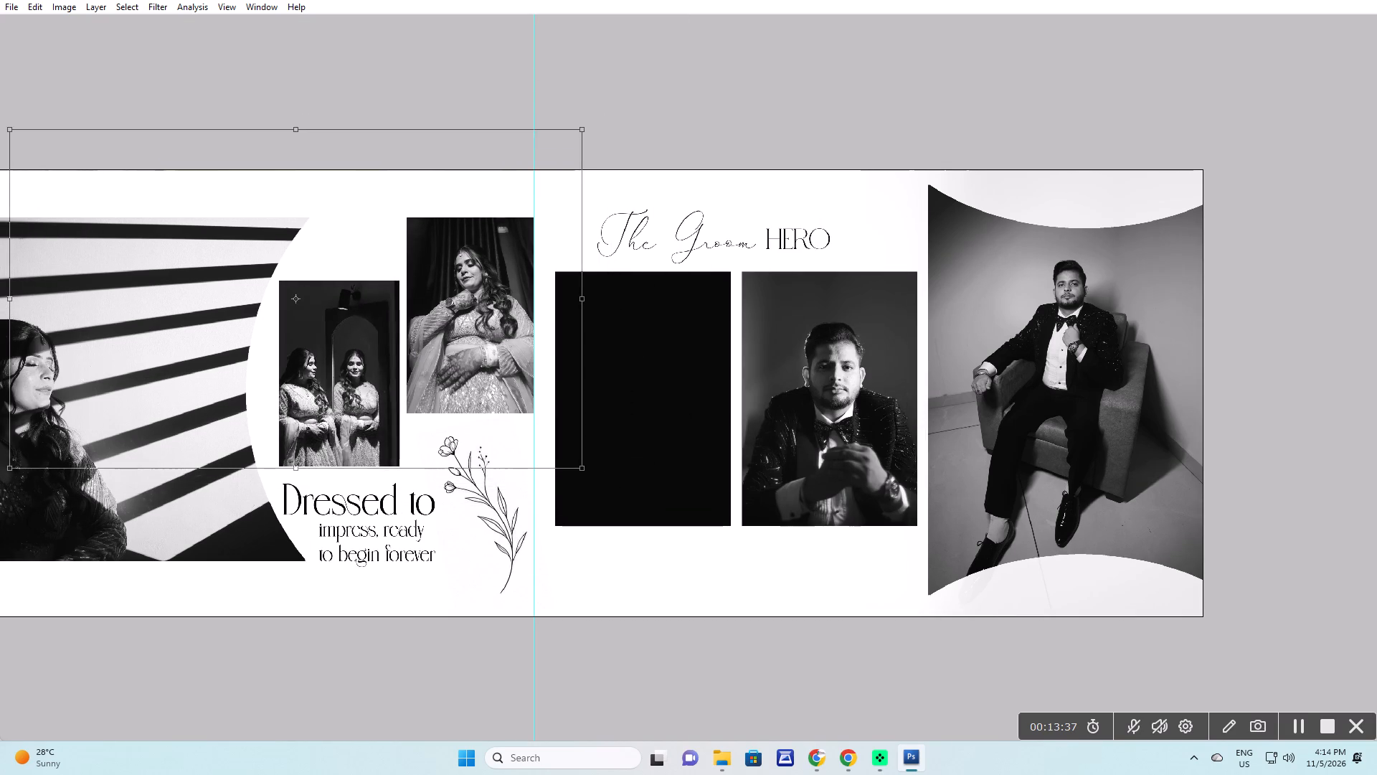
{"action": "left_click_drag", "start_coordinate": [591, 148], "coordinate": [551, 189], "text": "shift"}
{"action": "left_click_drag", "start_coordinate": [457, 243], "coordinate": [493, 245]}
{"action": "key", "text": "Return"}
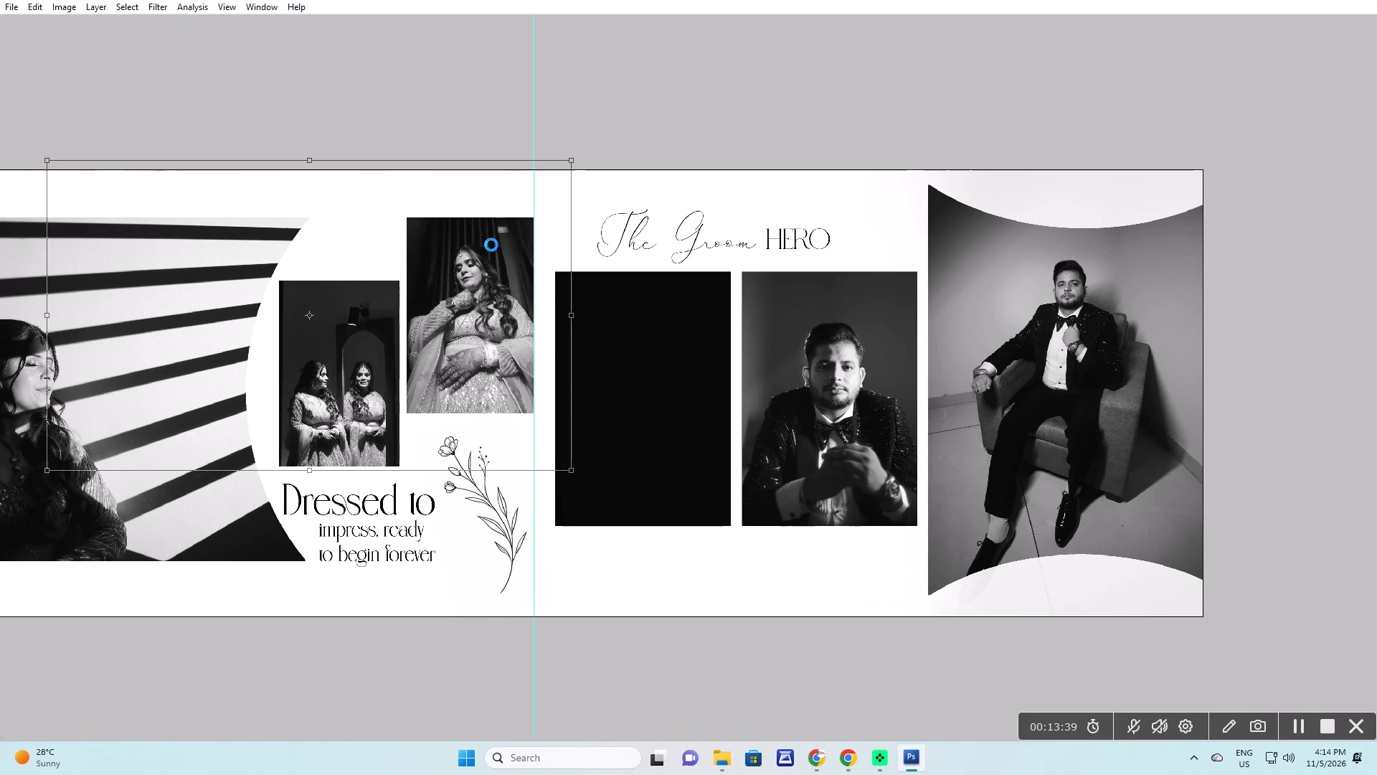
Open the groom photo 364A9895_result.jpg from the ring ceremony folder and rotate it 90° counterclockwise to stand upright.
{"action": "key", "text": "alt+Tab"}
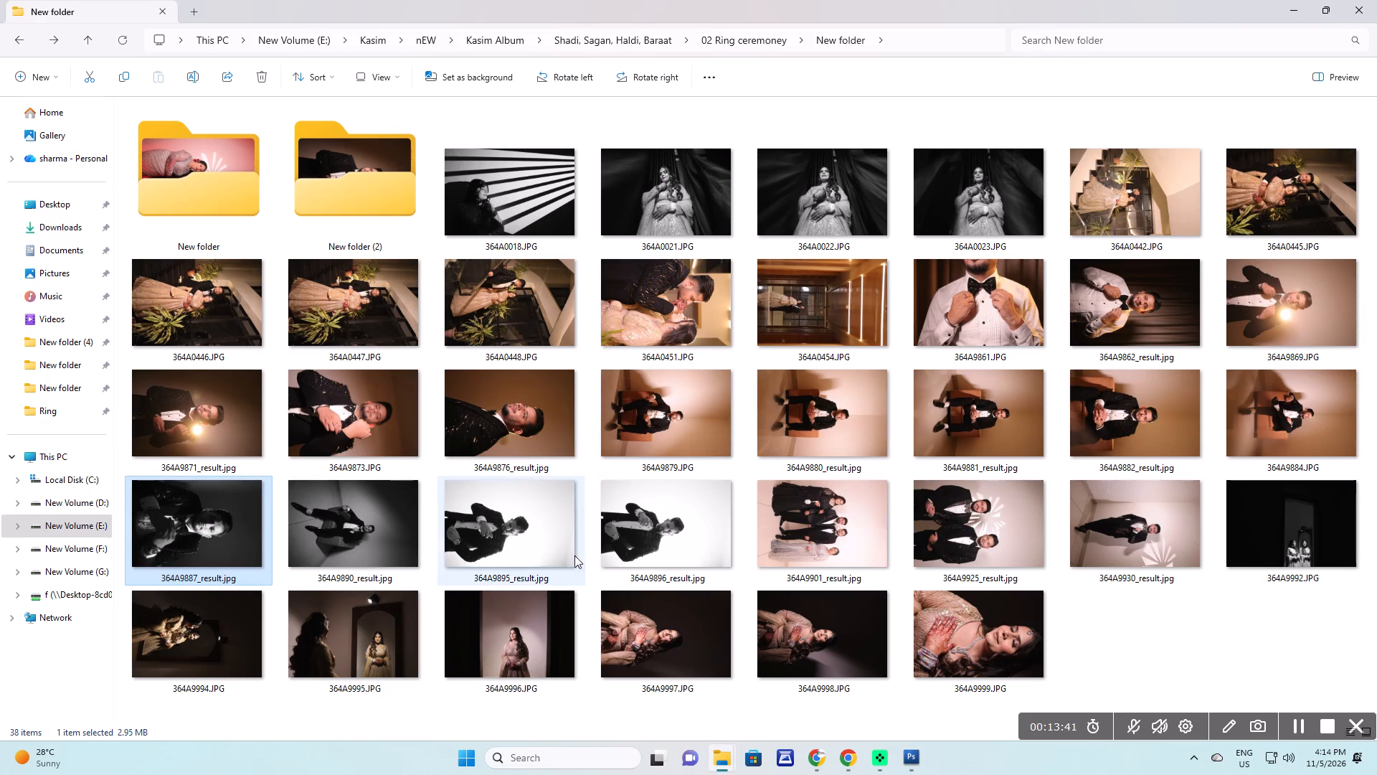
{"action": "left_click_drag", "start_coordinate": [501, 545], "coordinate": [660, 429]}
{"action": "key", "text": "alt+Tab"}
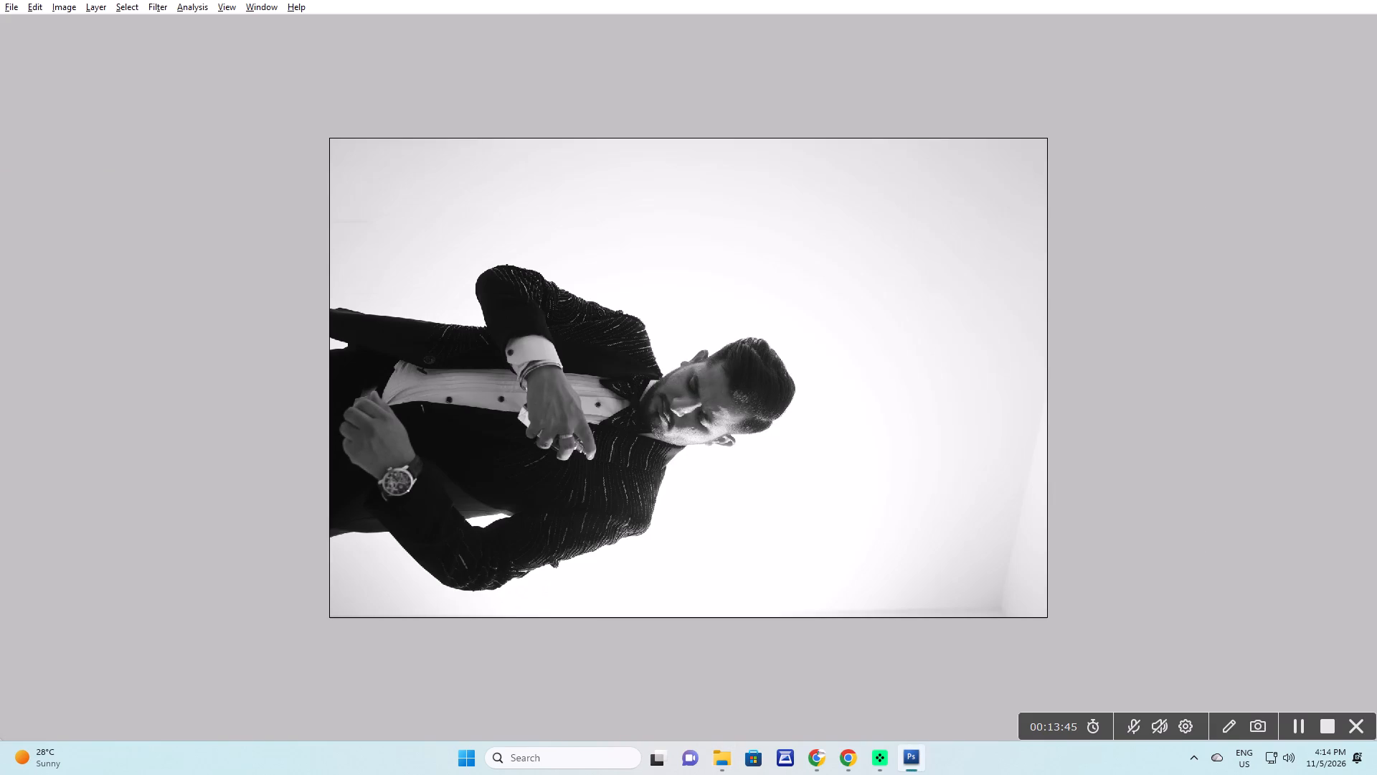
{"action": "key", "text": "alt+i"}
{"action": "key", "text": "alt+e"}
{"action": "key", "text": "Down"}
{"action": "key", "text": "Down"}
{"action": "key", "text": "Return"}
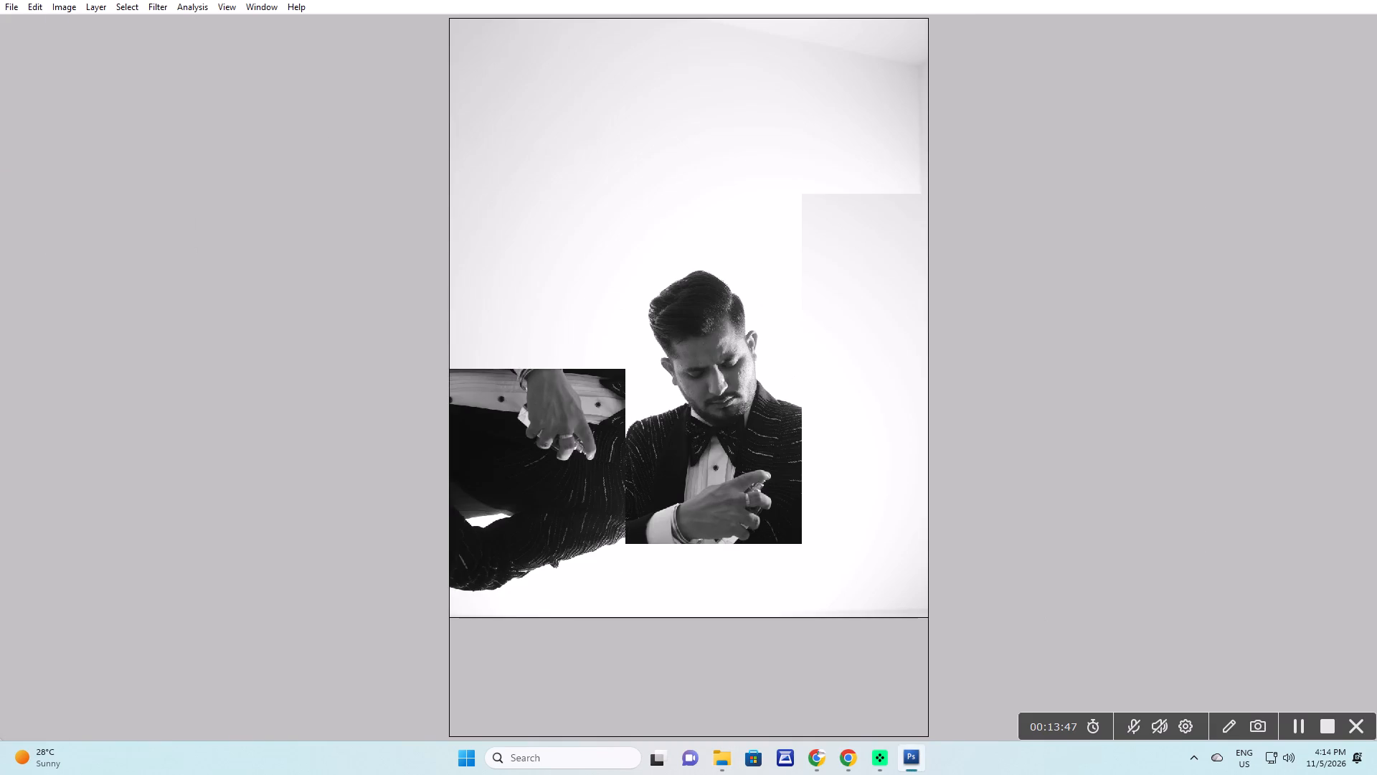
Brighten the groom photo, adjusting his face and the side of his jacket separately with lasso selections.
{"action": "key", "text": "l"}
{"action": "key", "text": "k"}
{"action": "key", "text": "F3"}
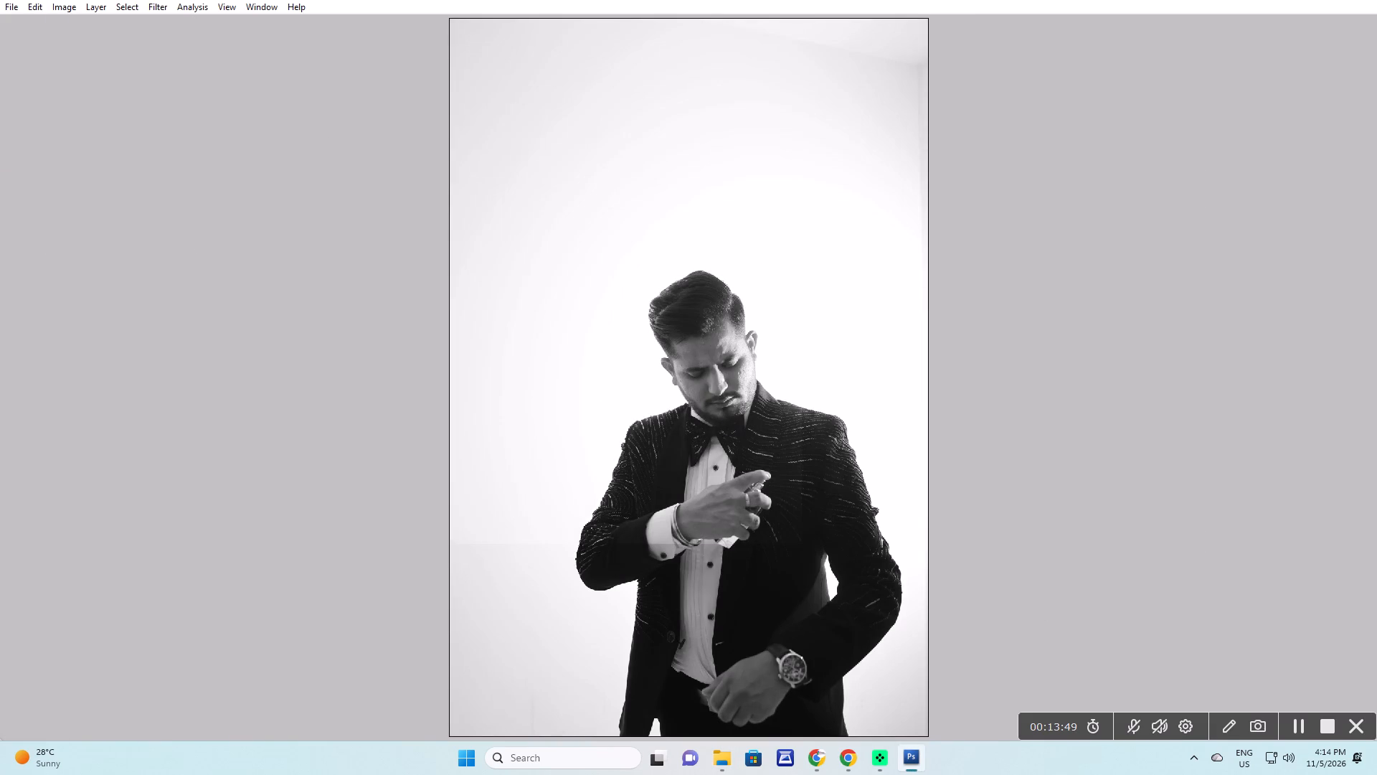
{"action": "key", "text": "k"}
{"action": "key", "text": "l"}
{"action": "left_click_drag", "start_coordinate": [725, 331], "coordinate": [679, 301]}
{"action": "key", "text": "F3"}
{"action": "key", "text": "shift+F3"}
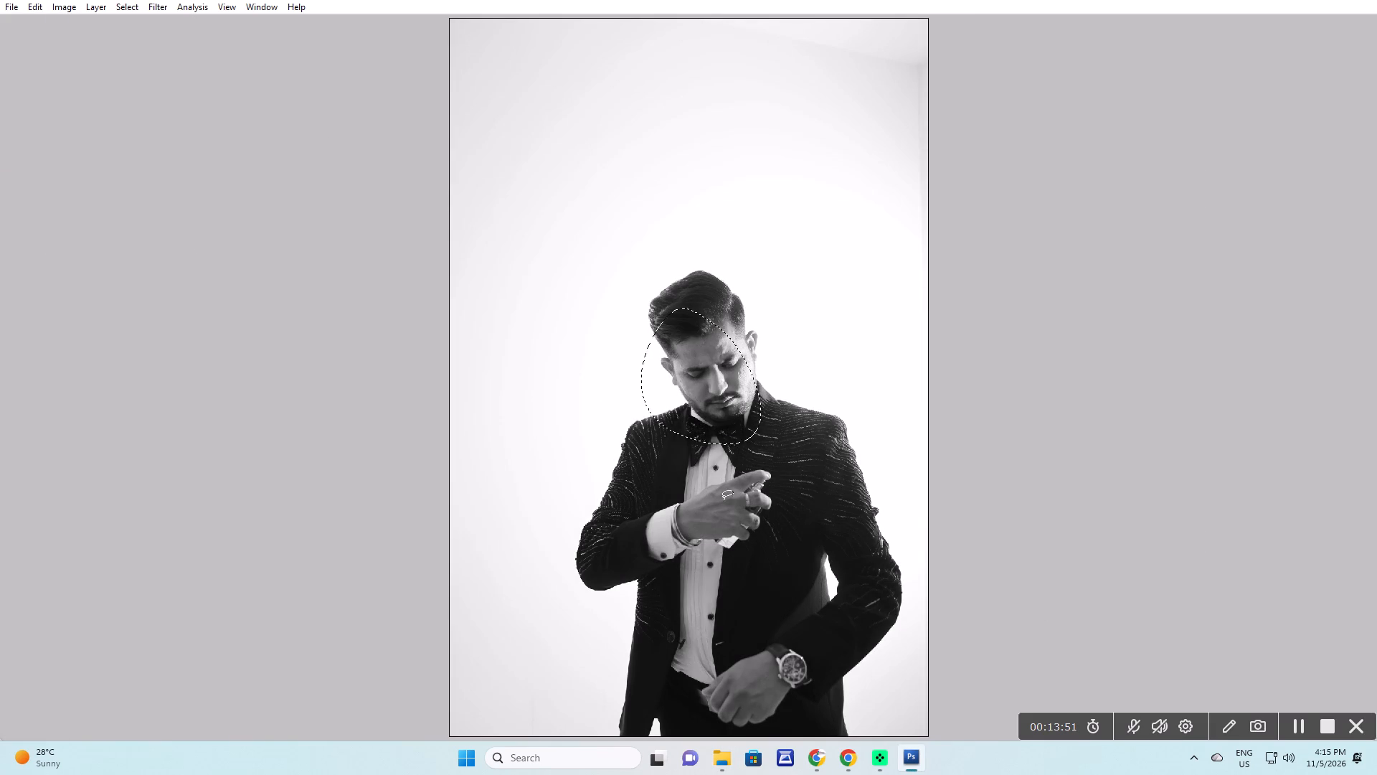
{"action": "key", "text": "ctrl+d"}
{"action": "left_click_drag", "start_coordinate": [634, 457], "coordinate": [360, 643]}
{"action": "key", "text": "F3"}
{"action": "key", "text": "ctrl+d"}
Copy the whole retouched groom photo and close 364A9895_result.jpg without saving.
{"action": "key", "text": "ctrl+a"}
{"action": "key", "text": "ctrl+c"}
{"action": "key", "text": "ctrl+w"}
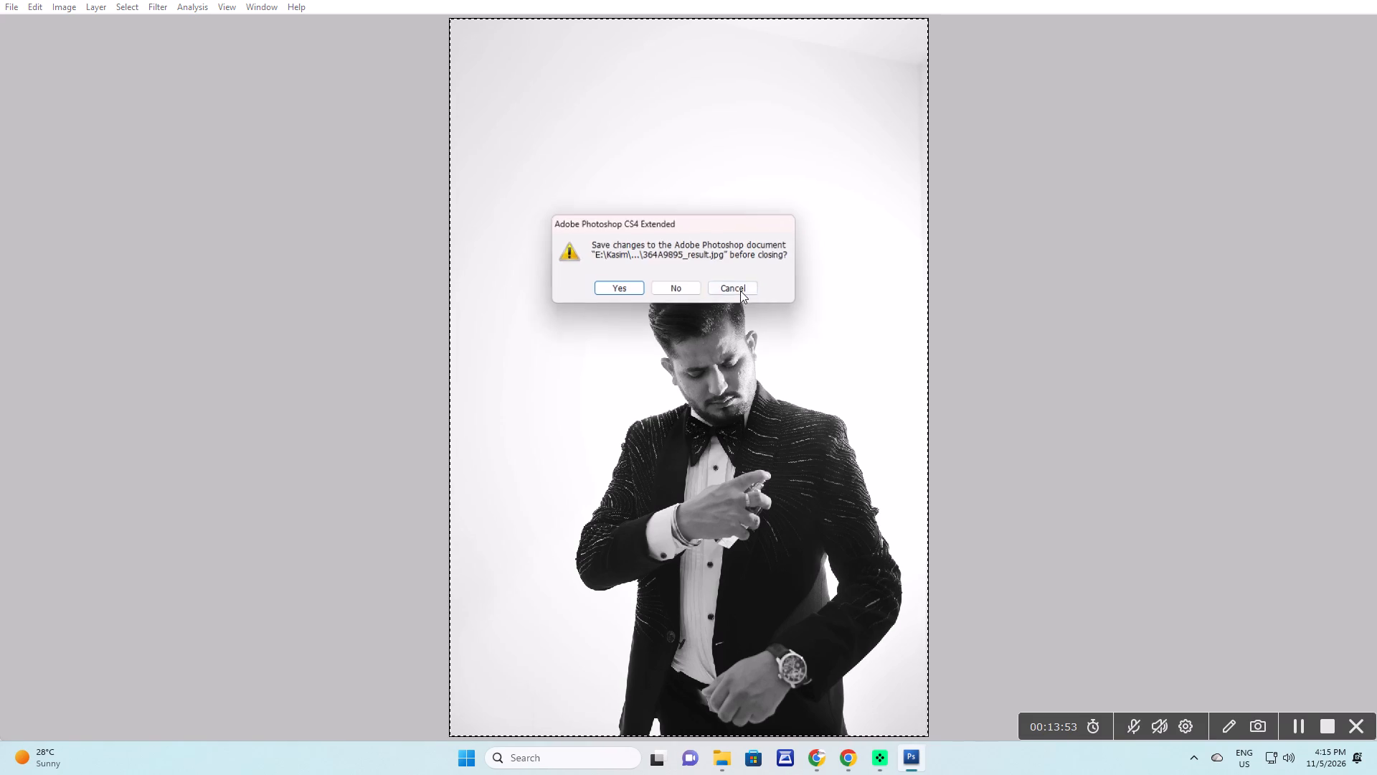
{"action": "left_click", "coordinate": [683, 286]}
Paste the groom photo clipped to the empty black frame under "The Groom HERO".
{"action": "key", "text": "v"}
{"action": "right_click_drag", "start_coordinate": [672, 311], "coordinate": [681, 317]}
{"action": "left_click", "coordinate": [691, 329]}
{"action": "key", "text": "ctrl+v"}
{"action": "key", "text": "ctrl+g"}
{"action": "key", "text": "ctrl+t"}
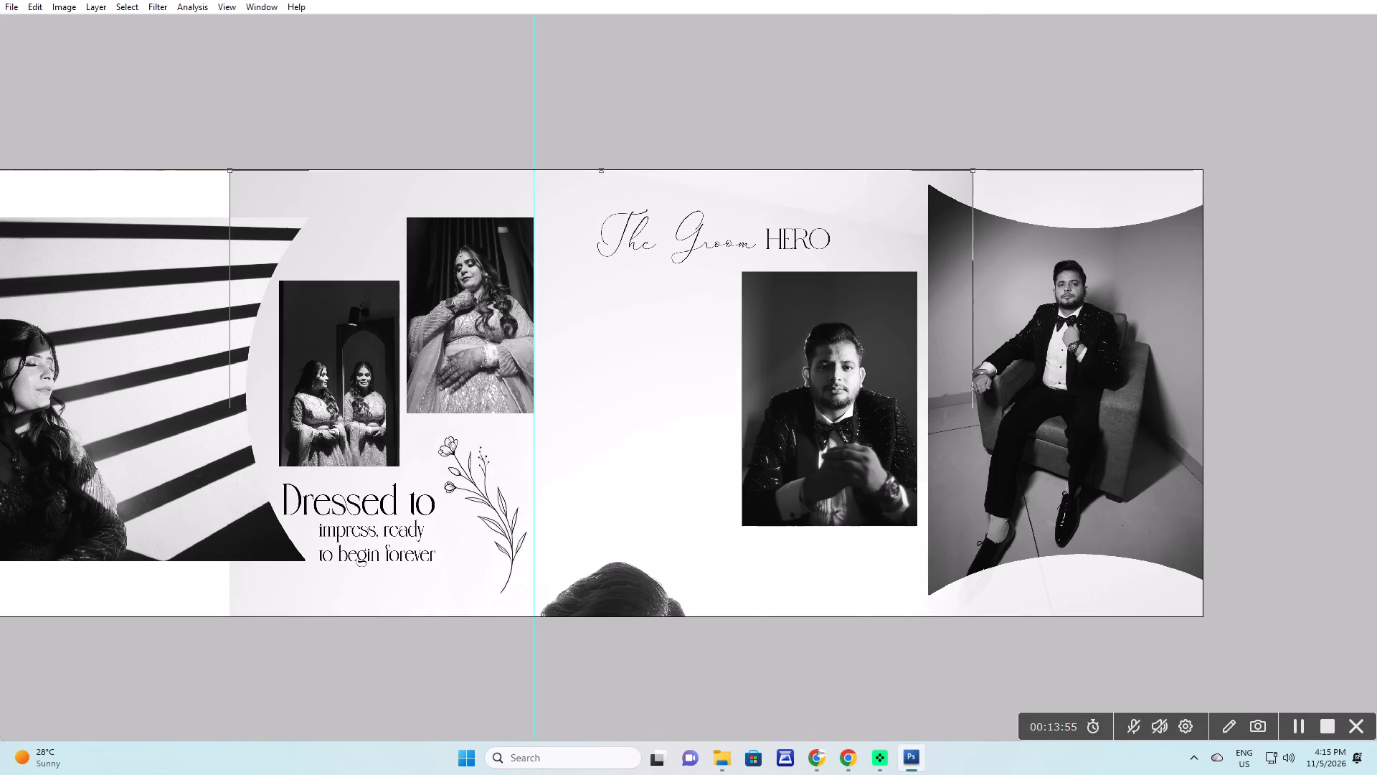
{"action": "left_click_drag", "start_coordinate": [748, 515], "coordinate": [752, 294]}
{"action": "key", "text": "Return"}
{"action": "key", "text": "ctrl+g"}
Scale down and nudge the photo so the groom fits in the frame from his head to his watch.
{"action": "key", "text": "ctrl+t"}
{"action": "left_click_drag", "start_coordinate": [806, 249], "coordinate": [750, 445]}
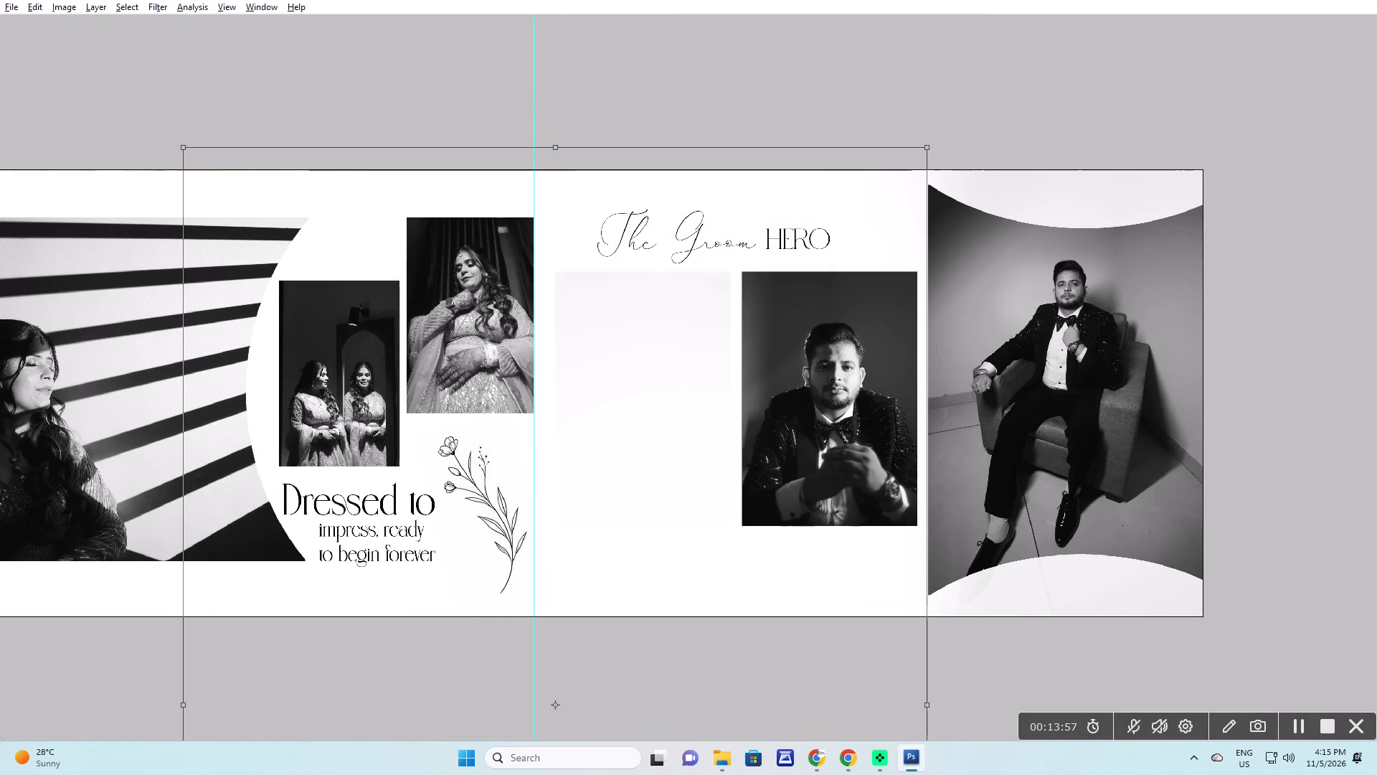
{"action": "left_click_drag", "start_coordinate": [926, 144], "coordinate": [660, 494], "text": "alt+shift"}
{"action": "left_click_drag", "start_coordinate": [617, 572], "coordinate": [720, 217]}
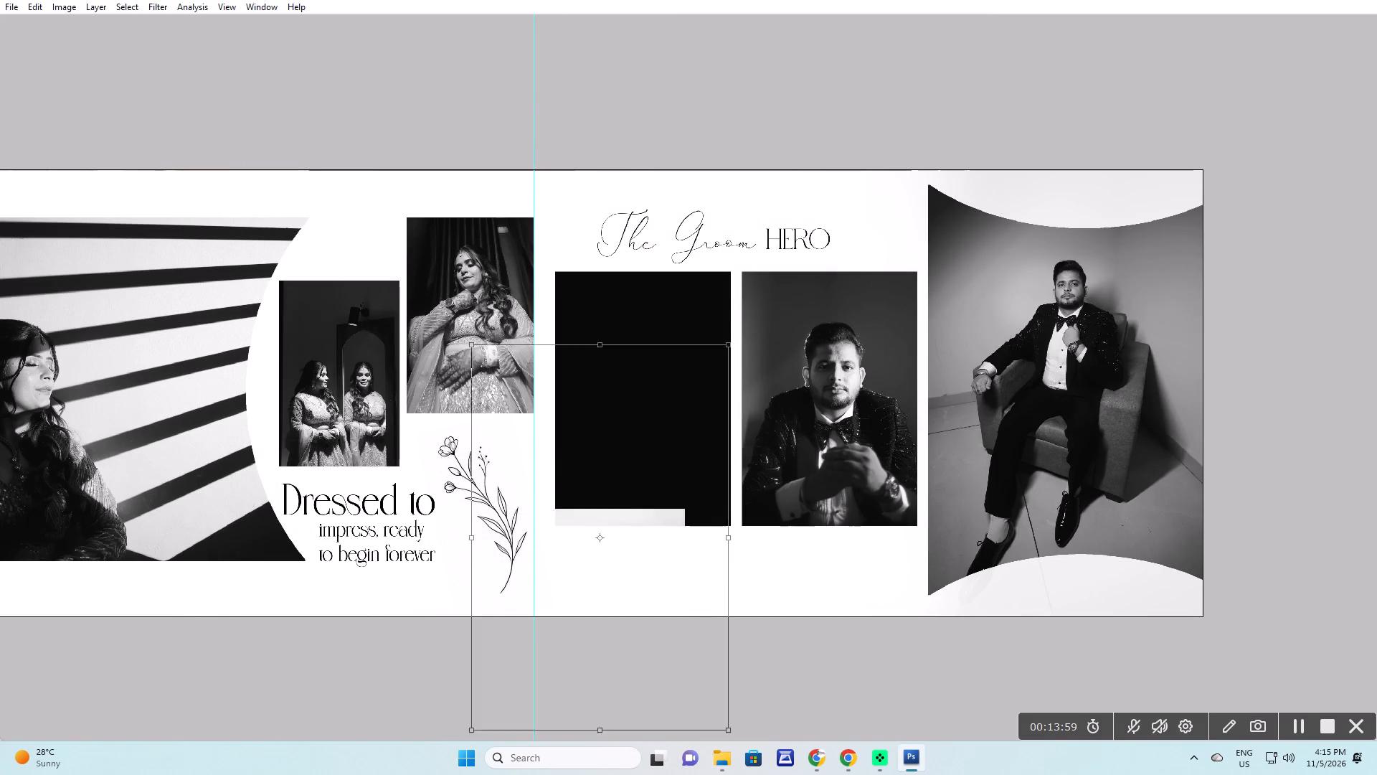
{"action": "left_click_drag", "start_coordinate": [720, 217], "coordinate": [678, 228]}
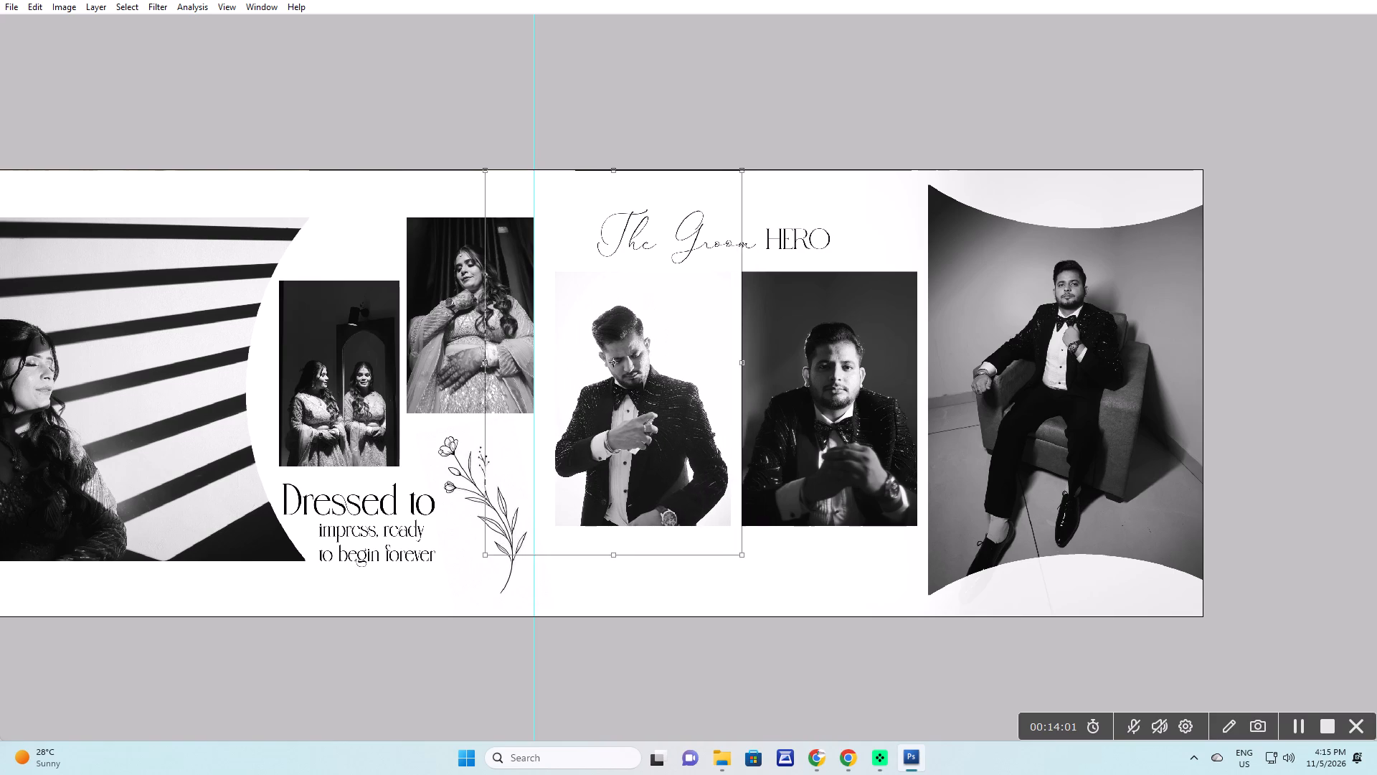
{"action": "left_click_drag", "start_coordinate": [678, 228], "coordinate": [681, 228]}
{"action": "left_click_drag", "start_coordinate": [744, 165], "coordinate": [741, 174], "text": "alt+shift"}
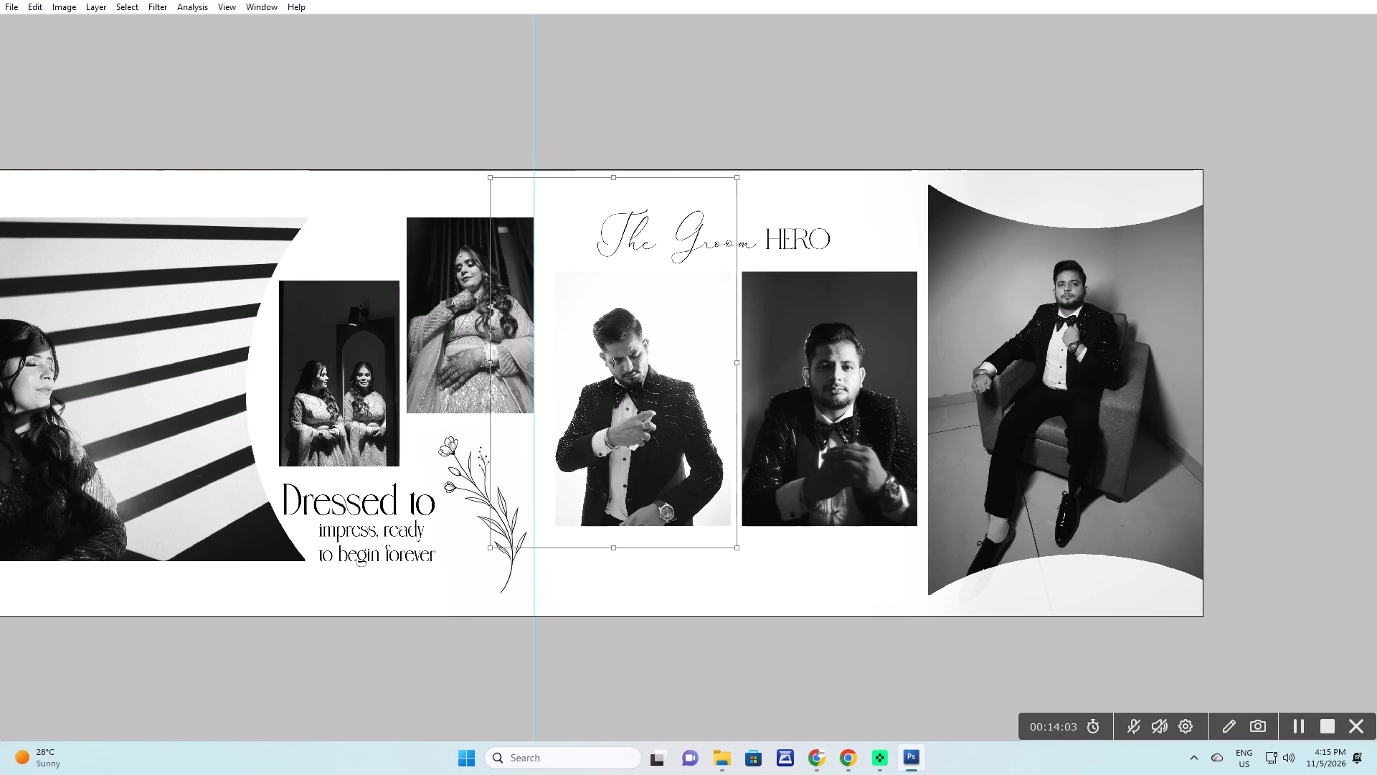
{"action": "key", "text": "Return"}
{"action": "key", "text": "Right"}
{"action": "key", "text": "Right"}
Duplicate the framed groom photo and darken the copy to solid black with Hue/Saturation.
{"action": "key", "text": "alt+Right"}
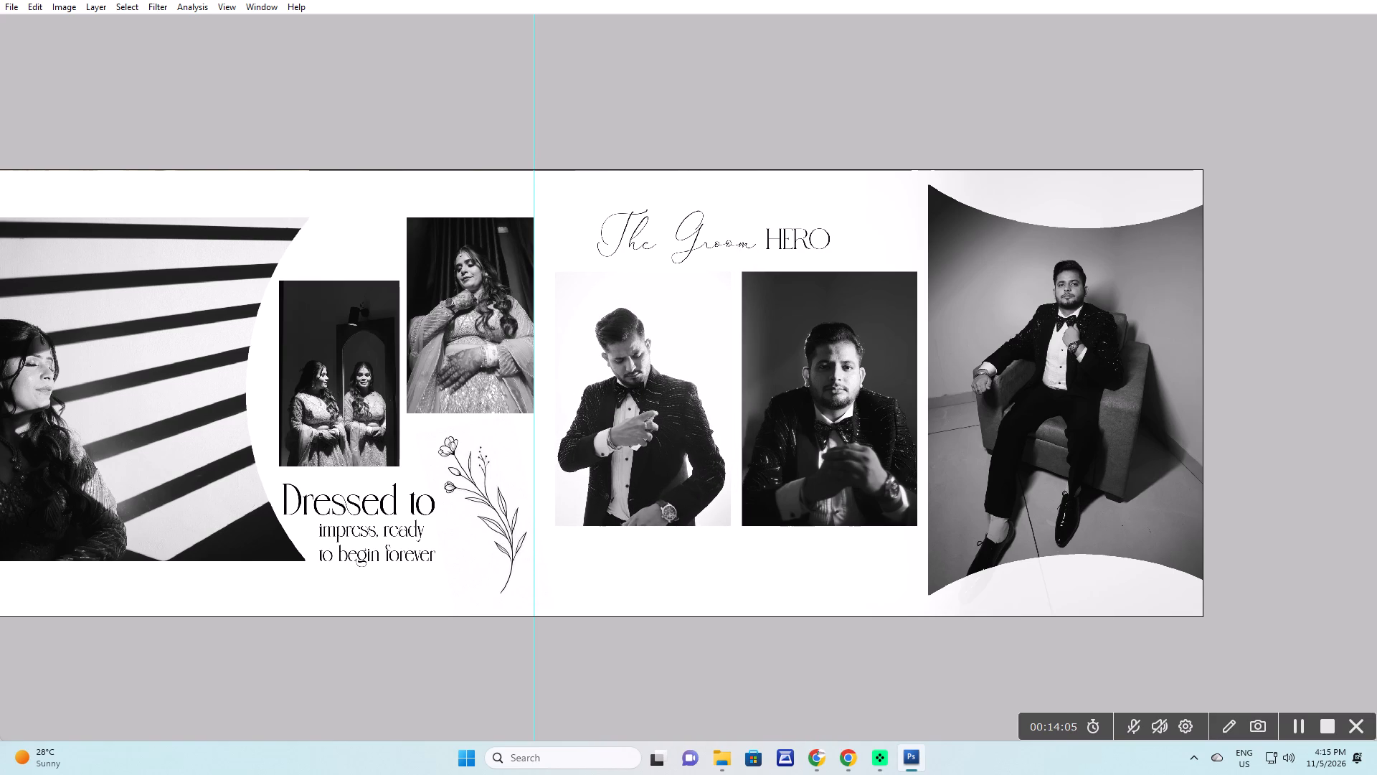
{"action": "key", "text": "ctrl+u"}
{"action": "left_click_drag", "start_coordinate": [628, 327], "coordinate": [224, 279]}
{"action": "key", "text": "Return"}
Erase the centre of the black copy with a large soft eraser, leaving a dark vignette around the groom.
{"action": "key", "text": "e"}
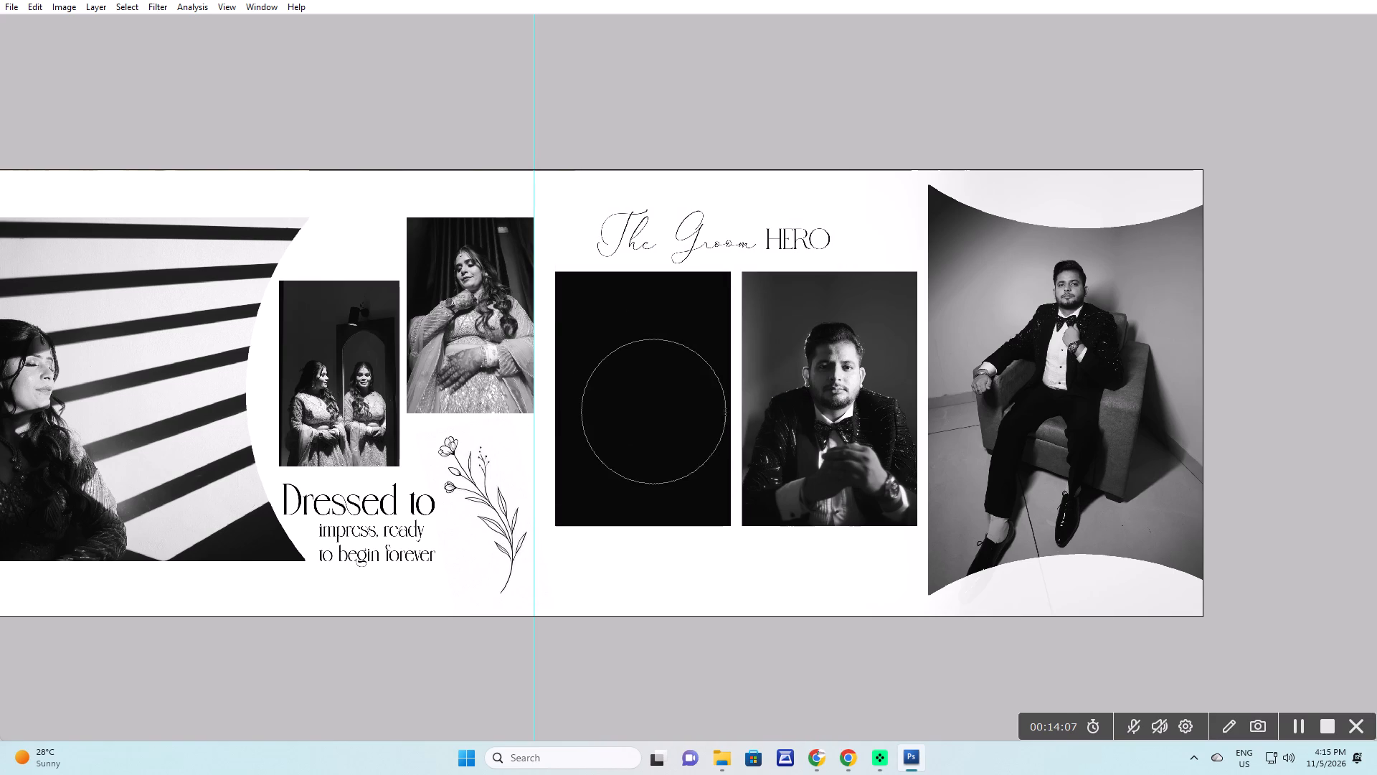
{"action": "left_click", "coordinate": [633, 395]}
{"action": "key", "text": "bracketright"}
{"action": "key", "text": "bracketright"}
{"action": "left_click", "coordinate": [638, 370]}
{"action": "left_click_drag", "start_coordinate": [637, 372], "coordinate": [639, 421]}
{"action": "left_click", "coordinate": [639, 436]}
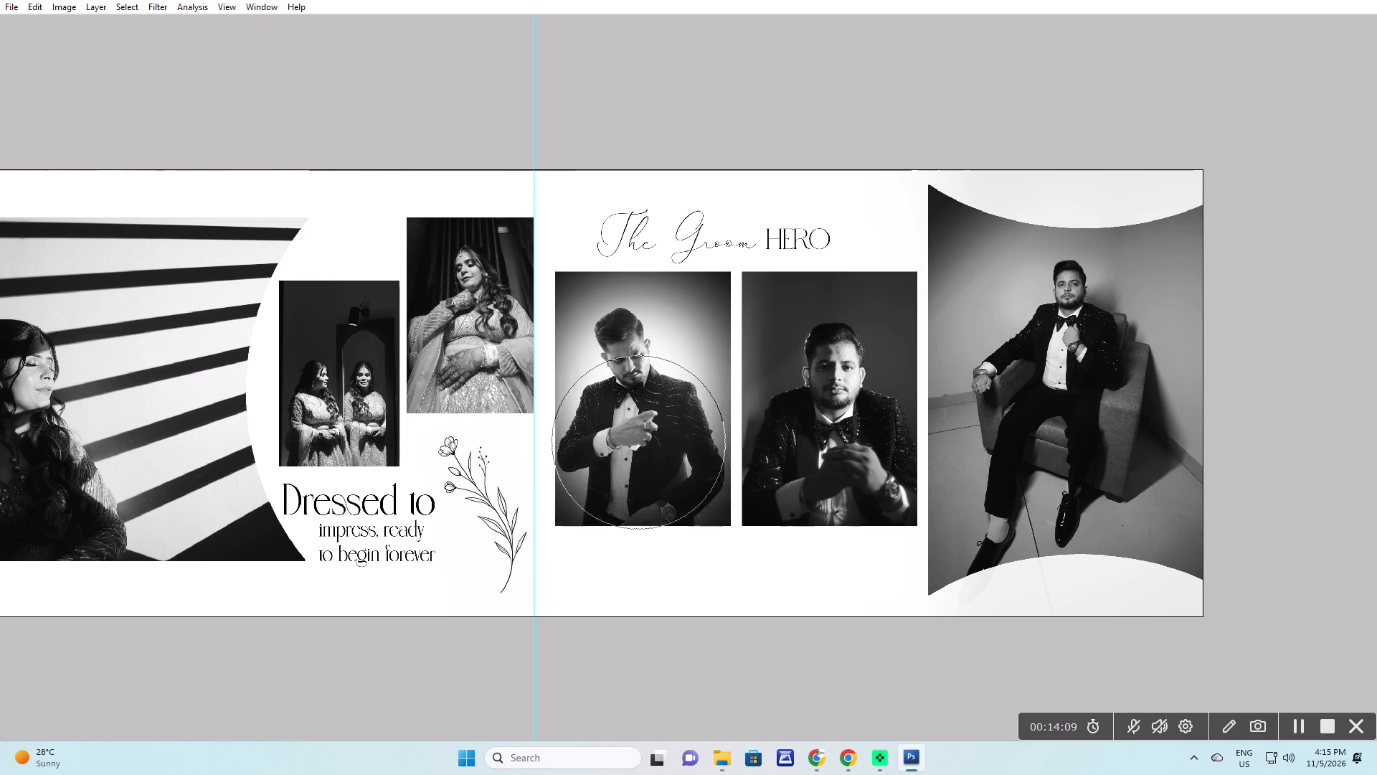
{"action": "left_click", "coordinate": [638, 442]}
{"action": "key", "text": "bracketleft"}
{"action": "left_click", "coordinate": [645, 412]}
{"action": "left_click", "coordinate": [645, 405]}
{"action": "left_click", "coordinate": [643, 396]}
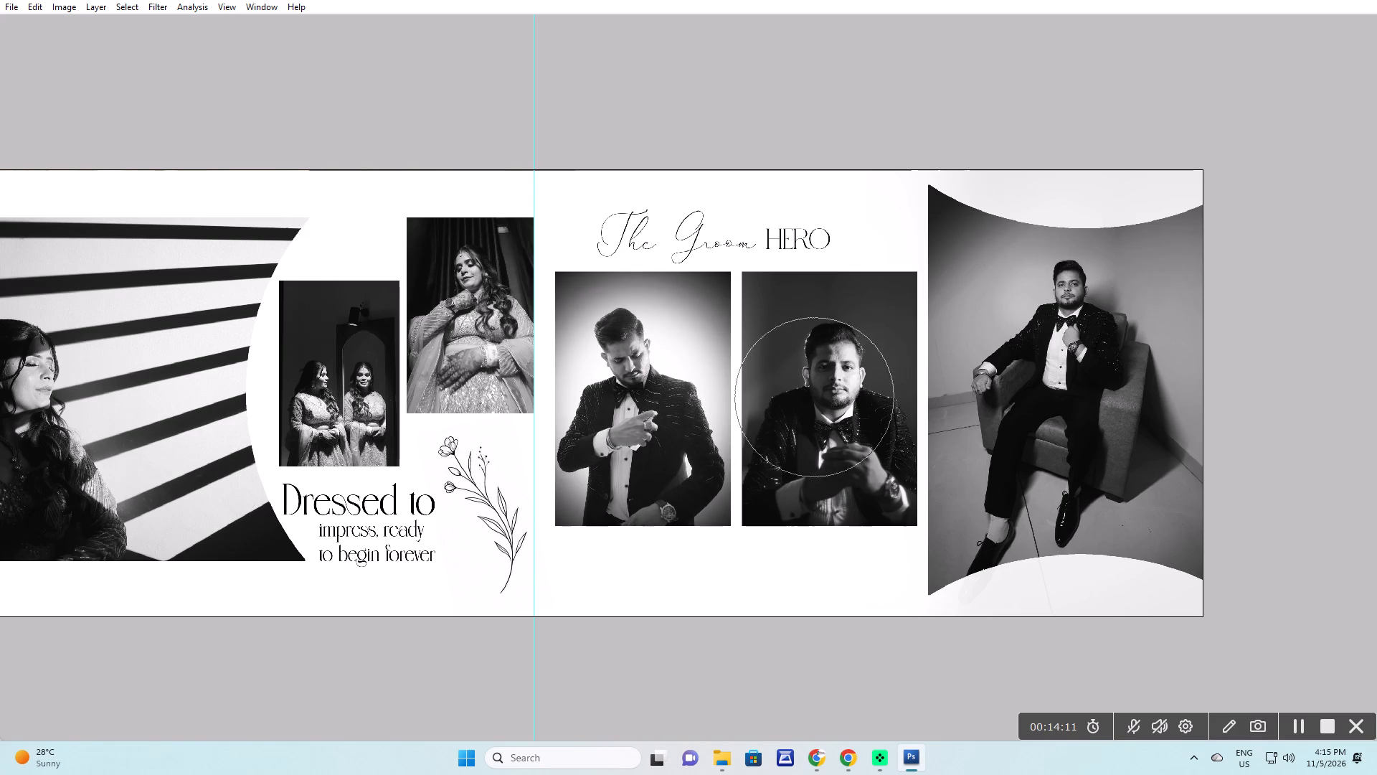
{"action": "left_click", "coordinate": [653, 383]}
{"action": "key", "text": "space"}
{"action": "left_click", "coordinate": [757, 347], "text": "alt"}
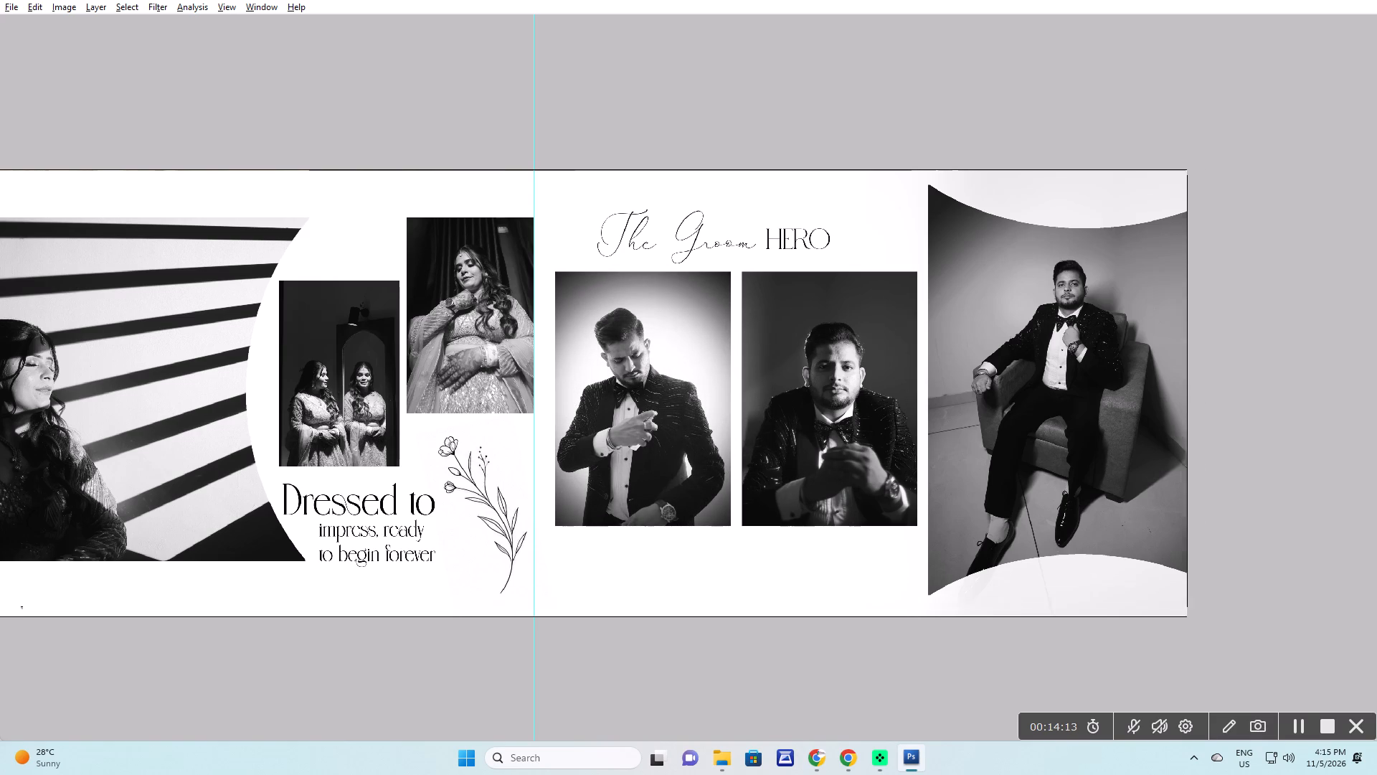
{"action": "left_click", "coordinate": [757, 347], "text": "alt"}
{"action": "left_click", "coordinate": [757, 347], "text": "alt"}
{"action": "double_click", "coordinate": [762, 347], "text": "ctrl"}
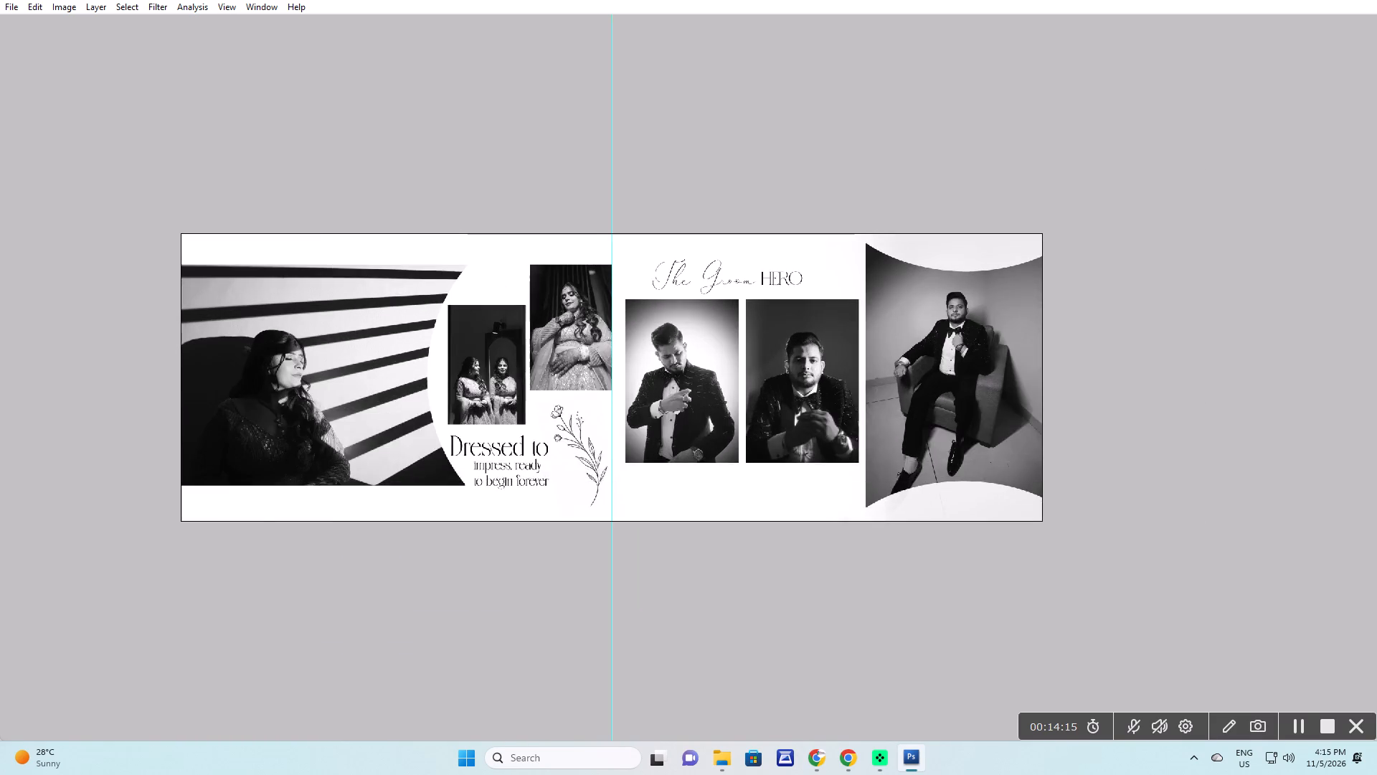
Examine the groom page and the seated groom photo up close.
{"action": "left_click", "coordinate": [1027, 384]}
{"action": "key", "text": "v"}
{"action": "right_click", "coordinate": [1056, 334]}
{"action": "left_click", "coordinate": [1078, 342]}
{"action": "key", "text": "F3"}
{"action": "key", "text": "space"}
{"action": "key", "text": "space"}
{"action": "key", "text": "space"}
{"action": "key", "text": "space"}
{"action": "key", "text": "space"}
{"action": "key", "text": "space"}
{"action": "key", "text": "space"}
{"action": "key", "text": "space"}
{"action": "key", "text": "space"}
{"action": "key", "text": "space"}
{"action": "key", "text": "space"}
{"action": "key", "text": "space"}
{"action": "key", "text": "space"}
{"action": "key", "text": "space"}
{"action": "left_click_drag", "start_coordinate": [773, 458], "coordinate": [990, 440]}
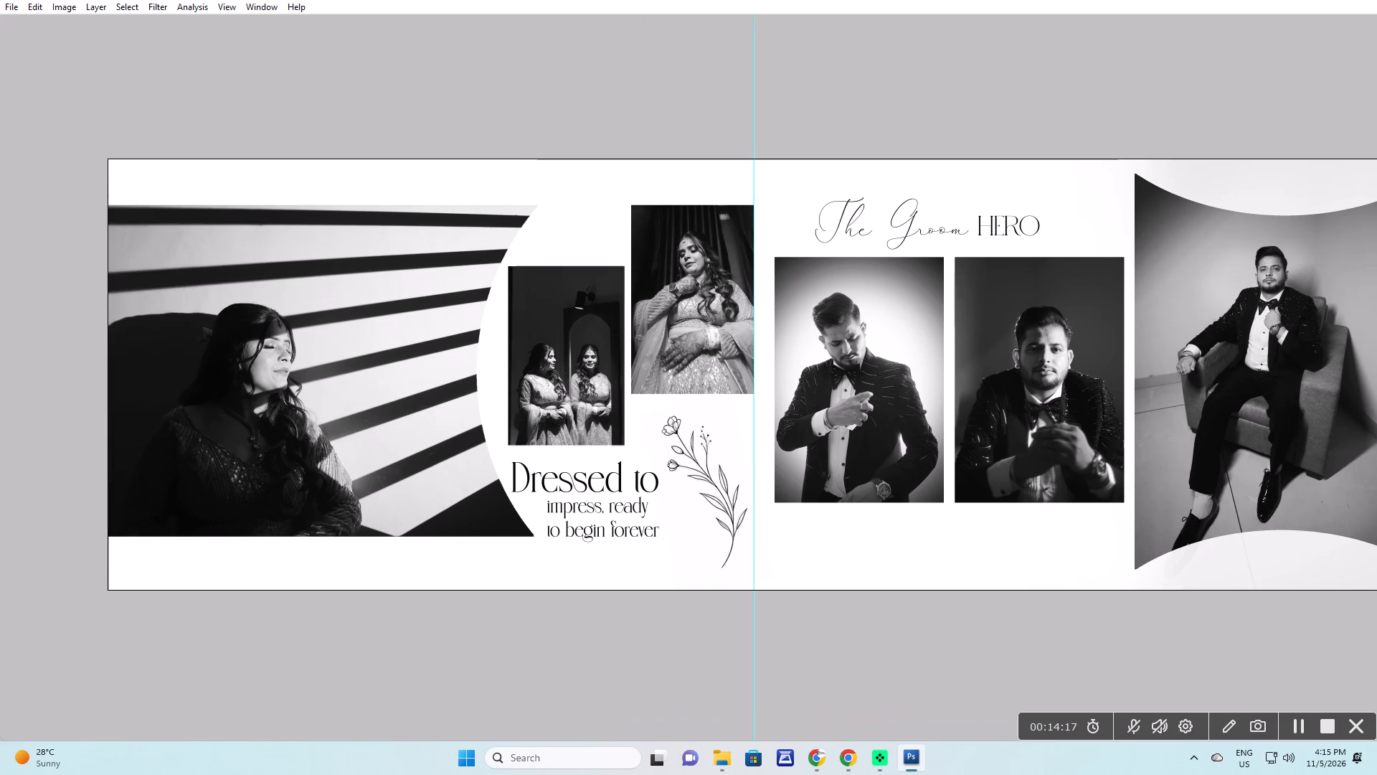
{"action": "left_click_drag", "start_coordinate": [990, 440], "coordinate": [828, 440]}
Adjust the opacity of the pale layer above the seated groom photo.
{"action": "right_click", "coordinate": [1117, 207]}
{"action": "left_click", "coordinate": [1133, 214]}
{"action": "type", "text": "5511"}
{"action": "scroll", "coordinate": [1134, 215], "scroll_direction": "up", "scroll_amount": 1}
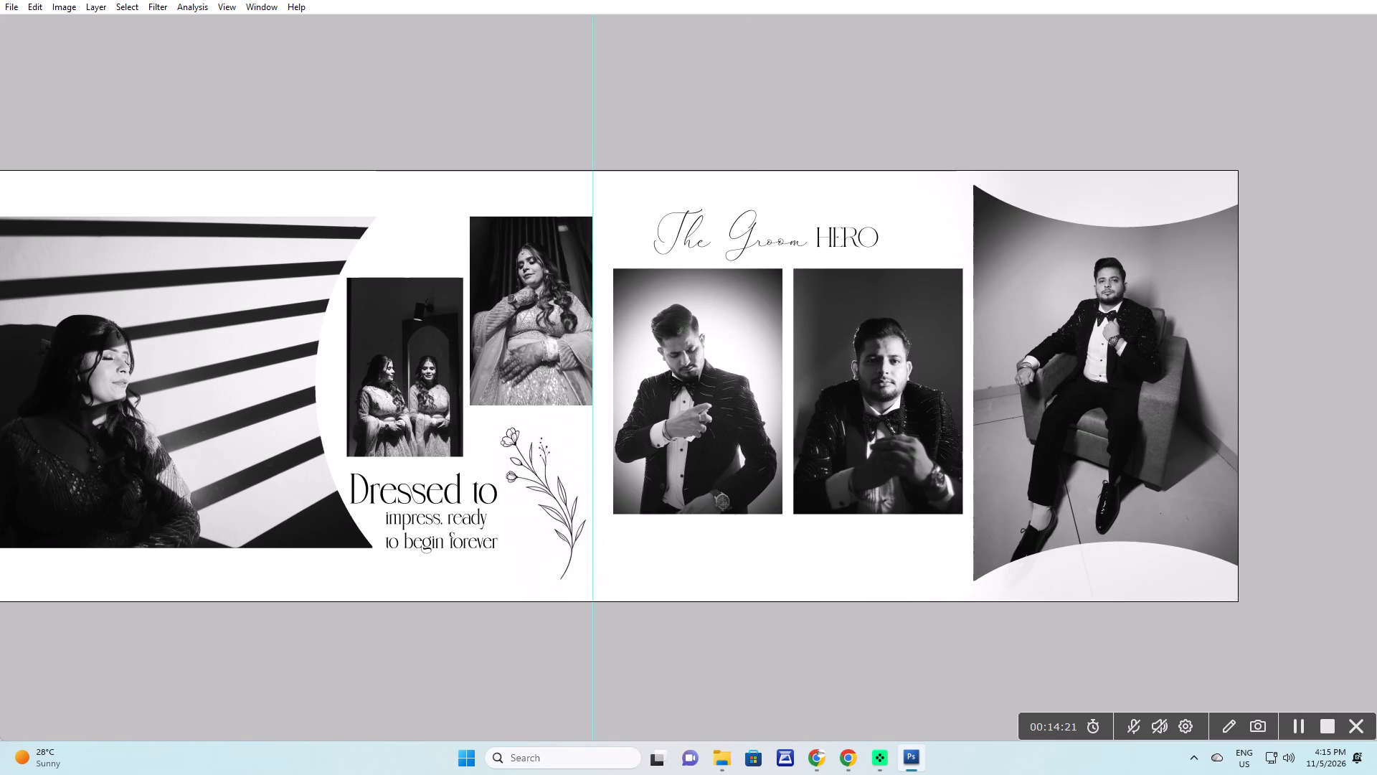
Save a copy of the finished spread as 04 in PSD format in the Ring folder on drive E:.
{"action": "key", "text": "space"}
{"action": "left_click", "coordinate": [508, 311], "text": "alt"}
{"action": "key", "text": "ctrl+space"}
{"action": "left_click_drag", "start_coordinate": [359, 360], "coordinate": [495, 356]}
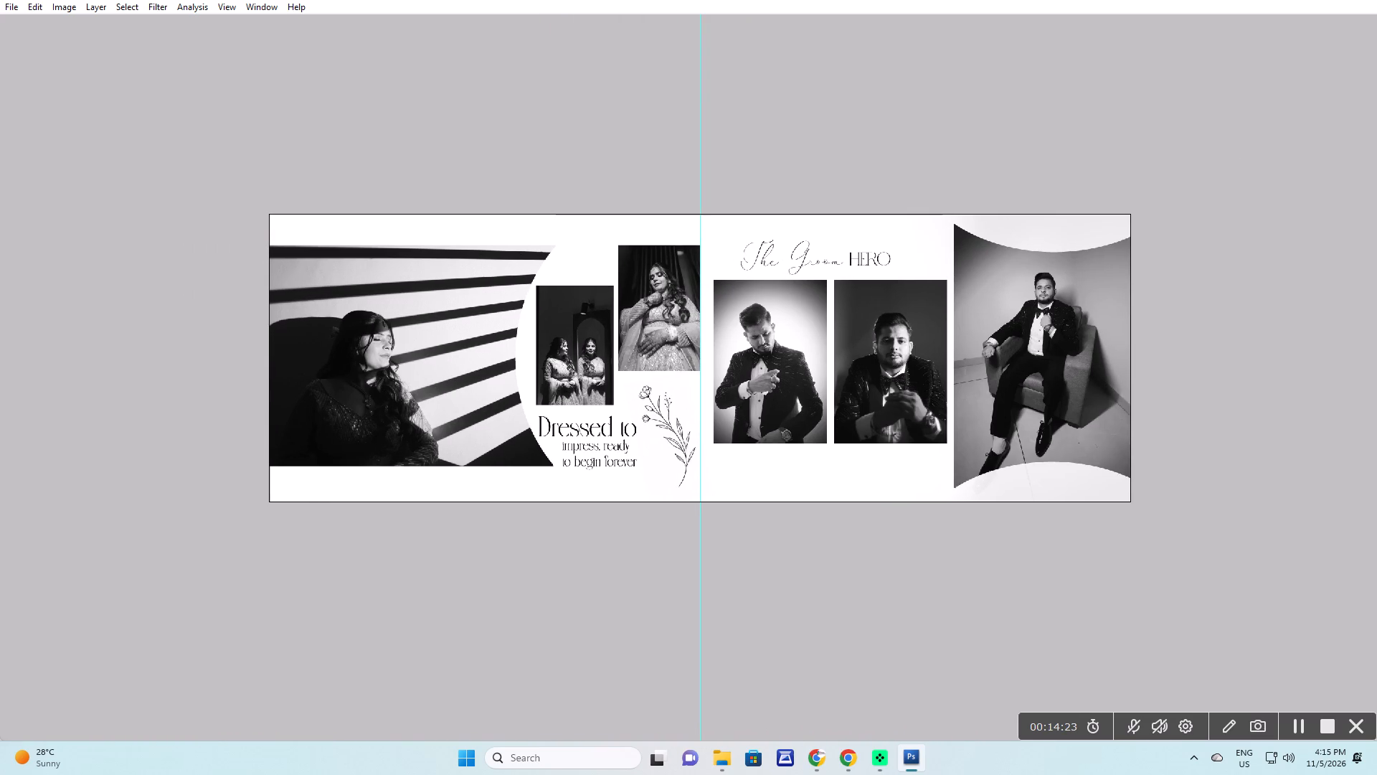
{"action": "key", "text": "ctrl+plus"}
{"action": "key", "text": "space"}
{"action": "left_click", "coordinate": [651, 335], "text": "alt"}
{"action": "key", "text": "ctrl+alt+s"}
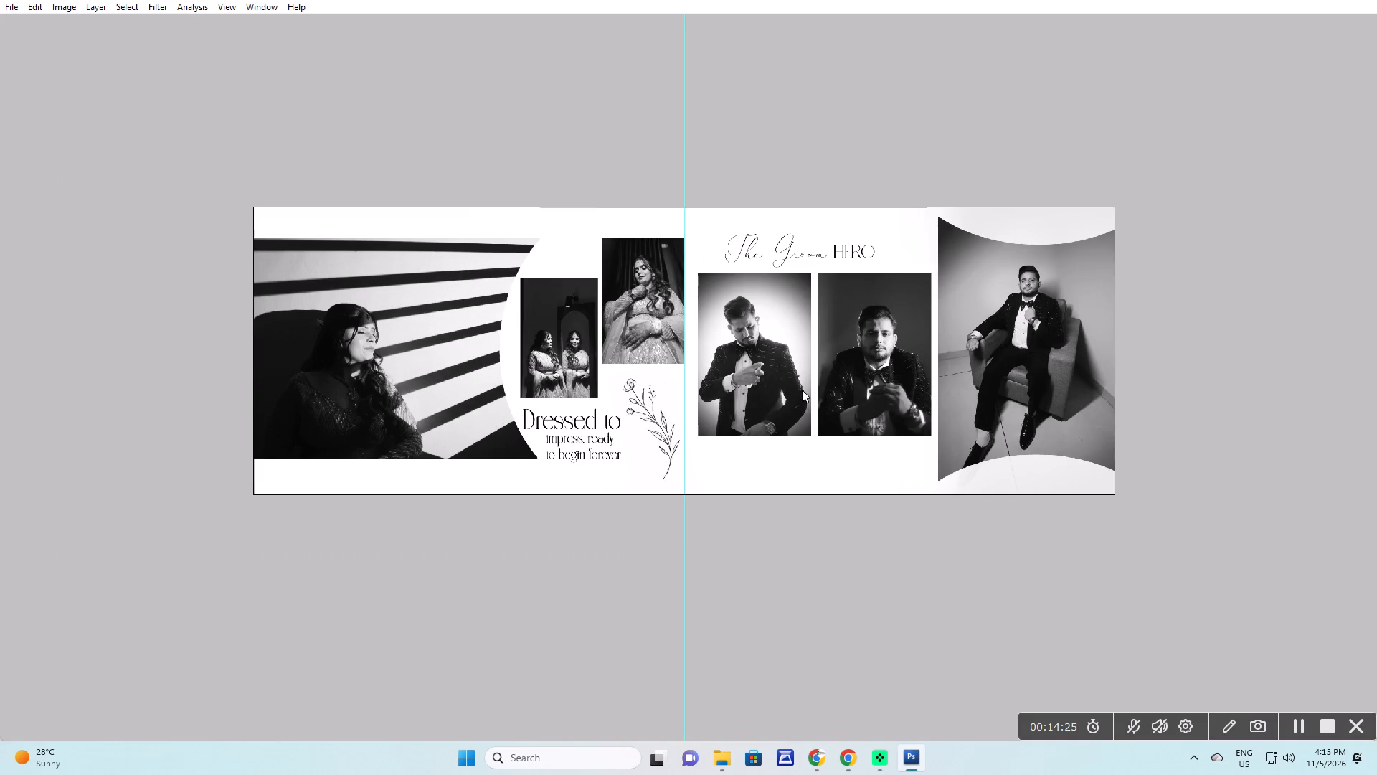
{"action": "left_click", "coordinate": [512, 286]}
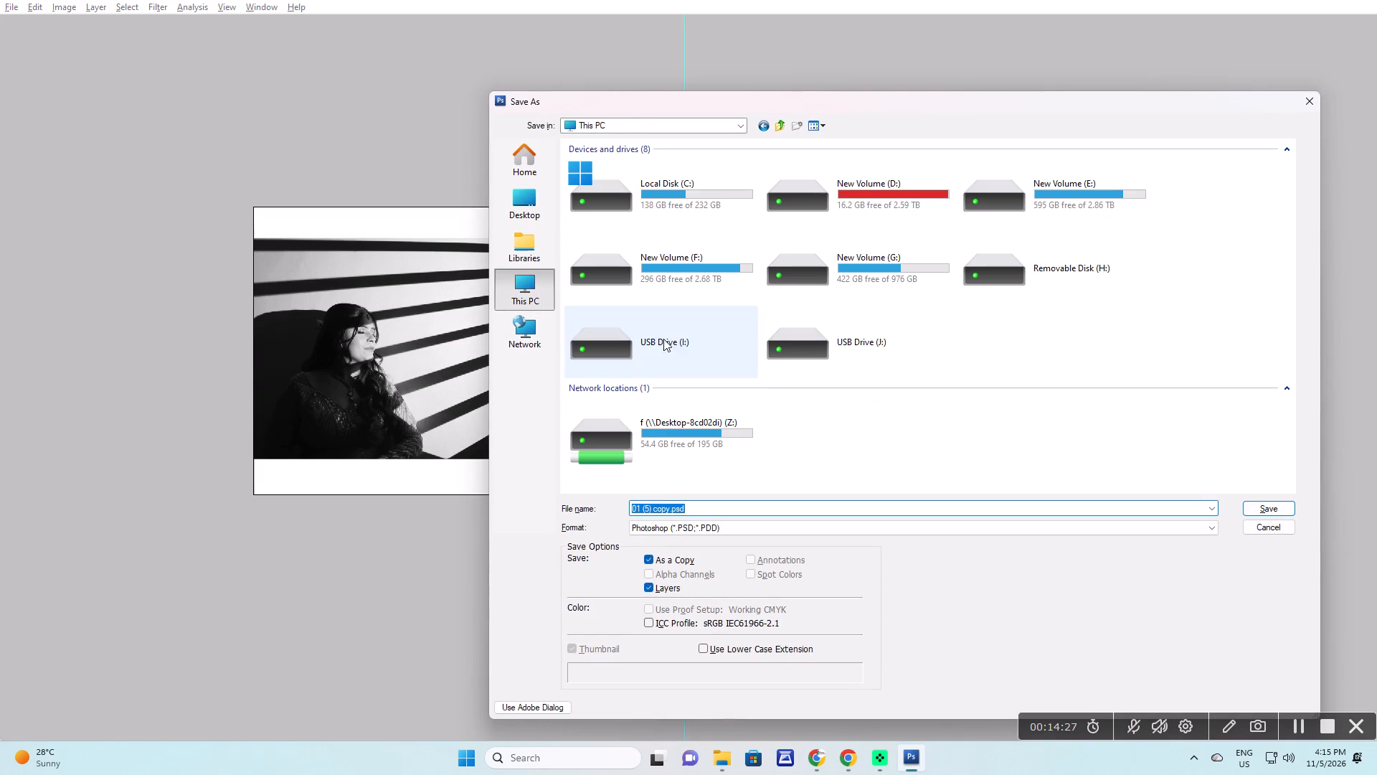
{"action": "double_click", "coordinate": [1069, 208]}
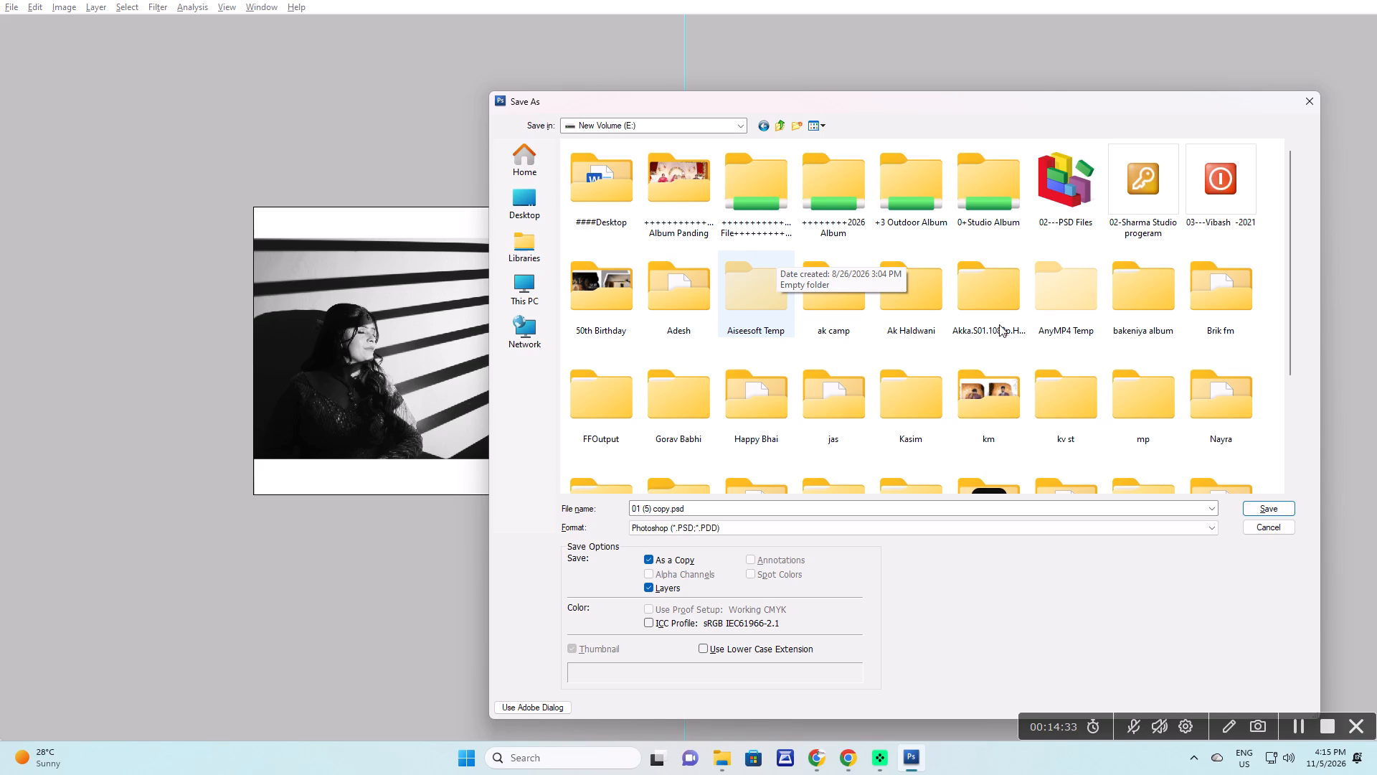
{"action": "left_click", "coordinate": [549, 293]}
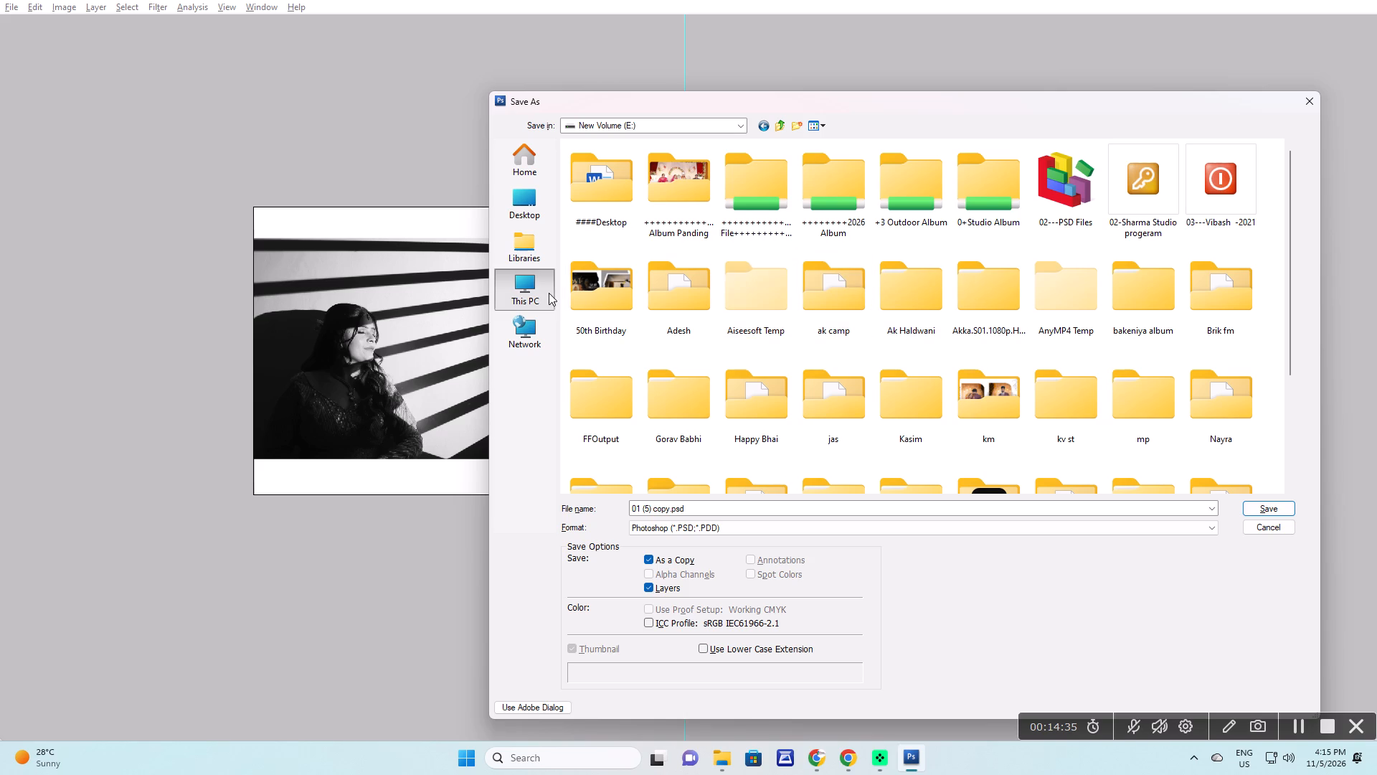
{"action": "double_click", "coordinate": [1071, 202]}
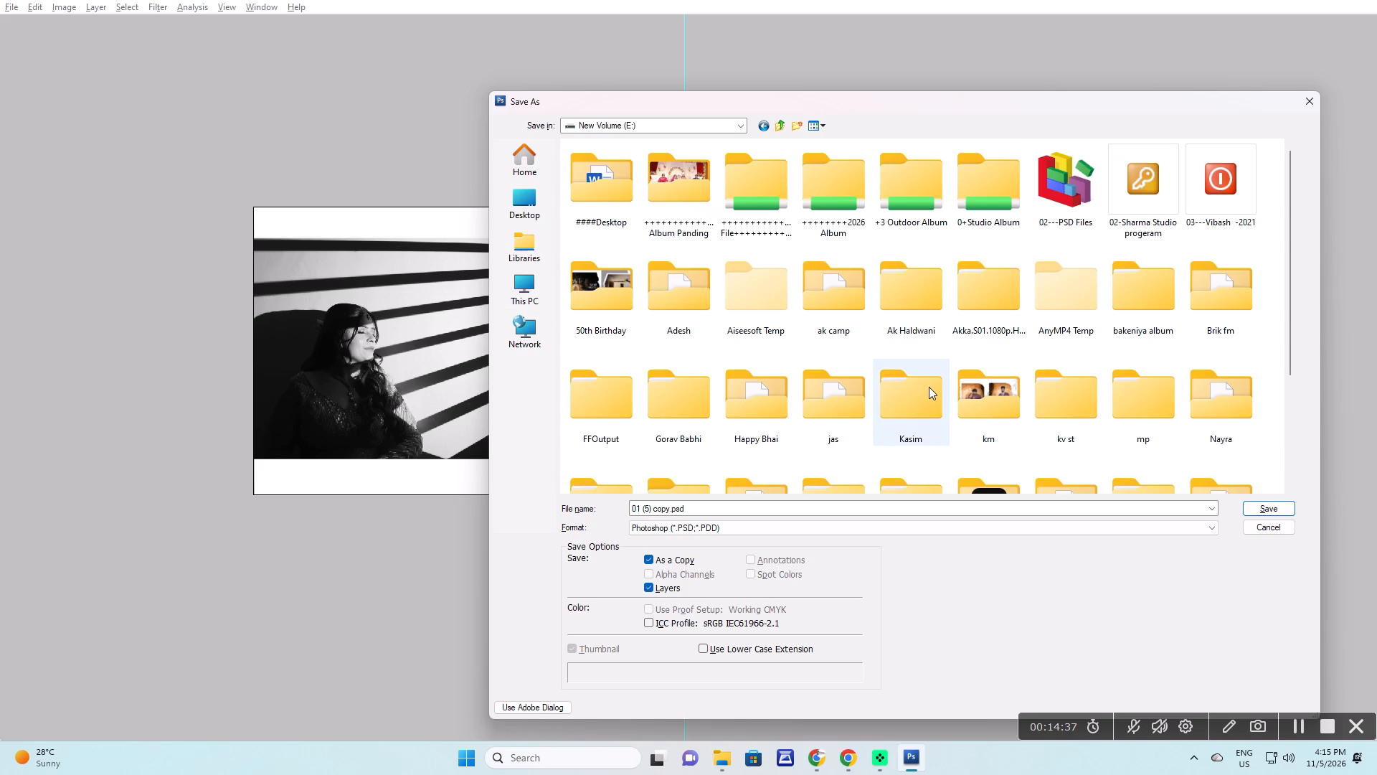
{"action": "left_click", "coordinate": [929, 387]}
{"action": "key", "text": "k"}
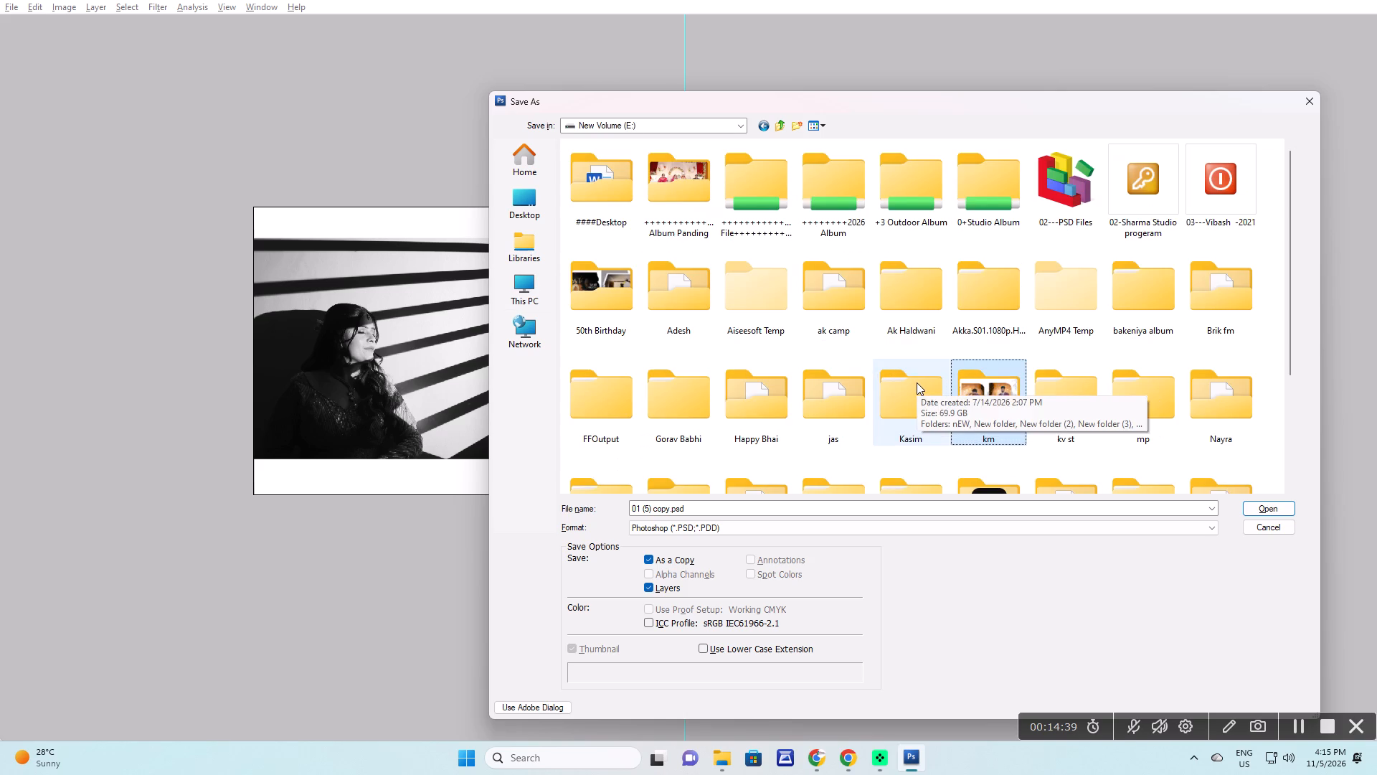
{"action": "double_click", "coordinate": [922, 391]}
{"action": "double_click", "coordinate": [644, 230]}
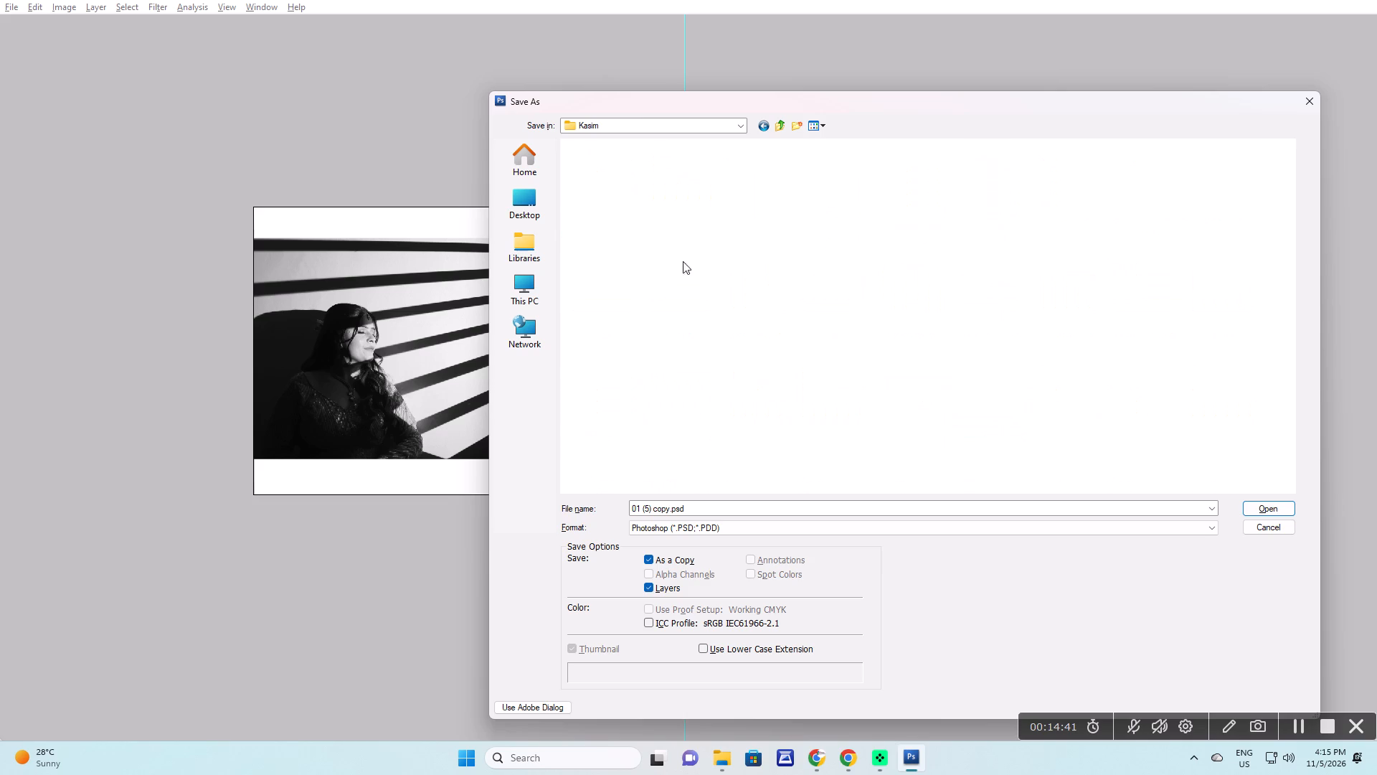
{"action": "double_click", "coordinate": [767, 194]}
{"action": "key", "text": "Tab"}
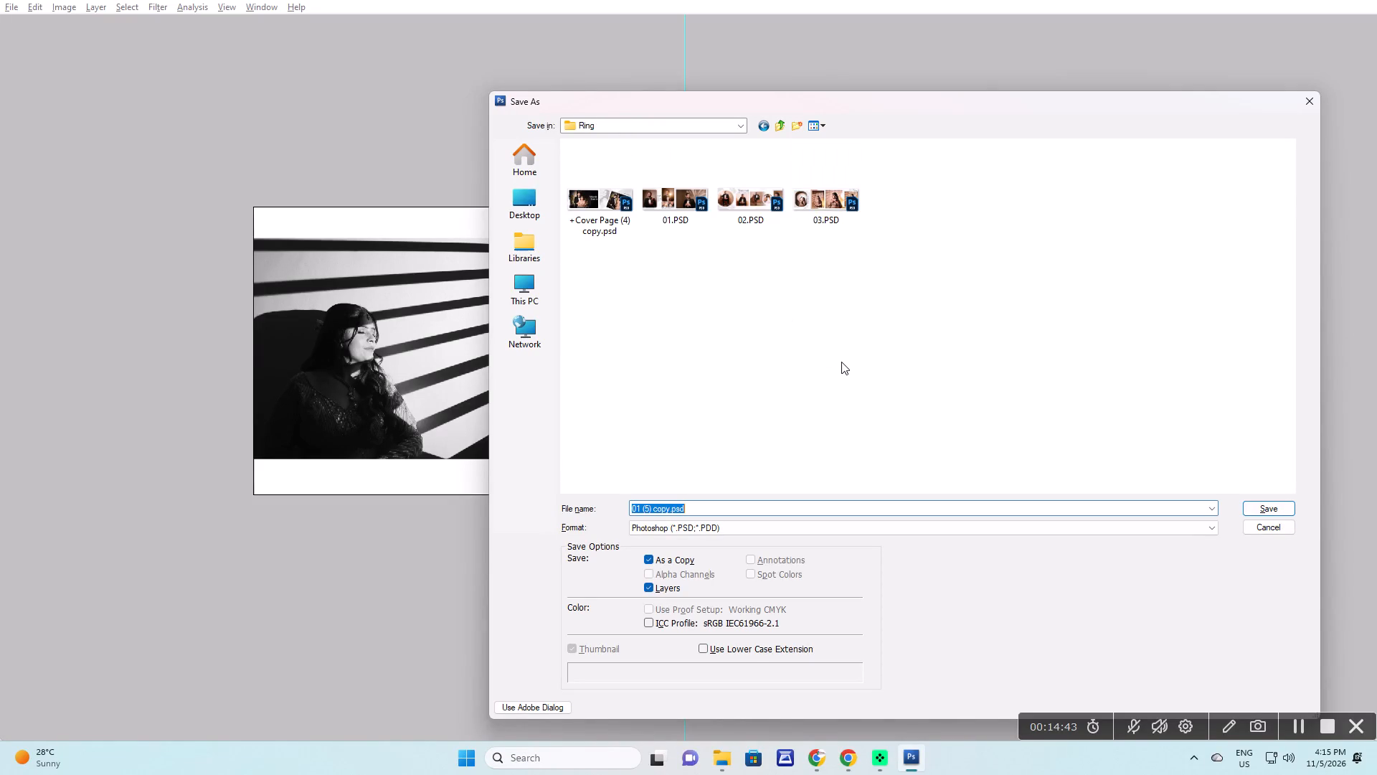
{"action": "type", "text": "04"}
{"action": "key", "text": "Return"}
{"action": "key", "text": "Return"}
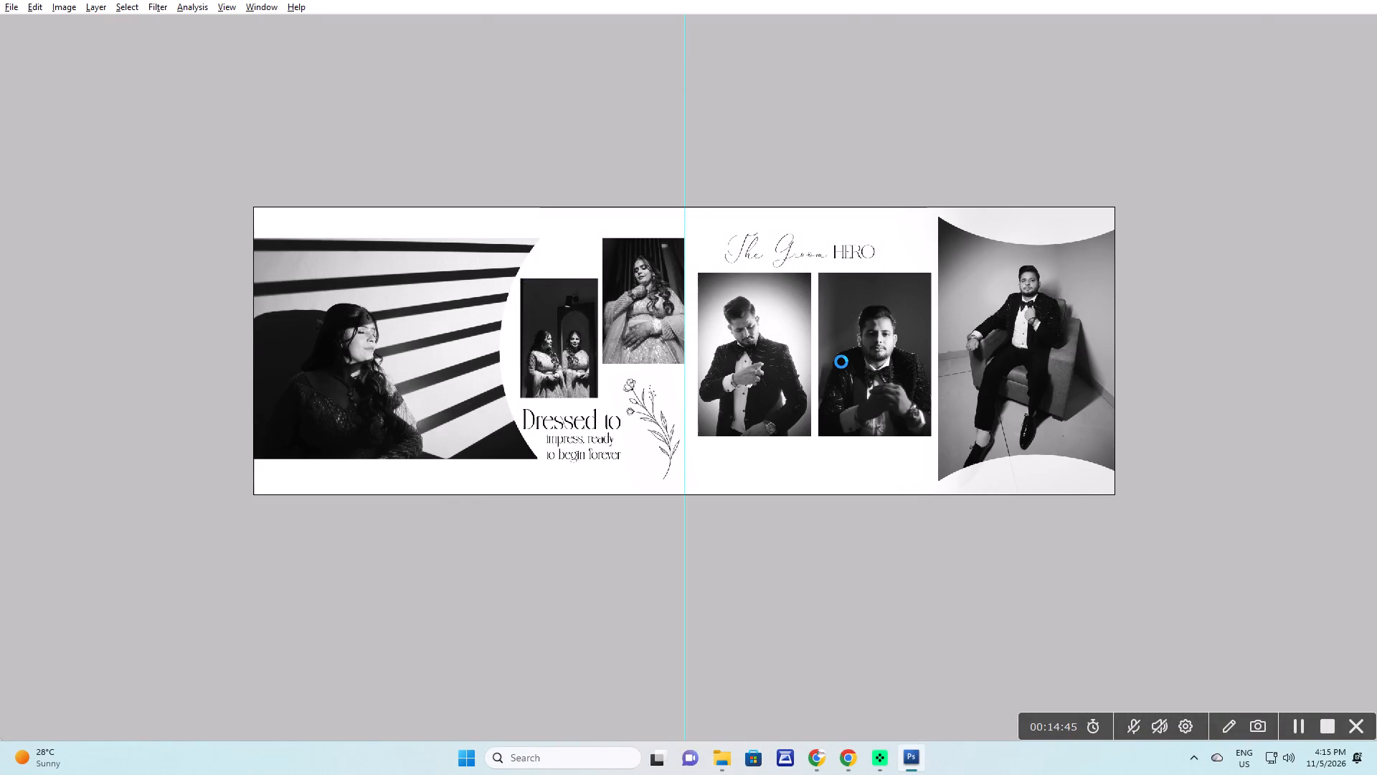
Close the 01 (5).psd template without saving its changes.
{"action": "key", "text": "ctrl+plus"}
{"action": "key", "text": "ctrl+plus"}
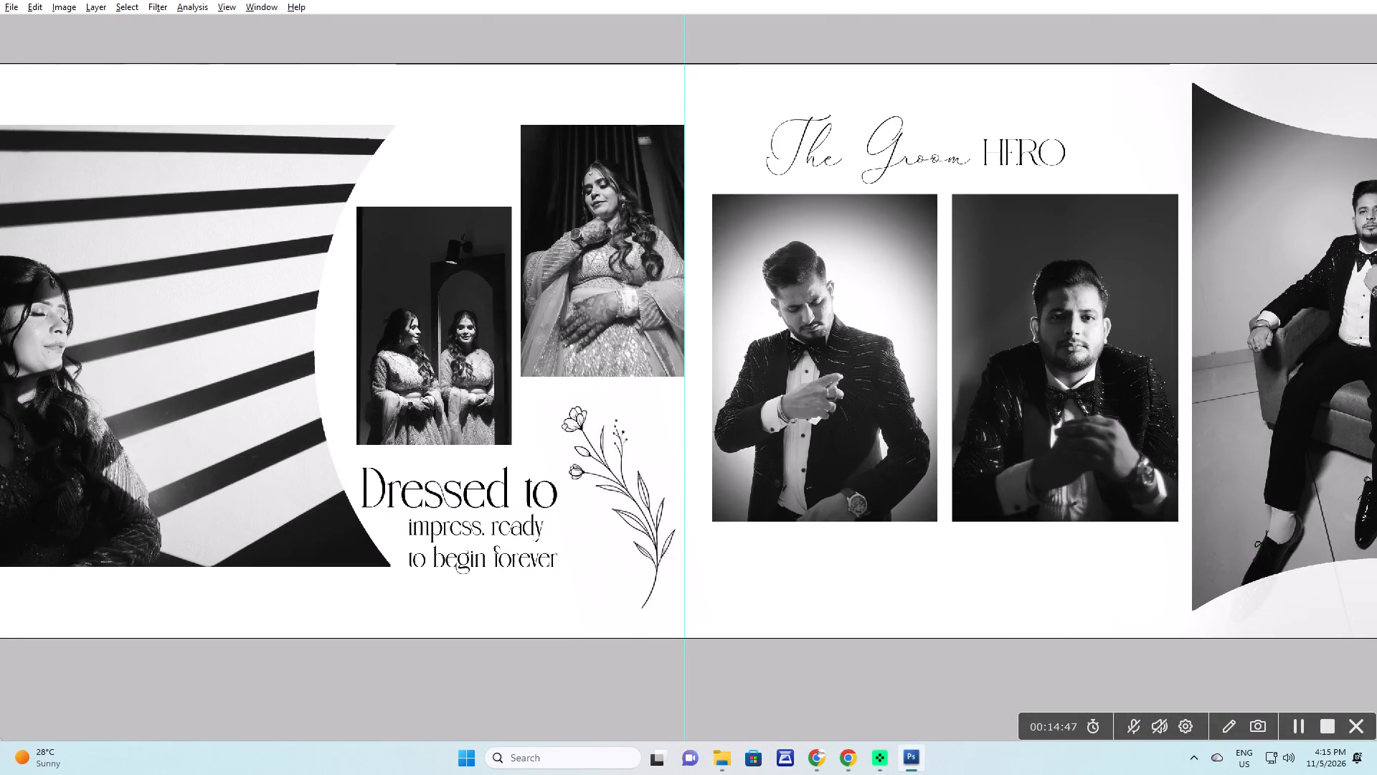
{"action": "key", "text": "ctrl+minus"}
{"action": "key", "text": "ctrl+w"}
{"action": "key", "text": "Right"}
{"action": "key", "text": "Return"}
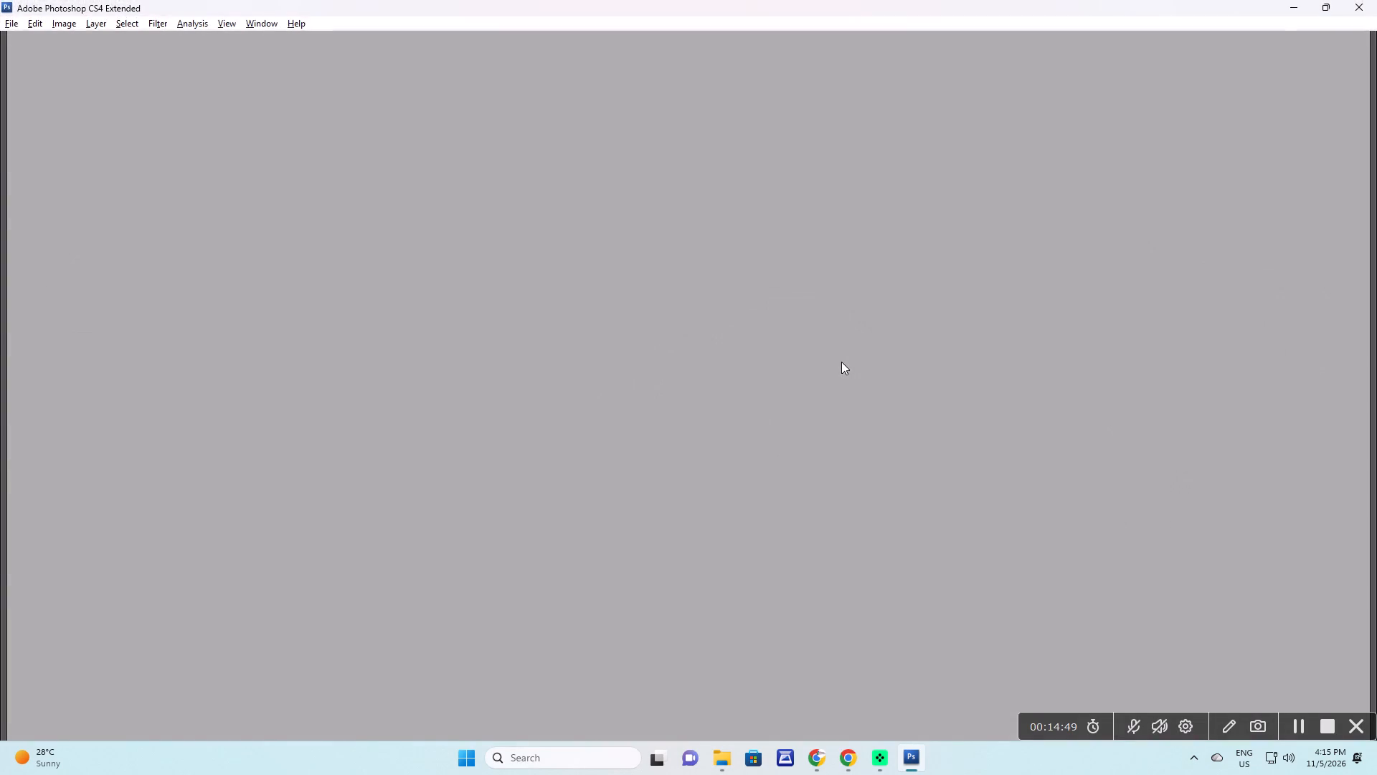
Switch to the ring ceremony photo folder and move the groom photos 364A9861 through 364A9896_result into New folder (2).
{"action": "key", "text": "alt+Tab"}
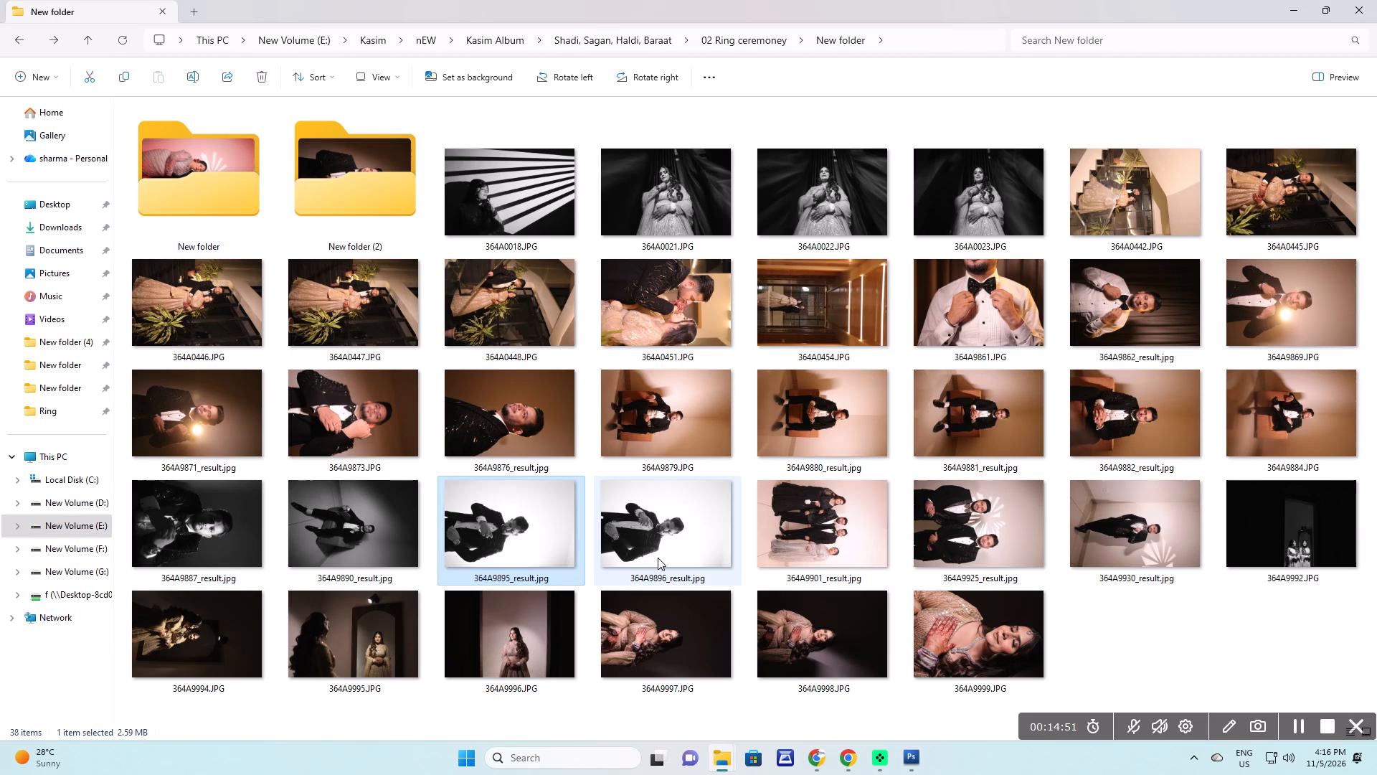
{"action": "left_click", "coordinate": [658, 558]}
{"action": "left_click", "coordinate": [226, 532], "text": "ctrl+shift"}
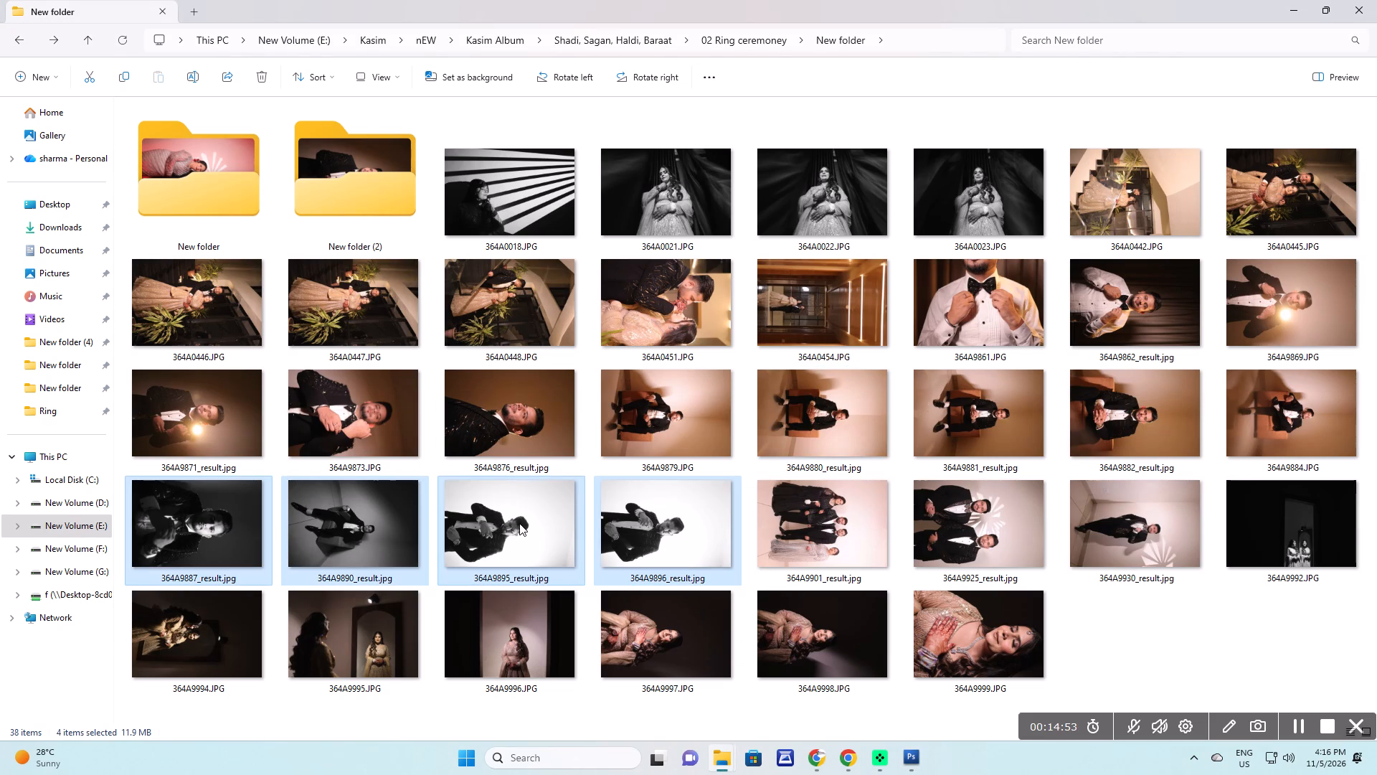
{"action": "left_click", "coordinate": [253, 428], "text": "ctrl"}
{"action": "left_click", "coordinate": [1237, 427], "text": "ctrl+shift"}
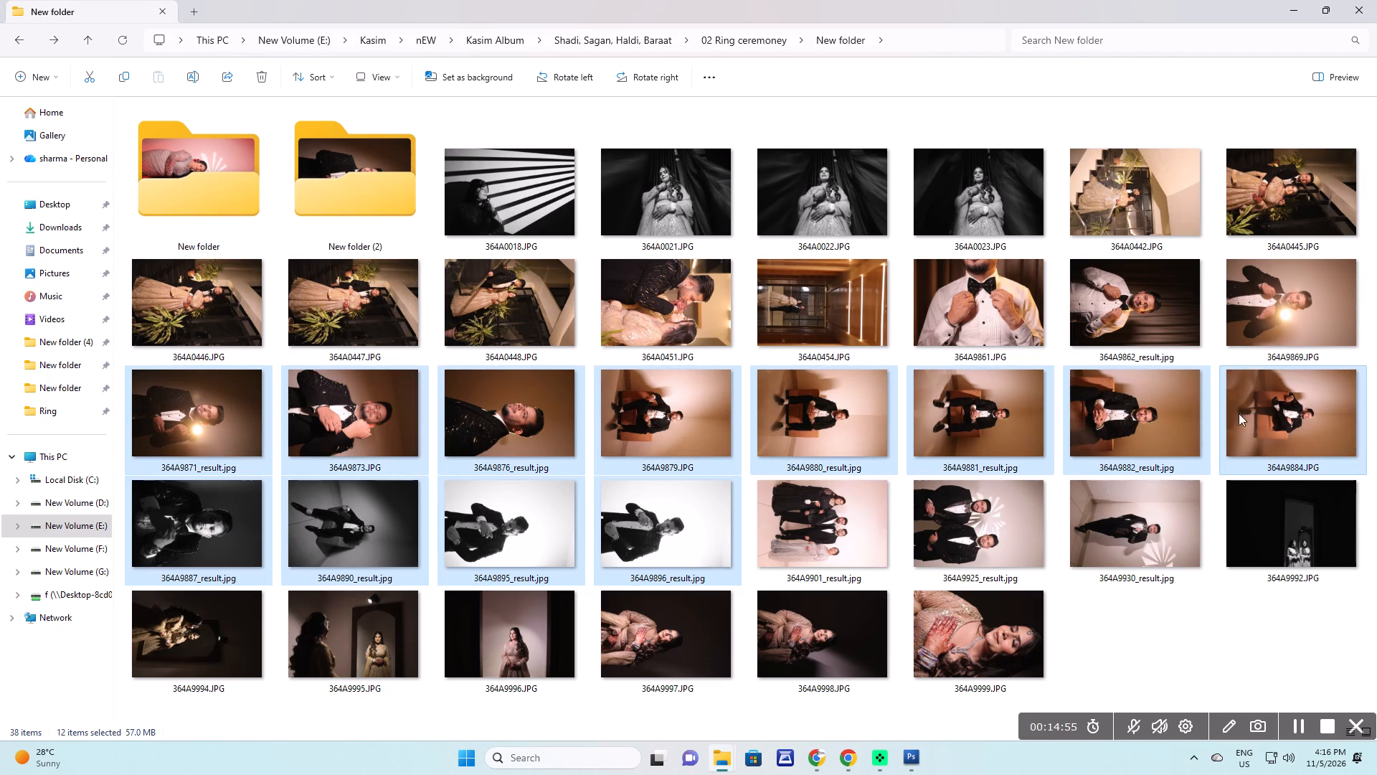
{"action": "left_click", "coordinate": [977, 311], "text": "ctrl+shift"}
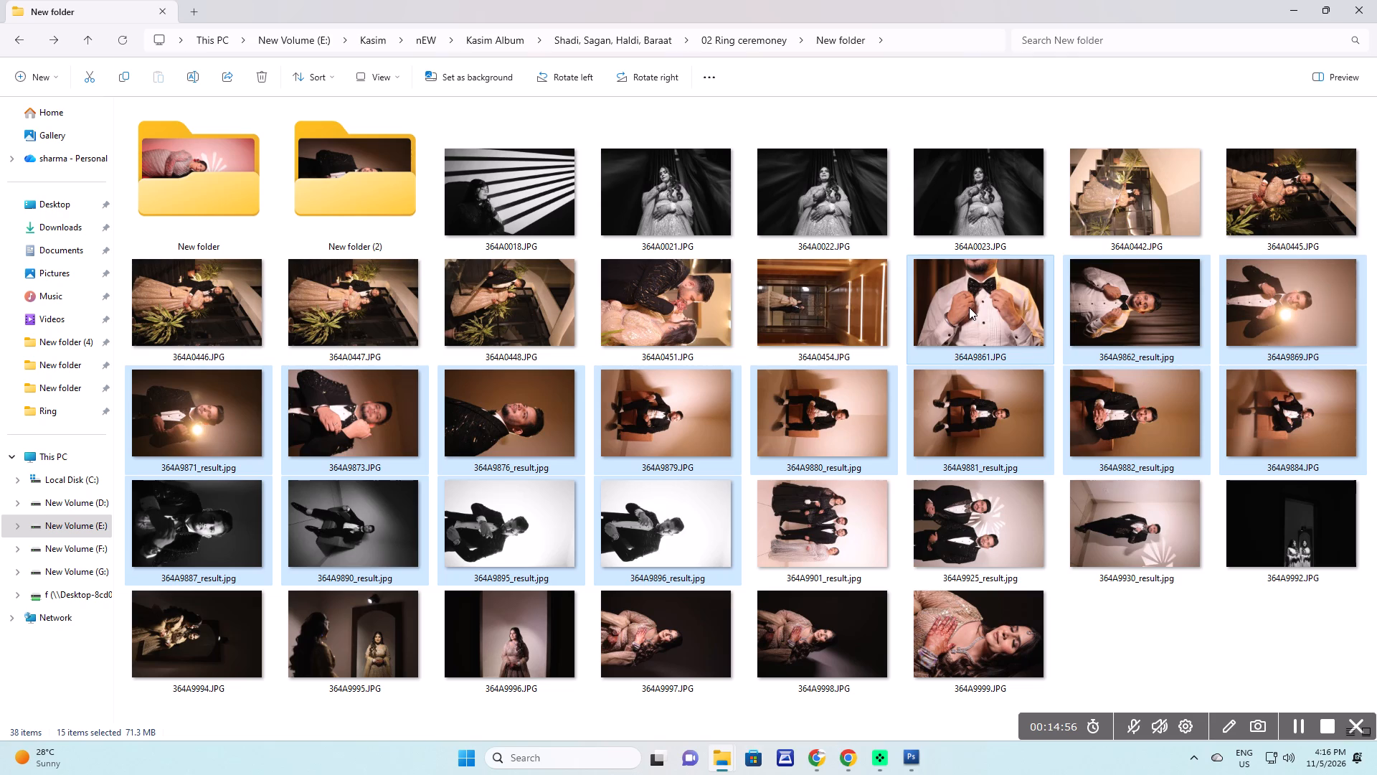
{"action": "left_click_drag", "start_coordinate": [969, 309], "coordinate": [370, 197]}
Move the four black-and-white bride photos 364A0018 through 364A0023 into New folder (2).
{"action": "left_click", "coordinate": [555, 197]}
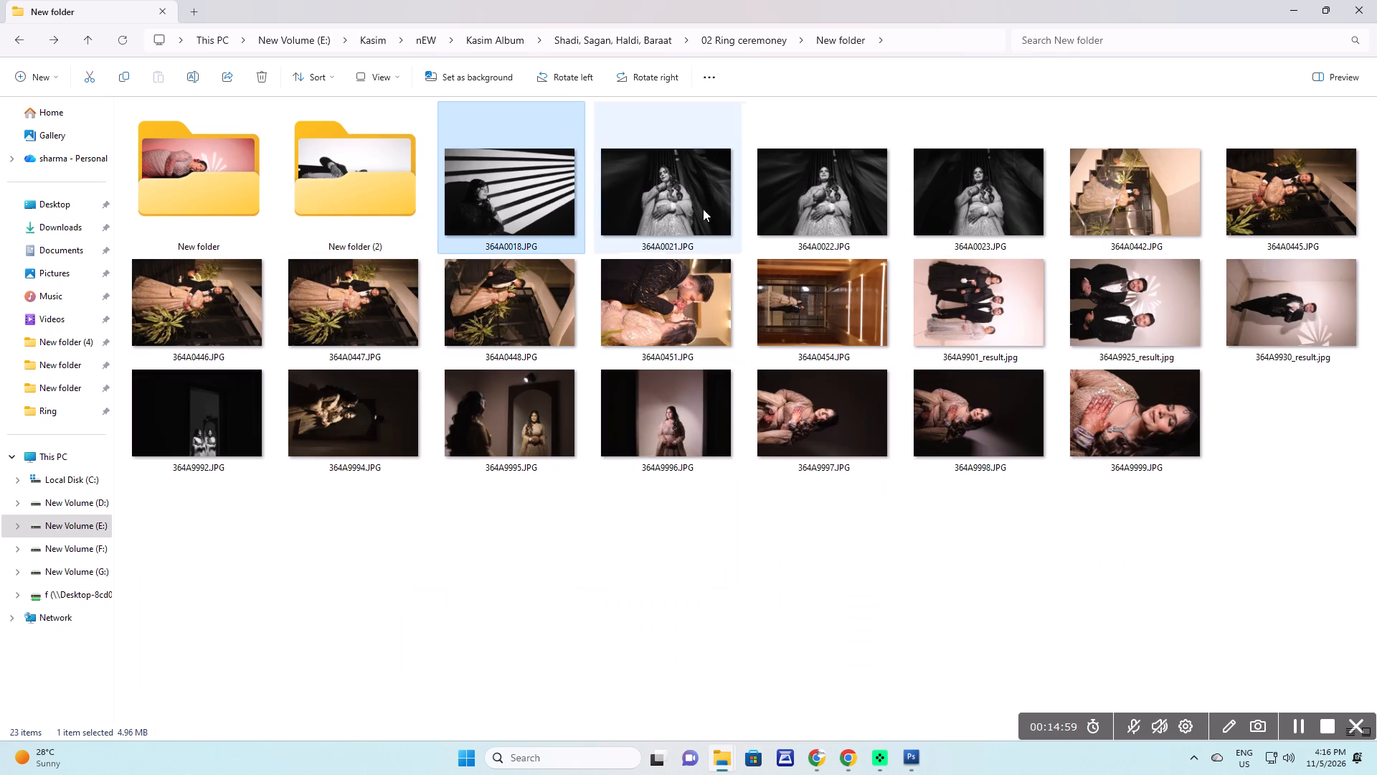
{"action": "left_click", "coordinate": [1044, 193], "text": "ctrl+shift"}
{"action": "left_click_drag", "start_coordinate": [523, 179], "coordinate": [389, 182]}
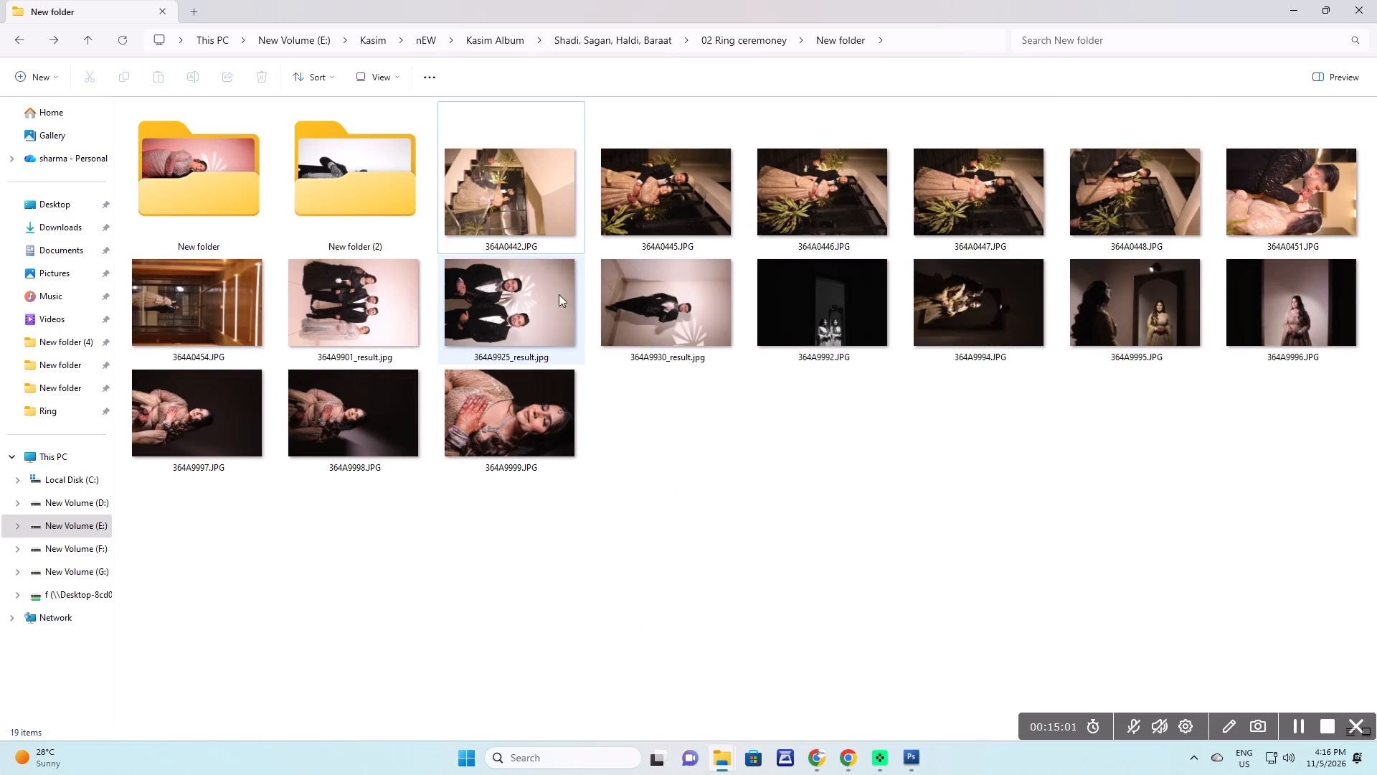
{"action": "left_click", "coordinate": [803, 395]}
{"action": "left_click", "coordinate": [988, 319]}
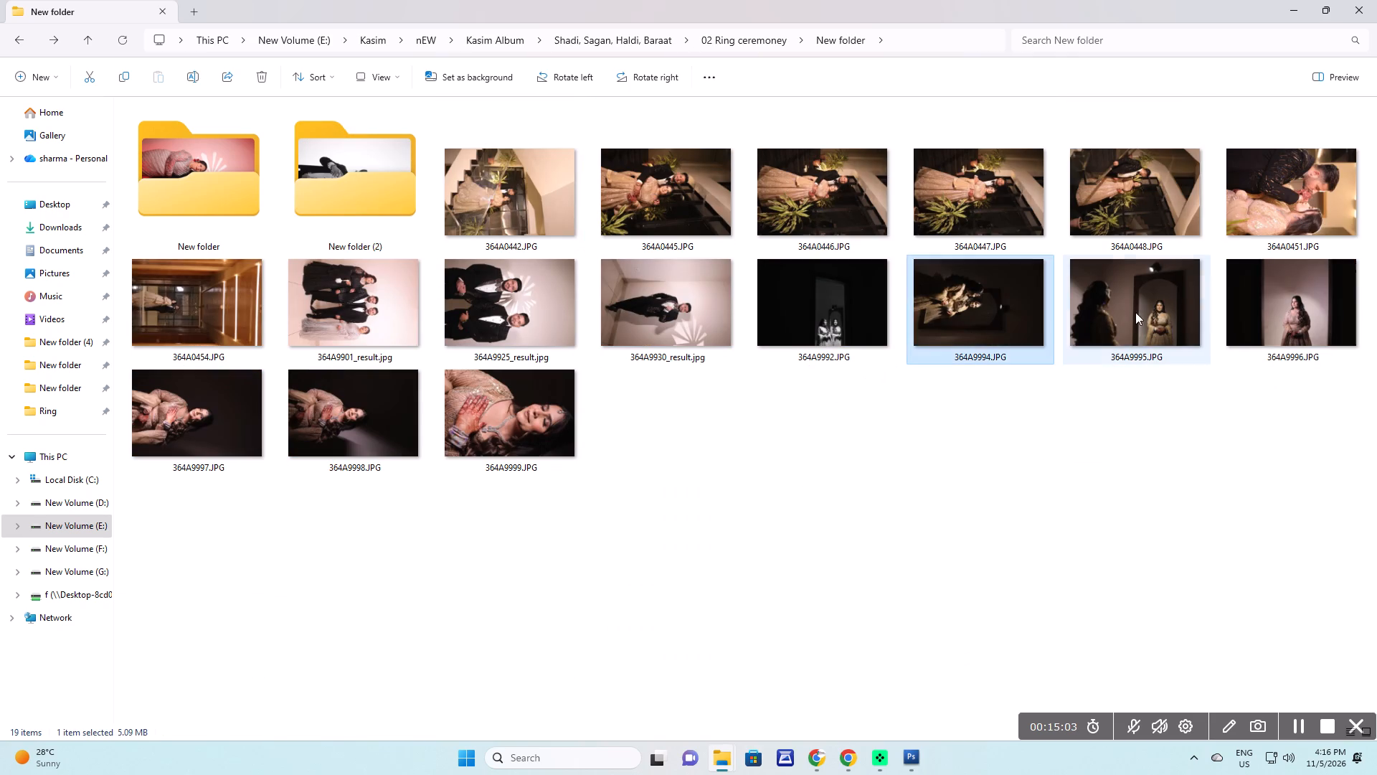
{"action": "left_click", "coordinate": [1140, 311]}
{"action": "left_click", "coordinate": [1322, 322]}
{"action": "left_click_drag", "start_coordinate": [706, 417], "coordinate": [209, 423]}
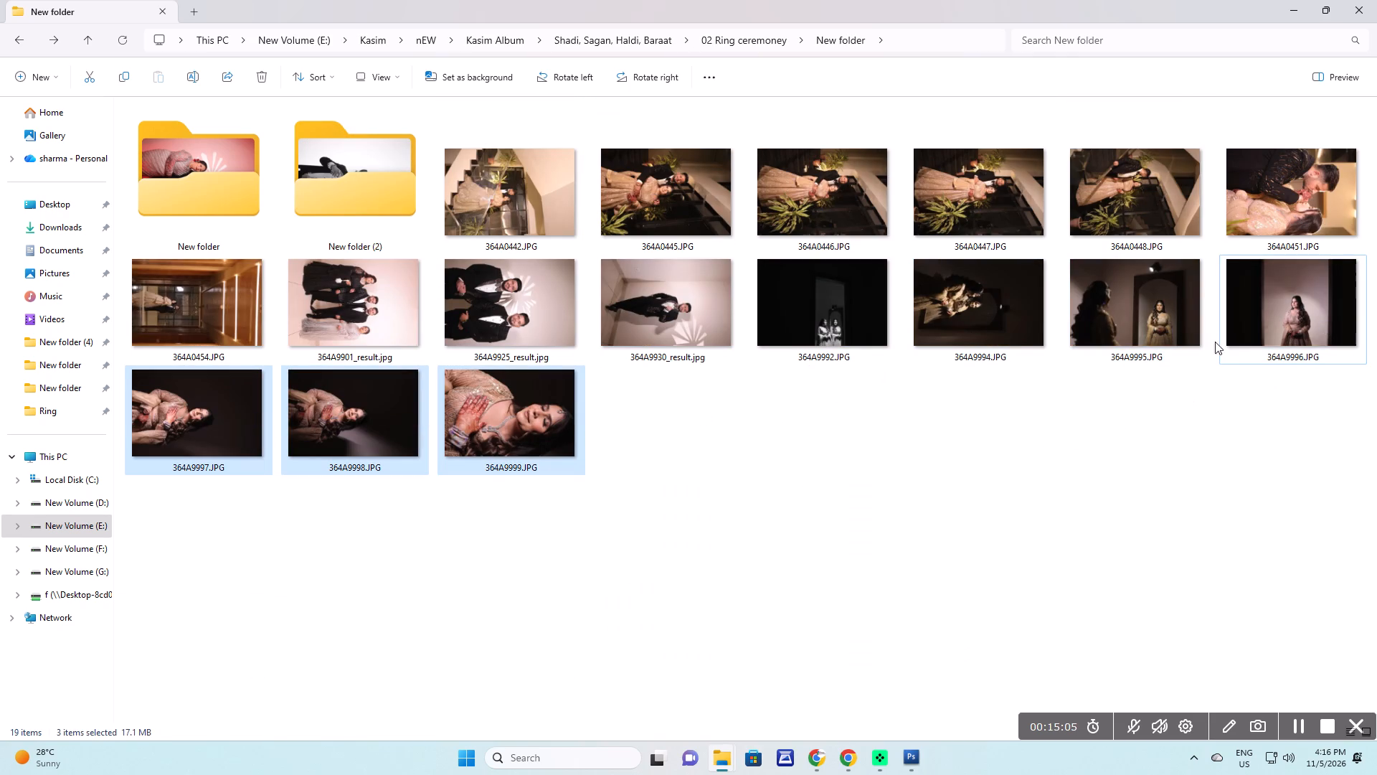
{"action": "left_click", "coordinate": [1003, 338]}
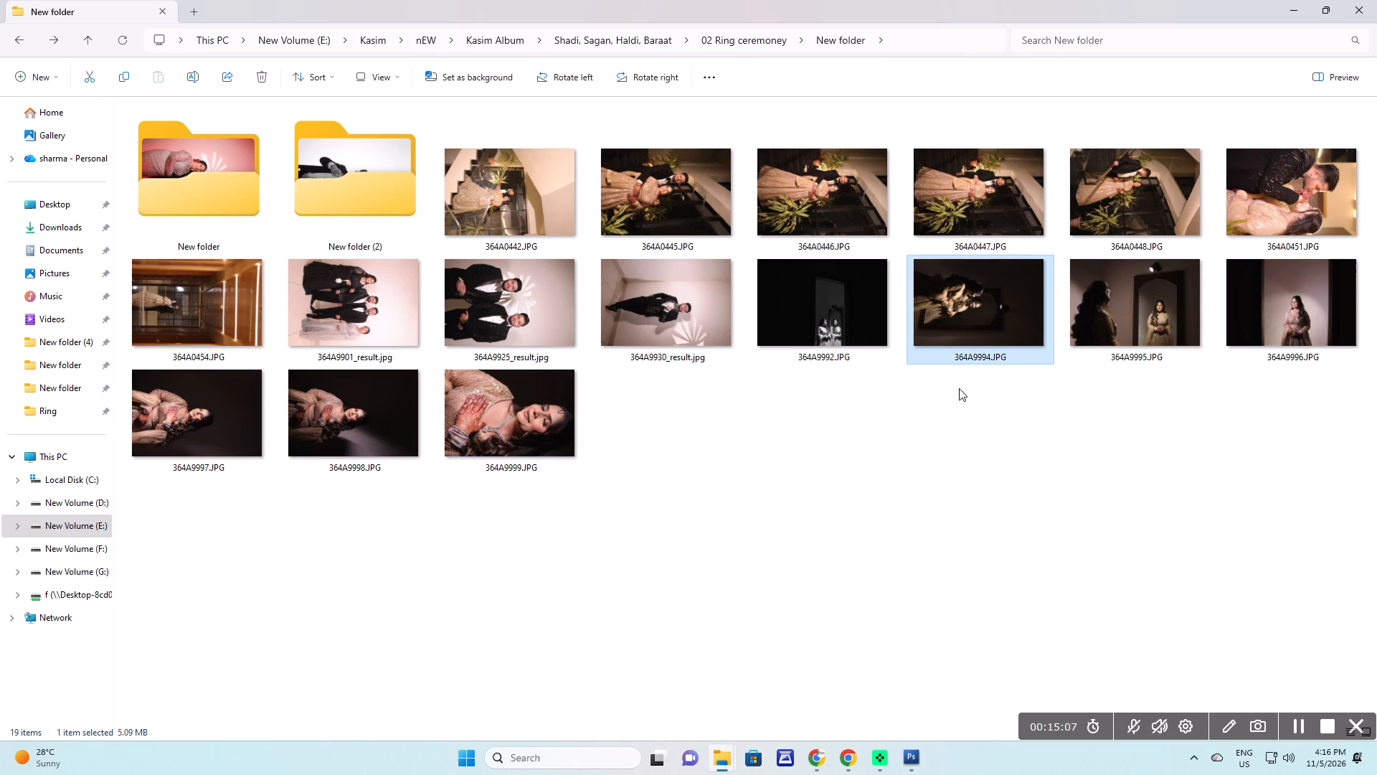
Open the template 01 (2).psd from the DM folder in Photoshop.
{"action": "key", "text": "alt+Tab"}
{"action": "key", "text": "alt+Tab"}
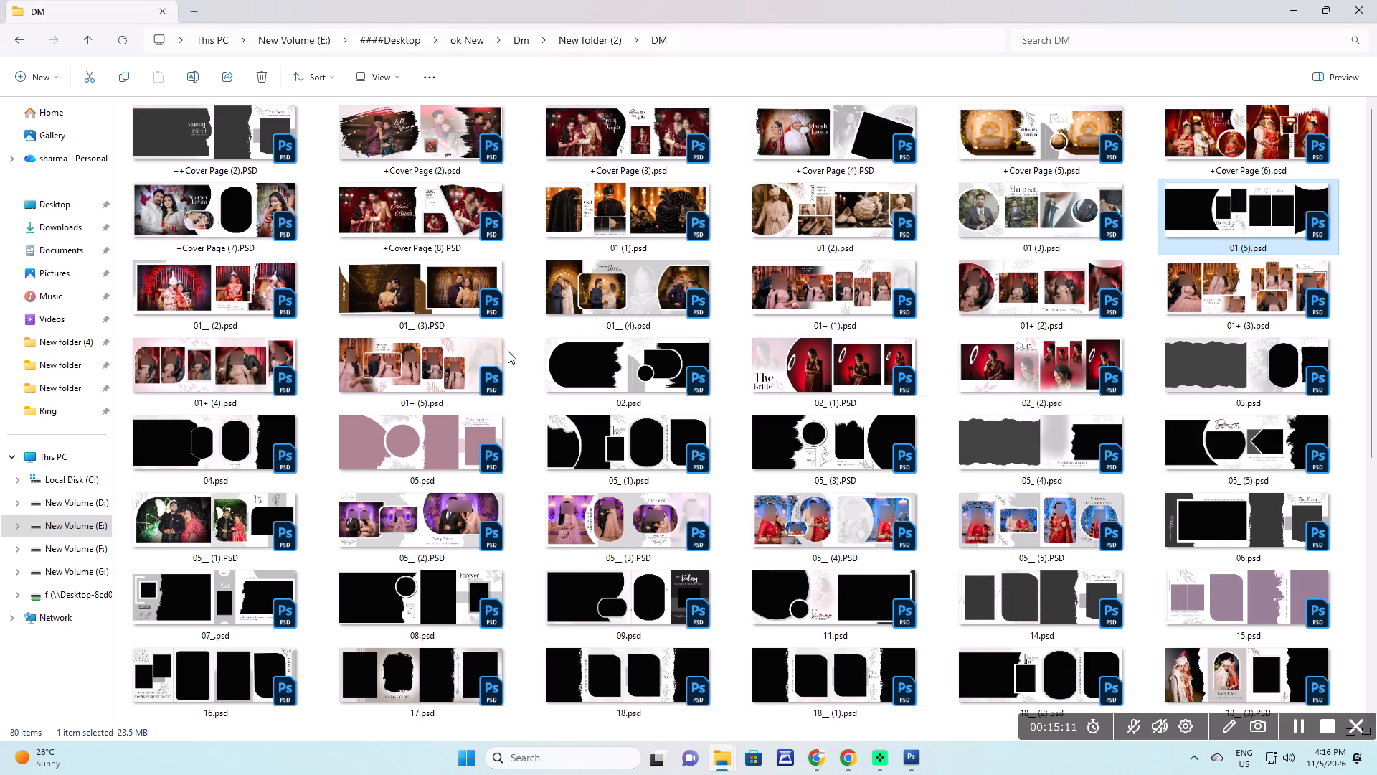
{"action": "left_click", "coordinate": [863, 230]}
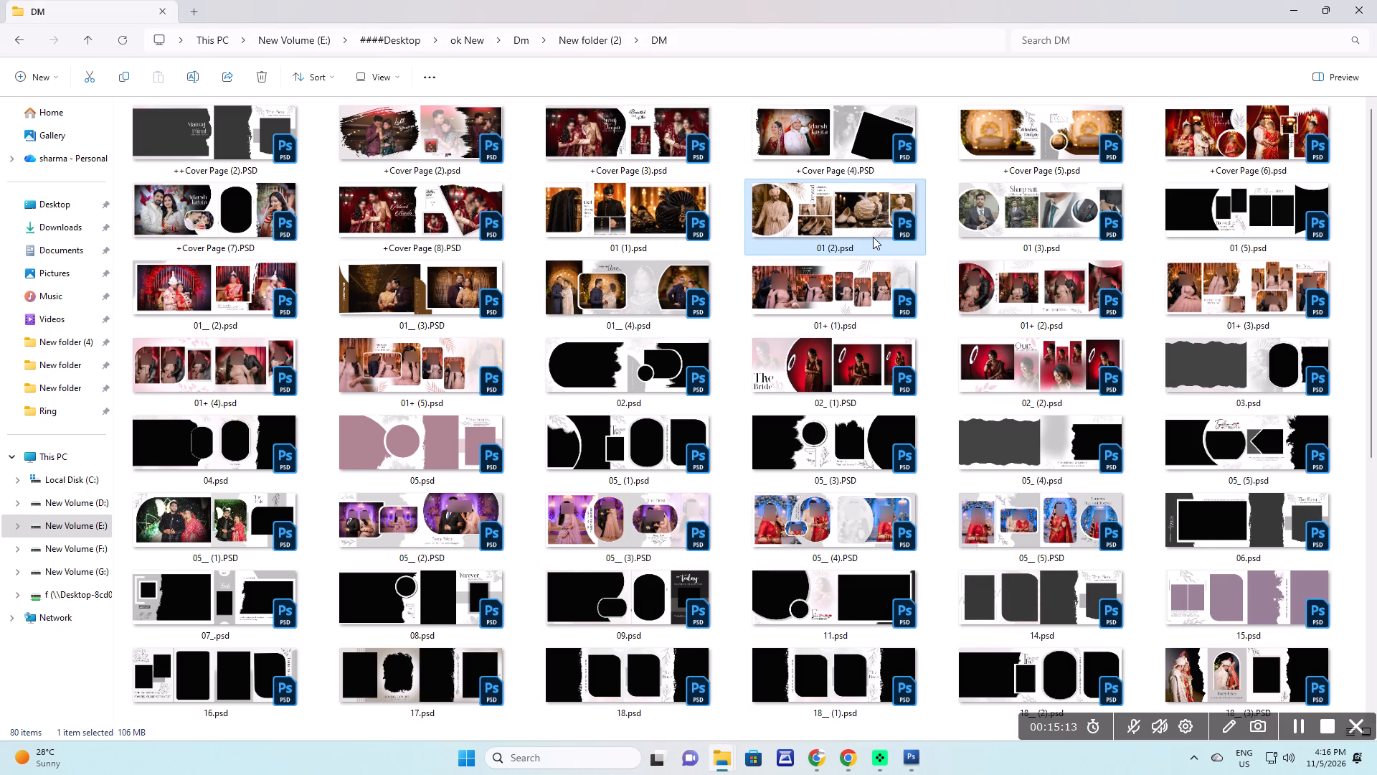
{"action": "left_click_drag", "start_coordinate": [819, 202], "coordinate": [666, 474]}
{"action": "key", "text": "alt+Tab"}
{"action": "key", "text": "alt+Tab"}
{"action": "key", "text": "alt+Tab"}
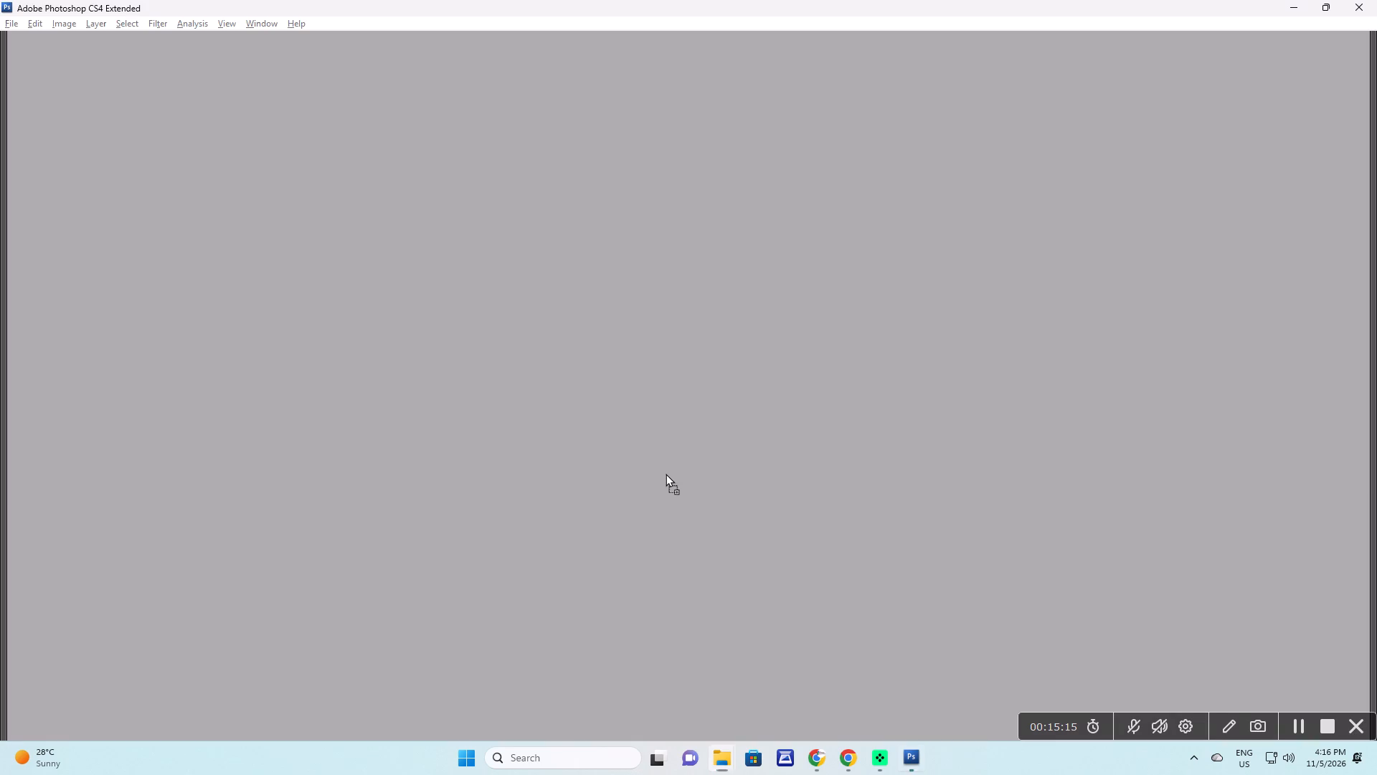
{"action": "left_click_drag", "start_coordinate": [666, 474], "coordinate": [635, 492]}
{"action": "key", "text": "space"}
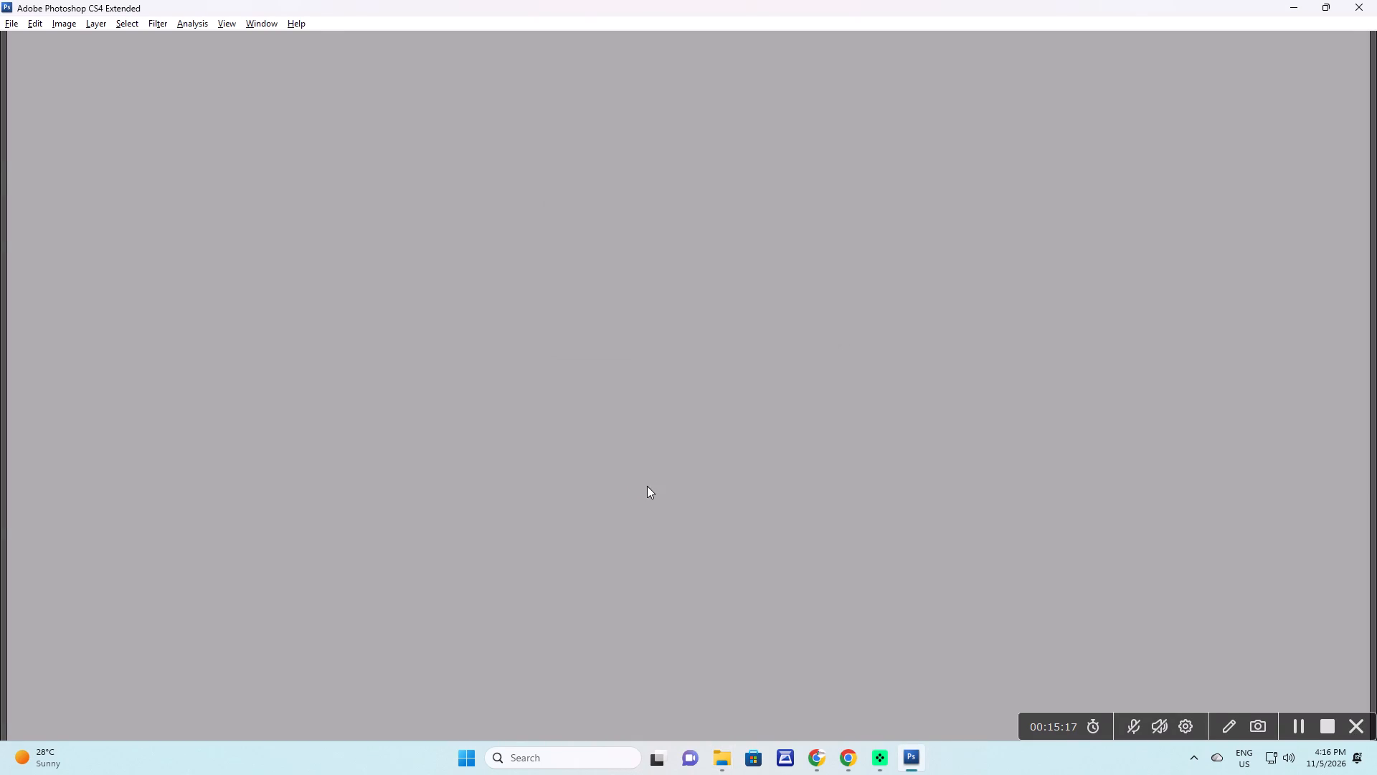
Delete the sample photos from the large circular frame, the shoes frame and the necklace frame on the spread's left page.
{"action": "key", "text": "v"}
{"action": "right_click_drag", "start_coordinate": [222, 391], "coordinate": [233, 397]}
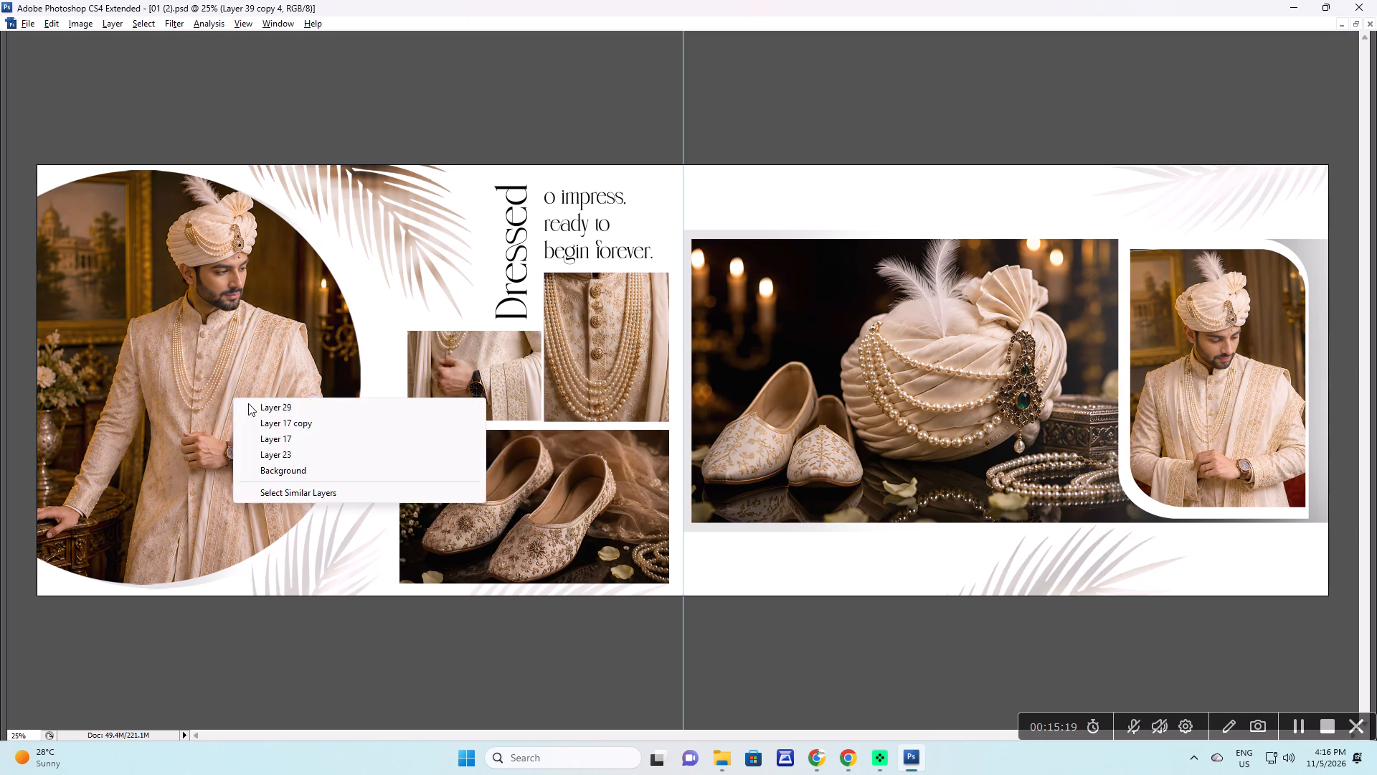
{"action": "left_click", "coordinate": [247, 403]}
{"action": "key", "text": "F5"}
{"action": "right_click_drag", "start_coordinate": [539, 490], "coordinate": [546, 494]}
{"action": "left_click", "coordinate": [562, 501]}
{"action": "key", "text": "F5"}
{"action": "right_click_drag", "start_coordinate": [591, 386], "coordinate": [600, 392]}
{"action": "left_click", "coordinate": [609, 398]}
{"action": "key", "text": "F5"}
Delete the sample photos from the wide turban frame, the rounded groom frame and the small wristwatch frame.
{"action": "right_click_drag", "start_coordinate": [935, 354], "coordinate": [950, 359]}
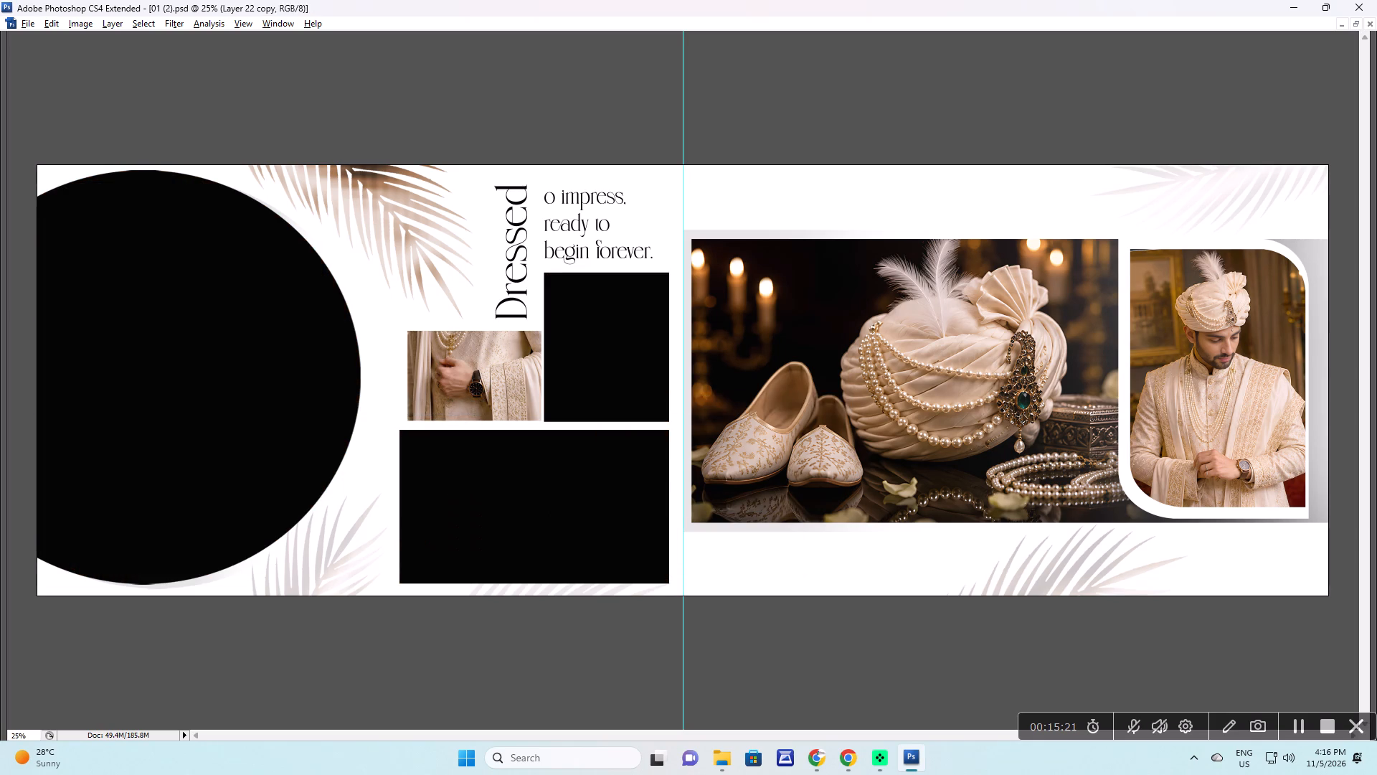
{"action": "right_click_drag", "start_coordinate": [950, 359], "coordinate": [952, 360]}
{"action": "left_click_drag", "start_coordinate": [958, 362], "coordinate": [972, 368]}
{"action": "key", "text": "F5"}
{"action": "right_click_drag", "start_coordinate": [1213, 358], "coordinate": [1222, 361]}
{"action": "left_click", "coordinate": [1231, 366]}
{"action": "key", "text": "F5"}
{"action": "right_click_drag", "start_coordinate": [460, 365], "coordinate": [468, 371]}
{"action": "left_click", "coordinate": [480, 377]}
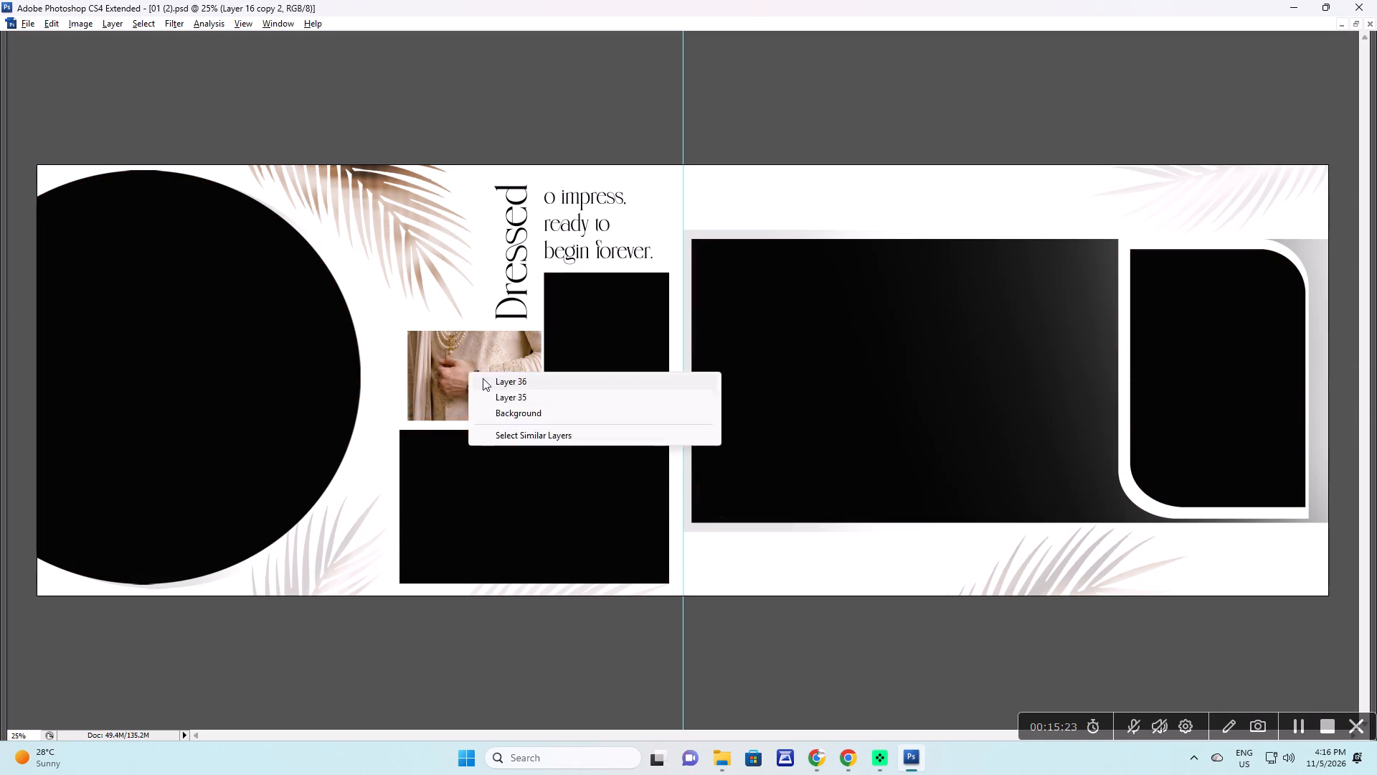
{"action": "key", "text": "F5"}
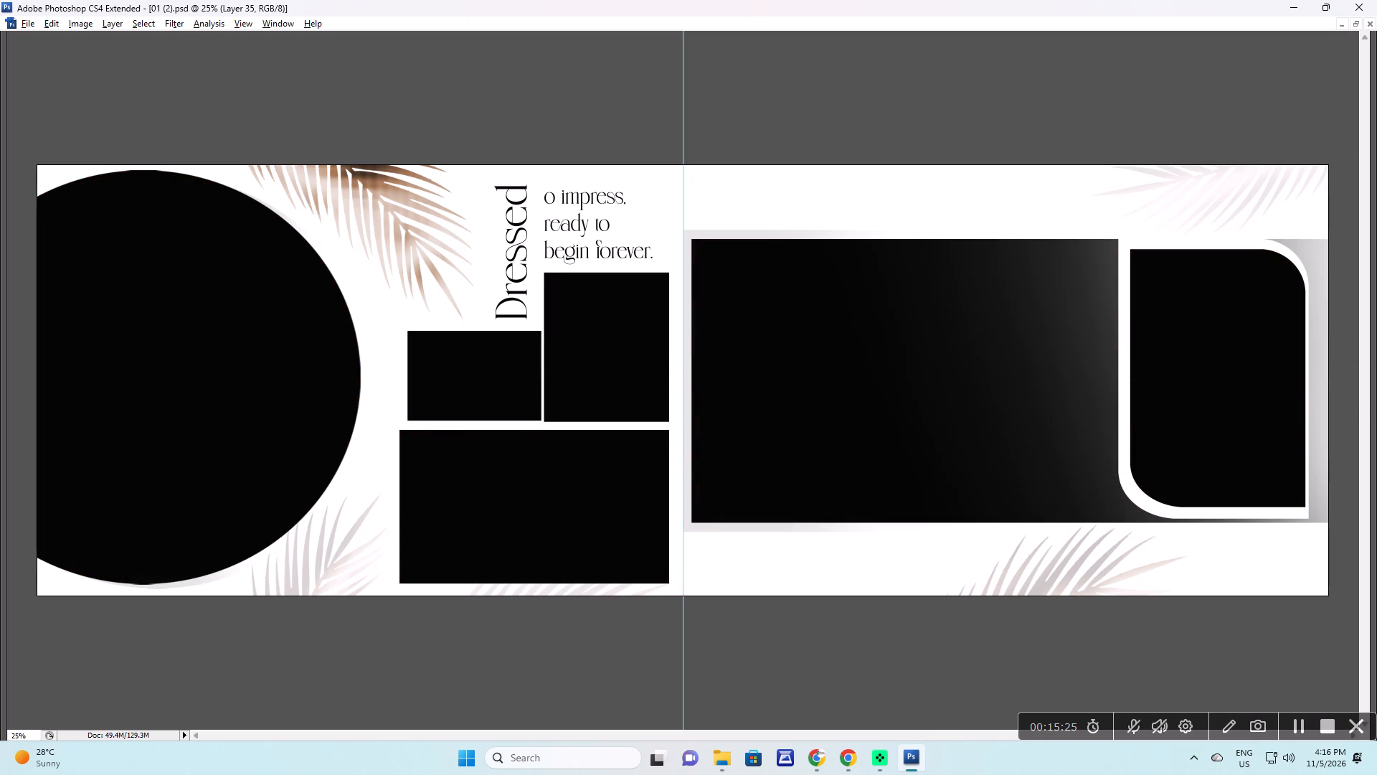
Open the bride mirror photo 364A9995.JPG in Photoshop, copy the whole image and close it.
{"action": "key", "text": "alt+Tab"}
{"action": "left_click", "coordinate": [1045, 444]}
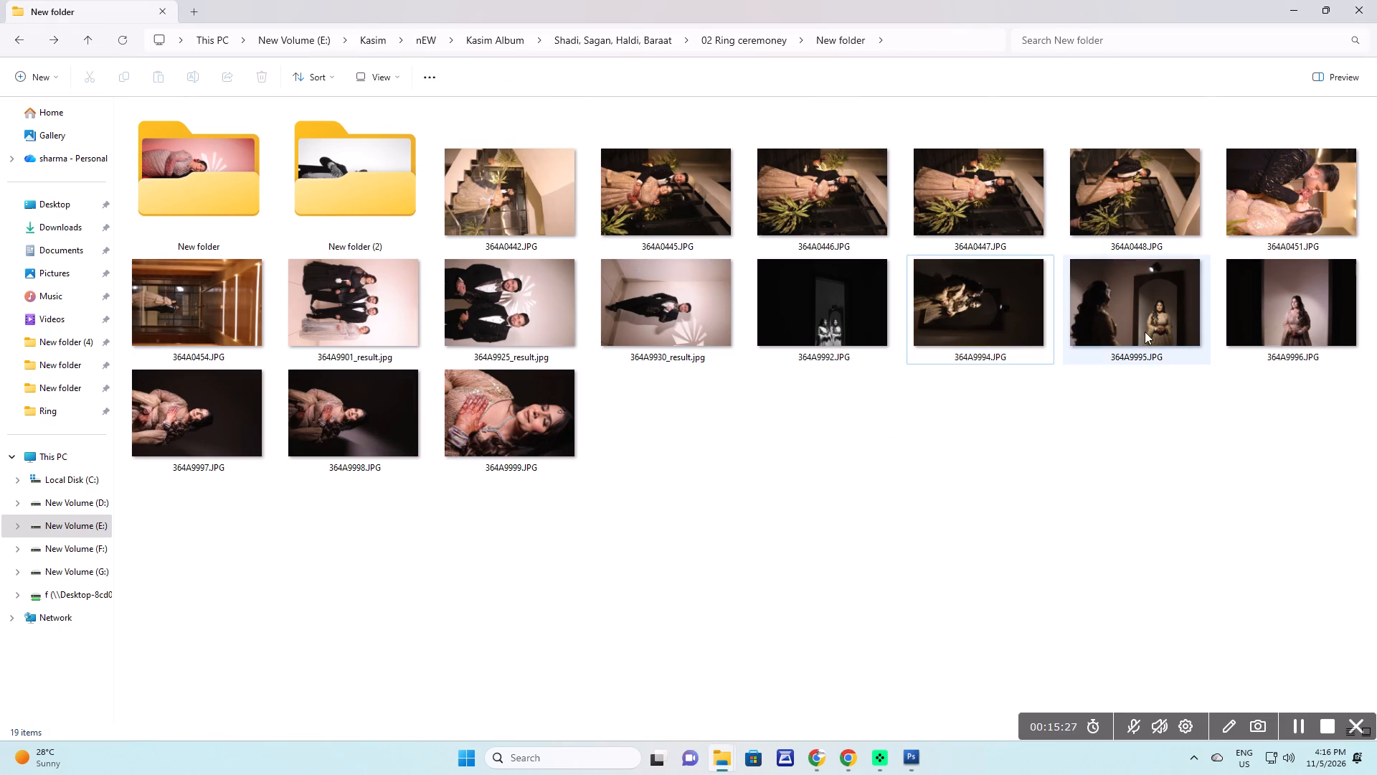
{"action": "left_click_drag", "start_coordinate": [1145, 308], "coordinate": [633, 467]}
{"action": "key", "text": "alt+Tab"}
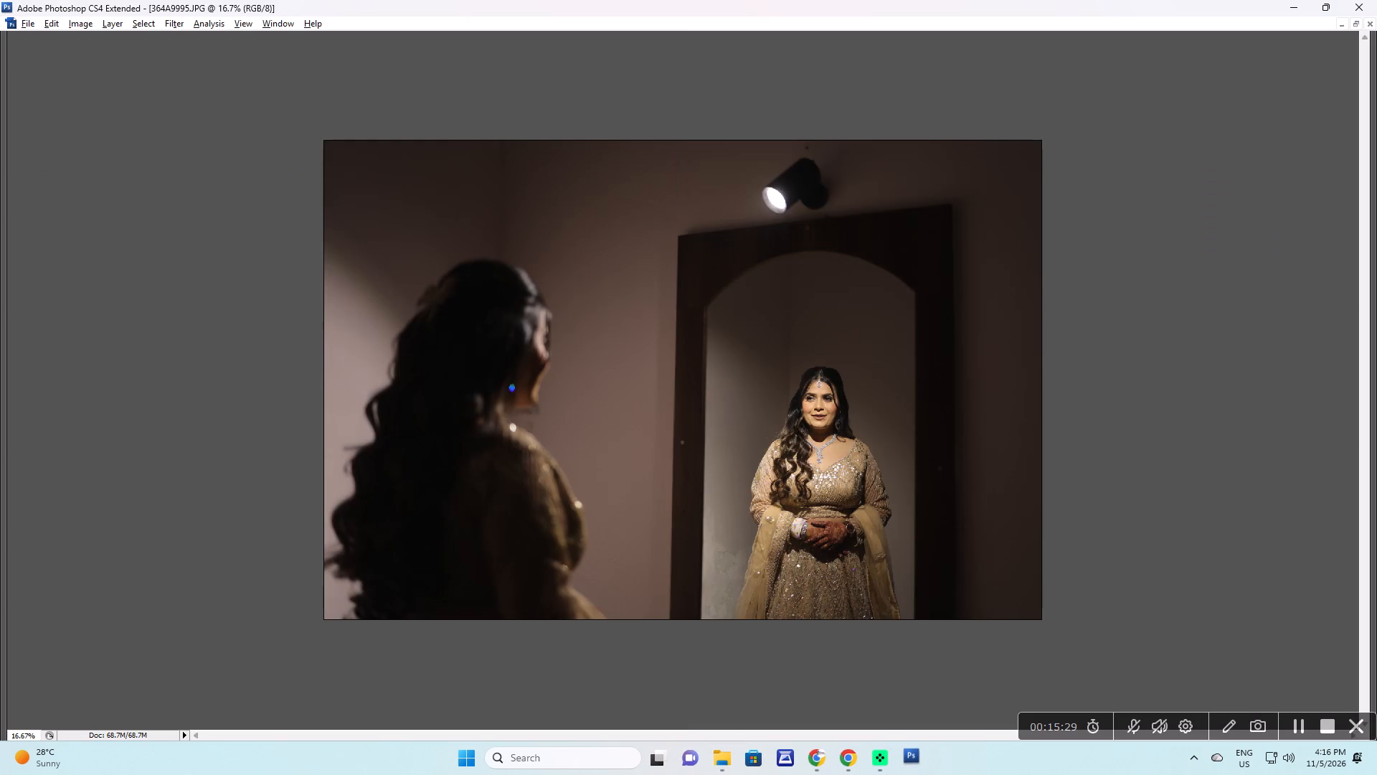
{"action": "key", "text": "ctrl+a"}
{"action": "key", "text": "ctrl+c"}
{"action": "key", "text": "ctrl+w"}
Paste the bride mirror photo clipped to the wide black frame on the right page.
{"action": "right_click_drag", "start_coordinate": [815, 362], "coordinate": [842, 376]}
{"action": "left_click", "coordinate": [847, 378]}
{"action": "key", "text": "ctrl+v"}
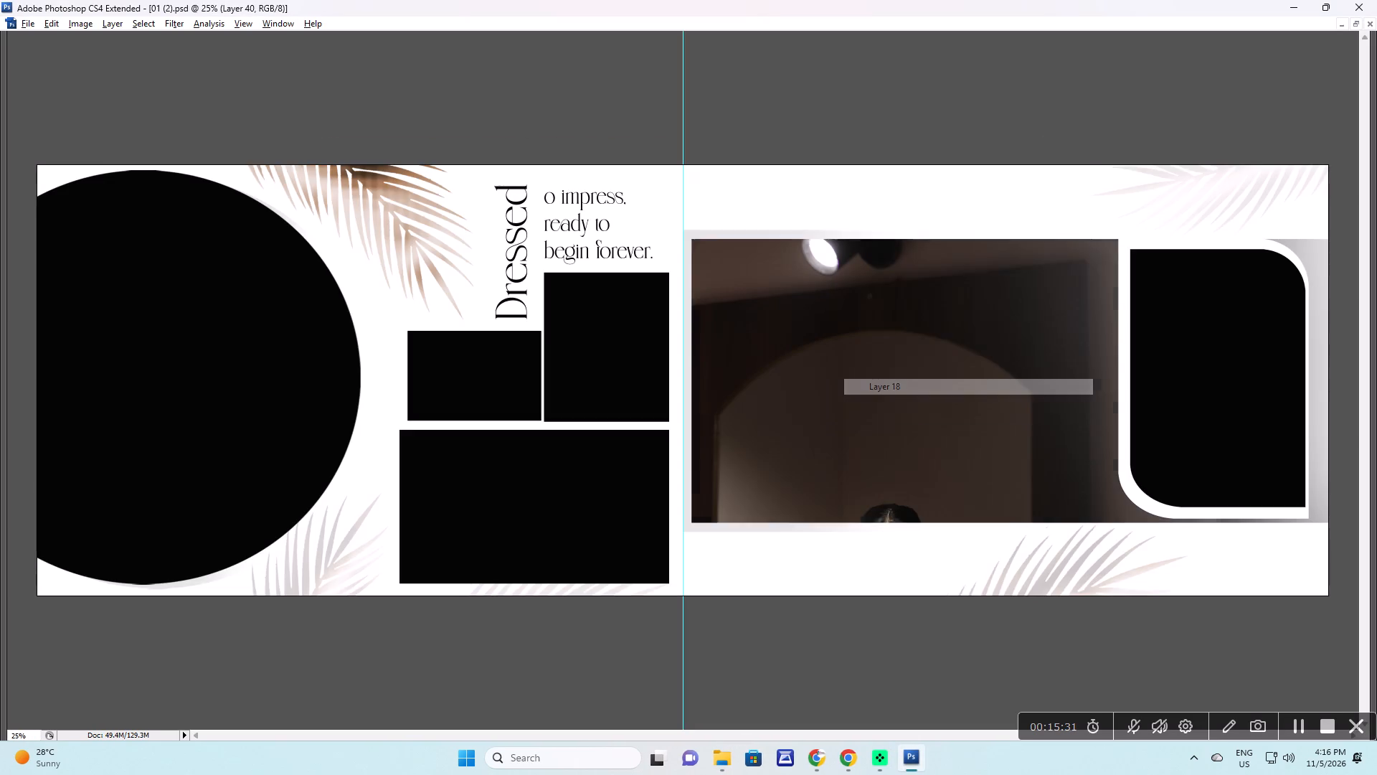
{"action": "key", "text": "ctrl+g"}
Scale down and position the bride mirror photo so both the bride and her reflection fit the wide right-page frame.
{"action": "key", "text": "ctrl+t"}
{"action": "key", "text": "ctrl+Return"}
{"action": "key", "text": "ctrl+alt+z"}
{"action": "key", "text": "alt+space"}
{"action": "left_click", "coordinate": [914, 373], "text": "alt"}
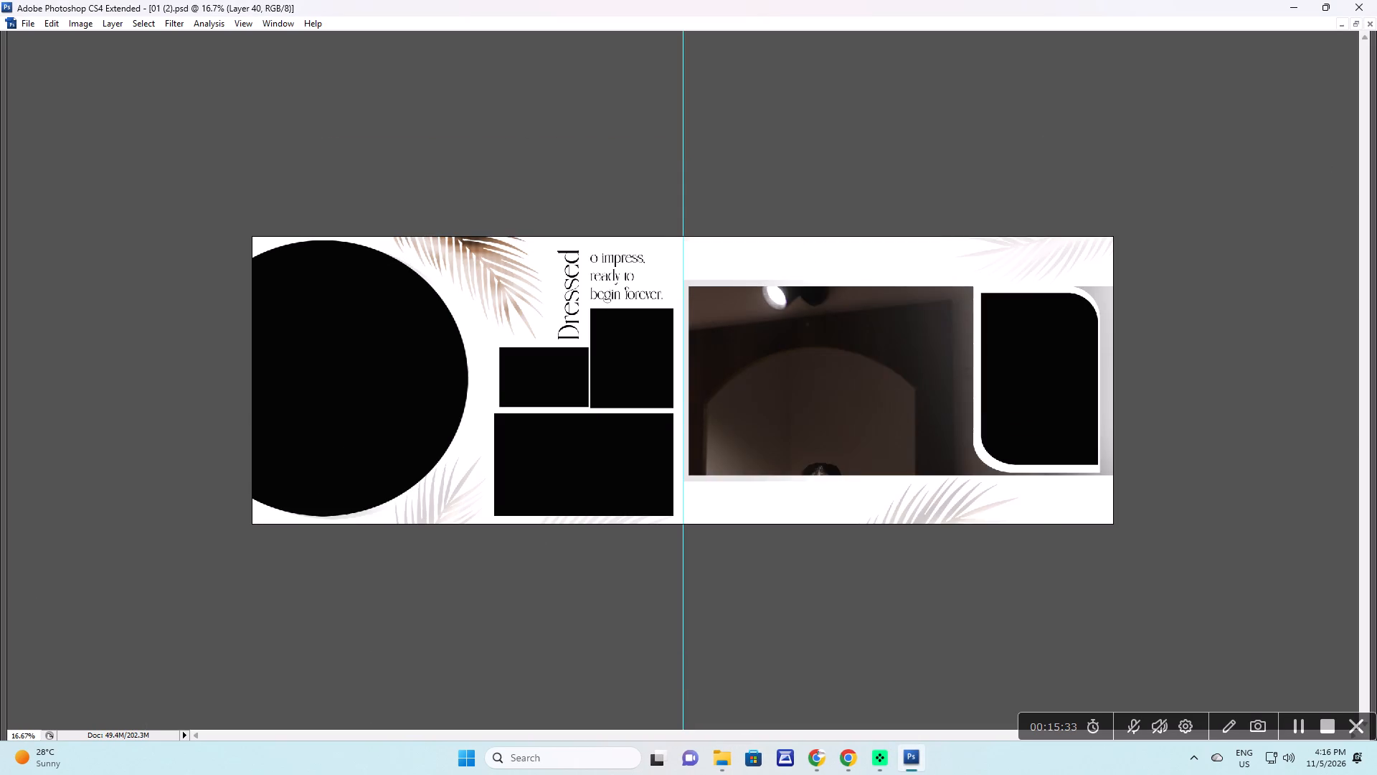
{"action": "key", "text": "ctrl+t"}
{"action": "left_click_drag", "start_coordinate": [855, 368], "coordinate": [937, 291]}
{"action": "left_click_drag", "start_coordinate": [1127, 159], "coordinate": [960, 304], "text": "alt+shift"}
{"action": "left_click_drag", "start_coordinate": [881, 349], "coordinate": [960, 314]}
{"action": "key", "text": "ctrl+space"}
{"action": "left_click", "coordinate": [960, 314], "text": "ctrl"}
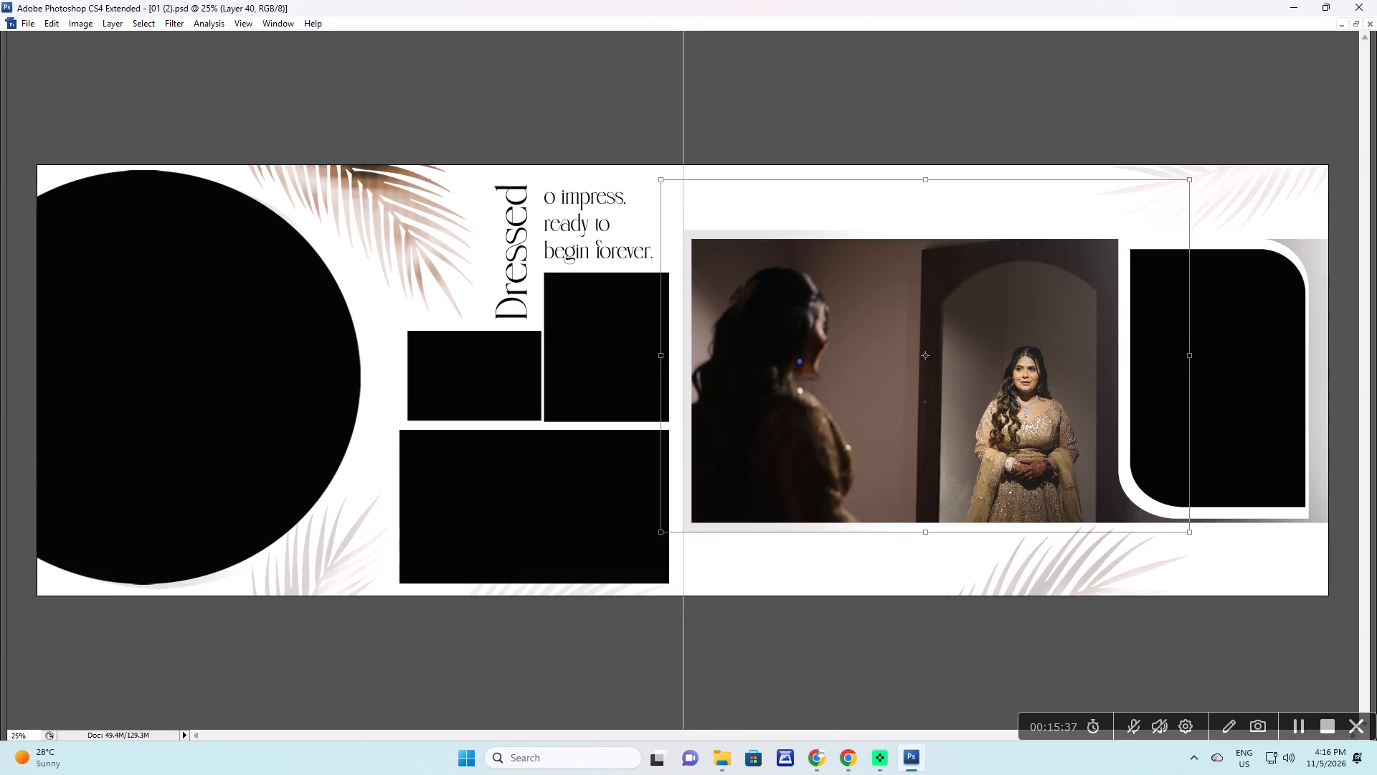
{"action": "left_click_drag", "start_coordinate": [1188, 180], "coordinate": [1153, 215], "text": "shift"}
{"action": "left_click_drag", "start_coordinate": [1094, 271], "coordinate": [1111, 286]}
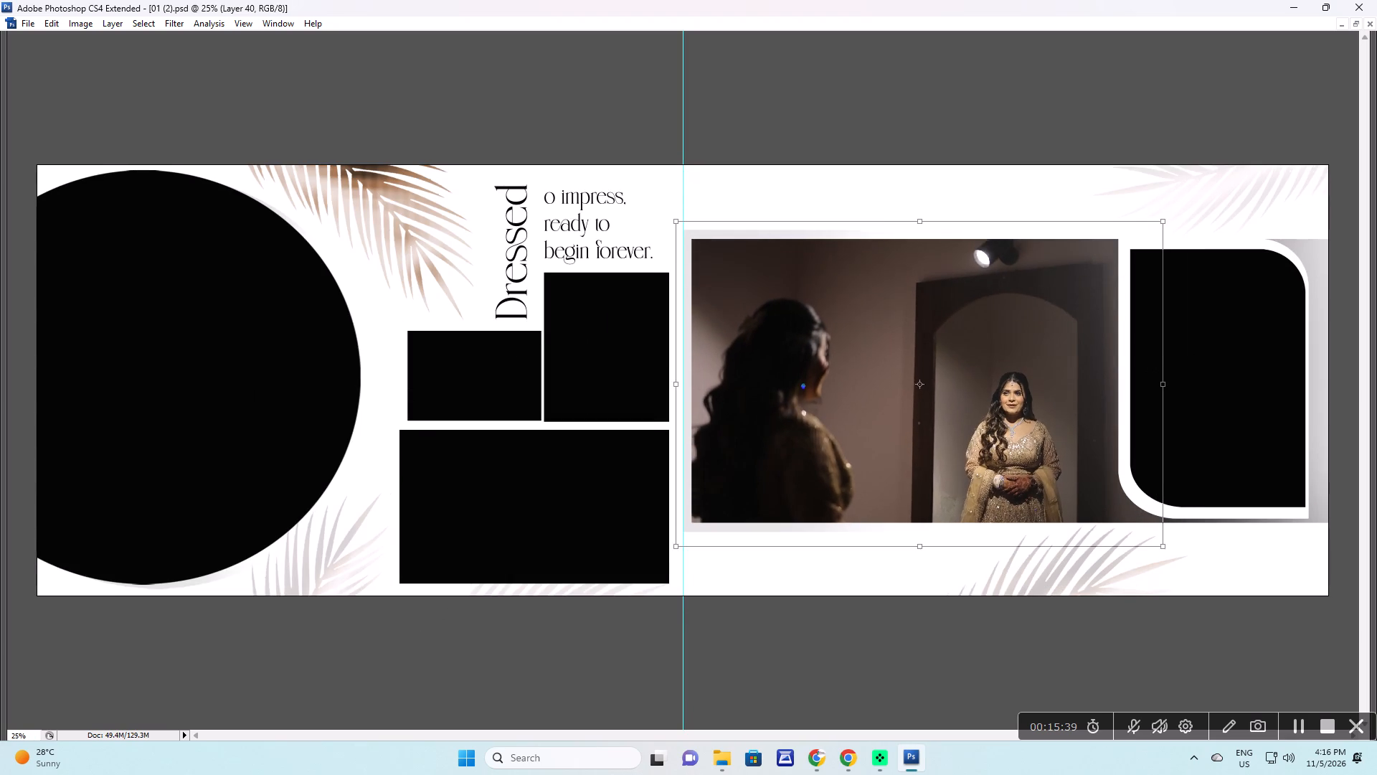
{"action": "left_click_drag", "start_coordinate": [1111, 286], "coordinate": [1109, 262]}
{"action": "key", "text": "Return"}
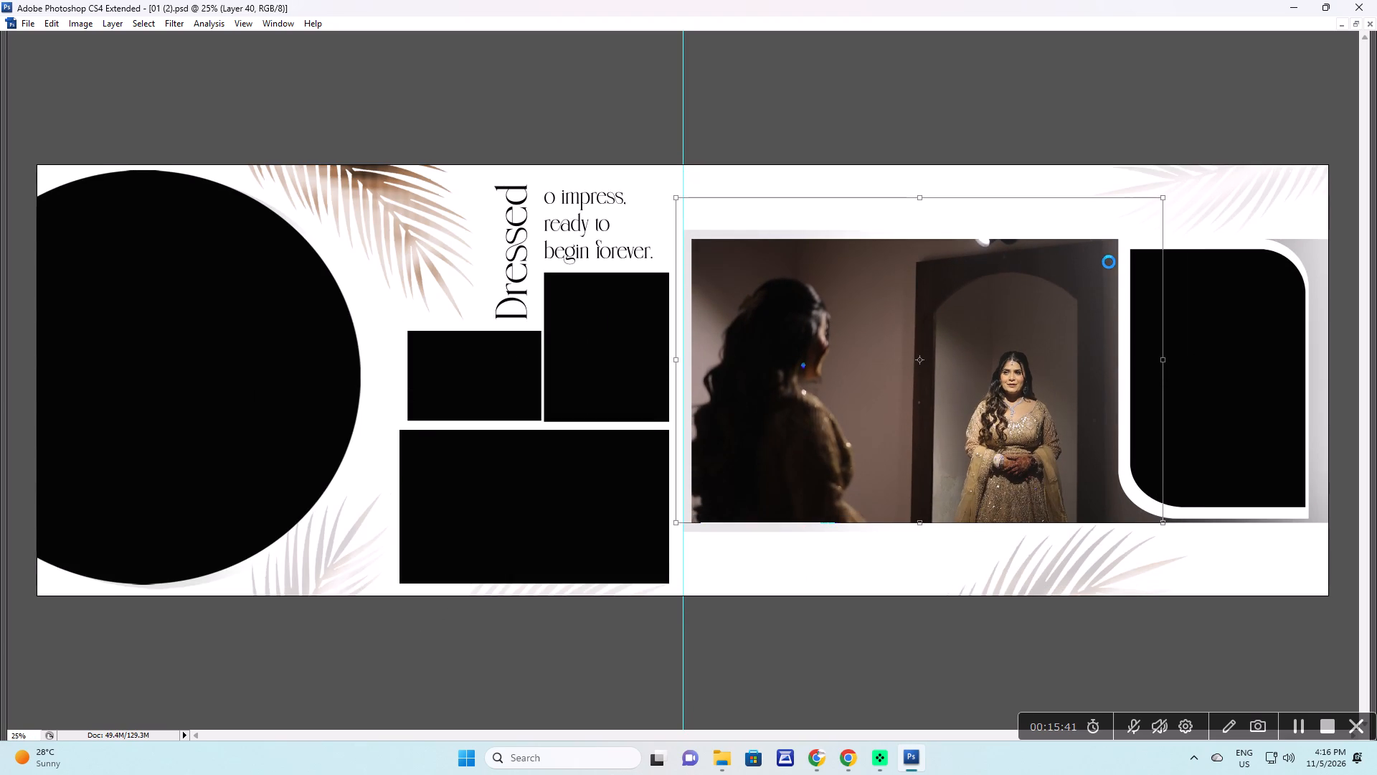
Open 364A9994.JPG in Photoshop, rotate the canvas 90° CCW, copy the whole image and close it without saving.
{"action": "key", "text": "alt+Tab"}
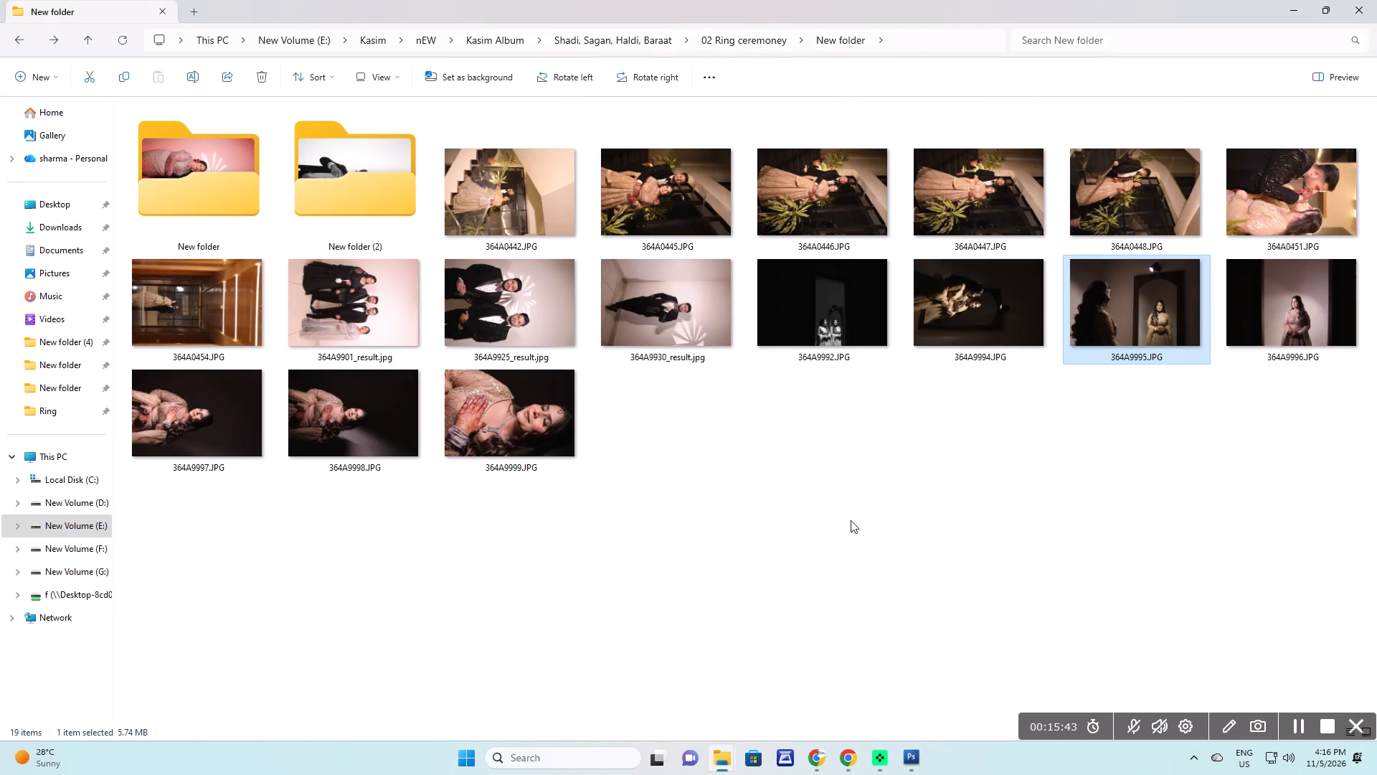
{"action": "left_click", "coordinate": [1091, 440]}
{"action": "left_click_drag", "start_coordinate": [1001, 319], "coordinate": [553, 469]}
{"action": "key", "text": "alt+Tab"}
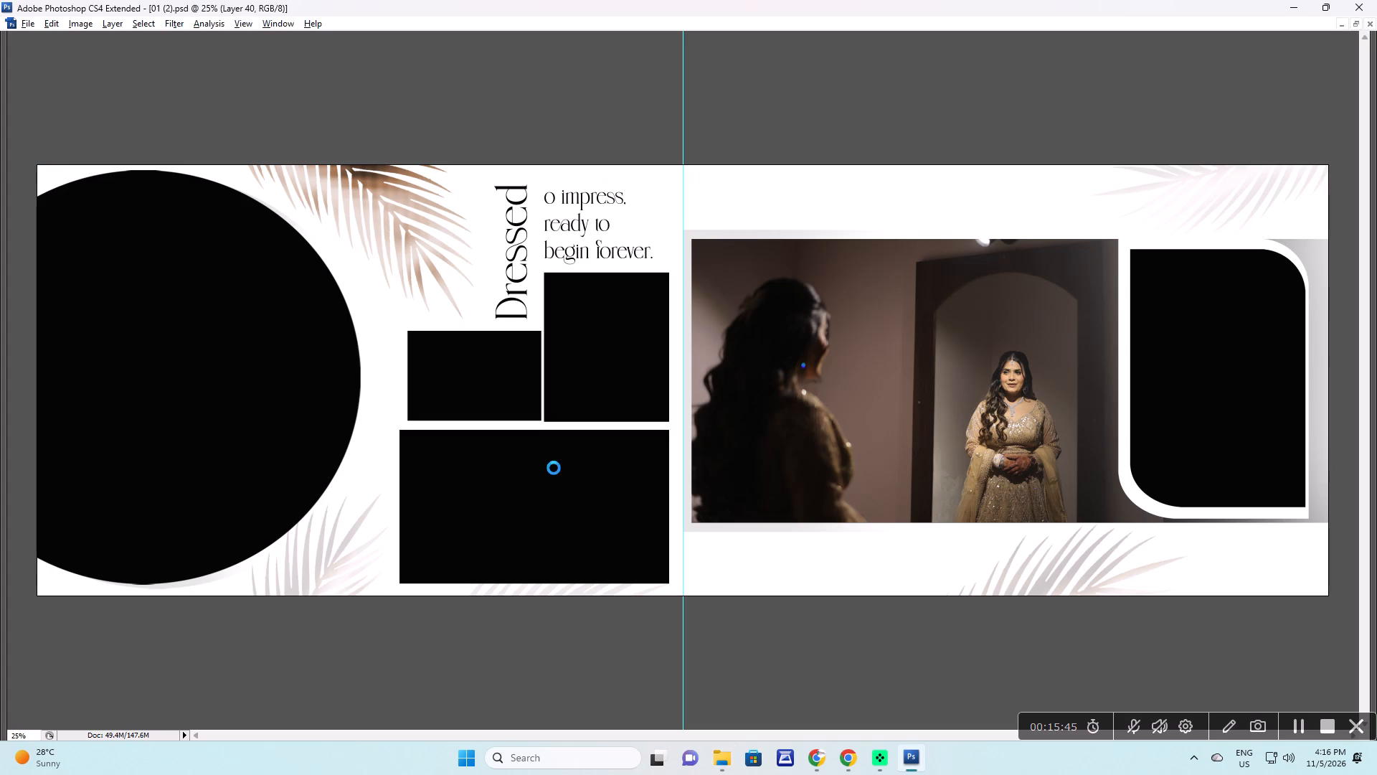
{"action": "key", "text": "alt+i"}
{"action": "key", "text": "alt+e"}
{"action": "key", "text": "Down"}
{"action": "key", "text": "Down"}
{"action": "key", "text": "Return"}
{"action": "key", "text": "ctrl+a"}
{"action": "key", "text": "ctrl+c"}
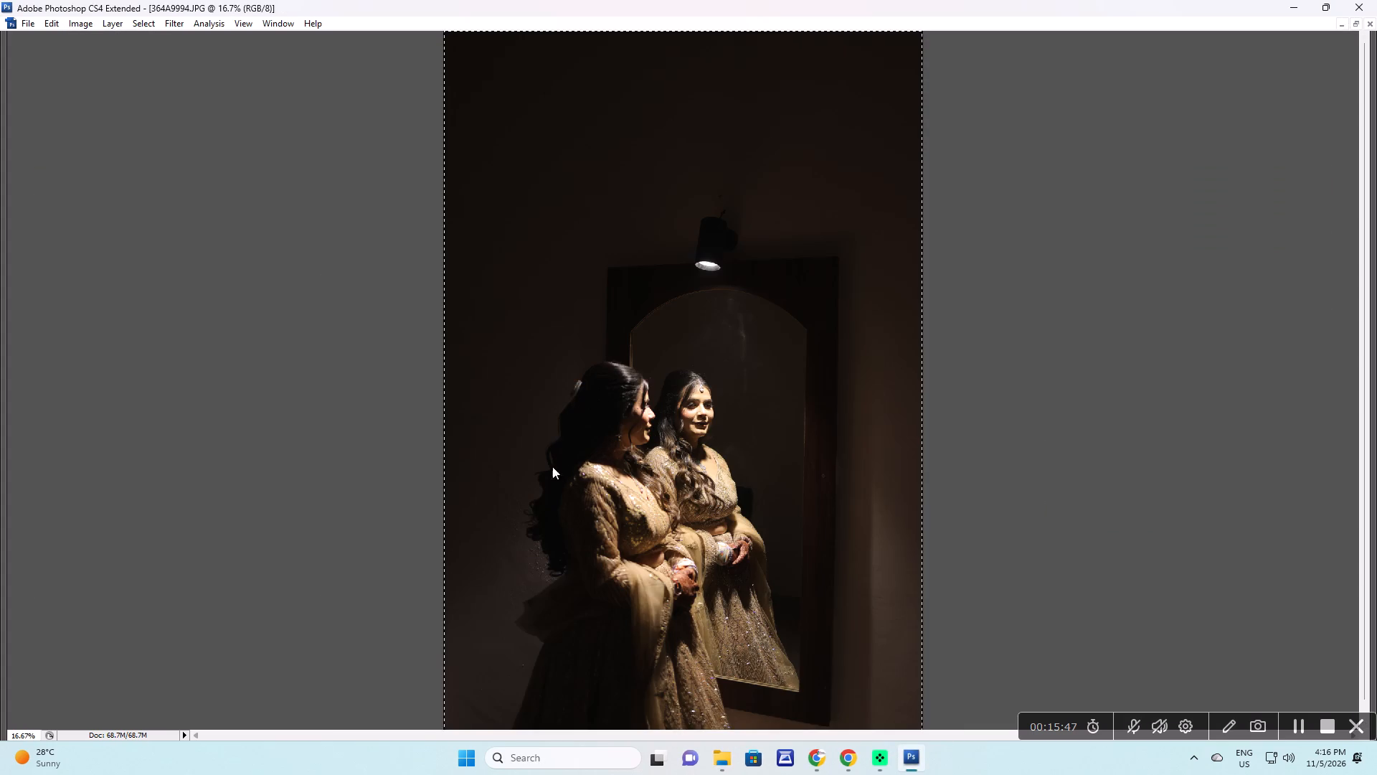
{"action": "key", "text": "ctrl+w"}
{"action": "left_click", "coordinate": [676, 295]}
Paste the copied mirror photo above the large circle layer, Layer 17 copy, and clip it to the circular frame.
{"action": "key", "text": "v"}
{"action": "right_click_drag", "start_coordinate": [287, 327], "coordinate": [301, 335]}
{"action": "left_click", "coordinate": [321, 347]}
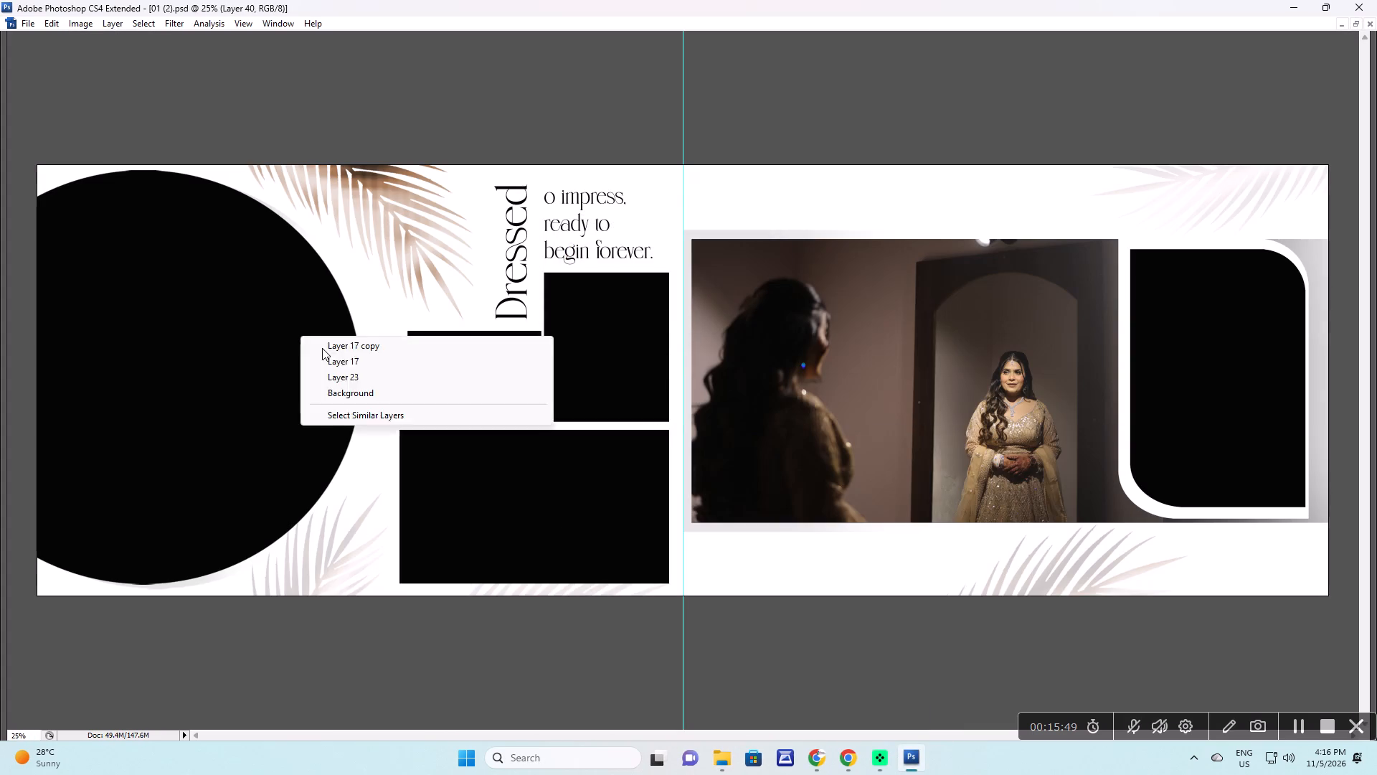
{"action": "key", "text": "ctrl+v"}
{"action": "key", "text": "v"}
{"action": "left_click_drag", "start_coordinate": [540, 471], "coordinate": [64, 217]}
{"action": "key", "text": "ctrl+g"}
Scale down and move the pasted mirror photo so the bride and her reflection fill the circular frame.
{"action": "key", "text": "ctrl+t"}
{"action": "key", "text": "space"}
{"action": "right_click_drag", "start_coordinate": [281, 336], "coordinate": [294, 340]}
{"action": "left_click", "coordinate": [311, 347]}
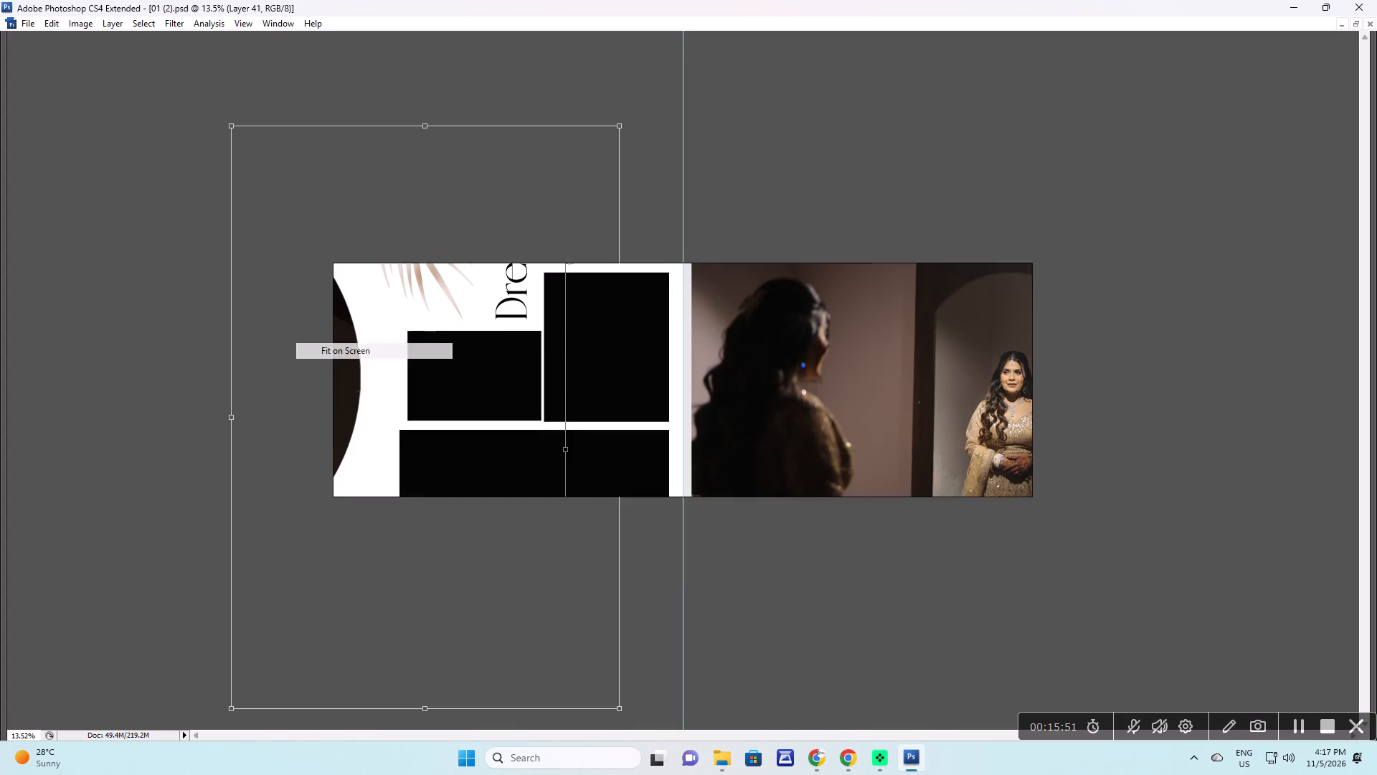
{"action": "left_click_drag", "start_coordinate": [617, 129], "coordinate": [550, 263], "text": "alt+shift"}
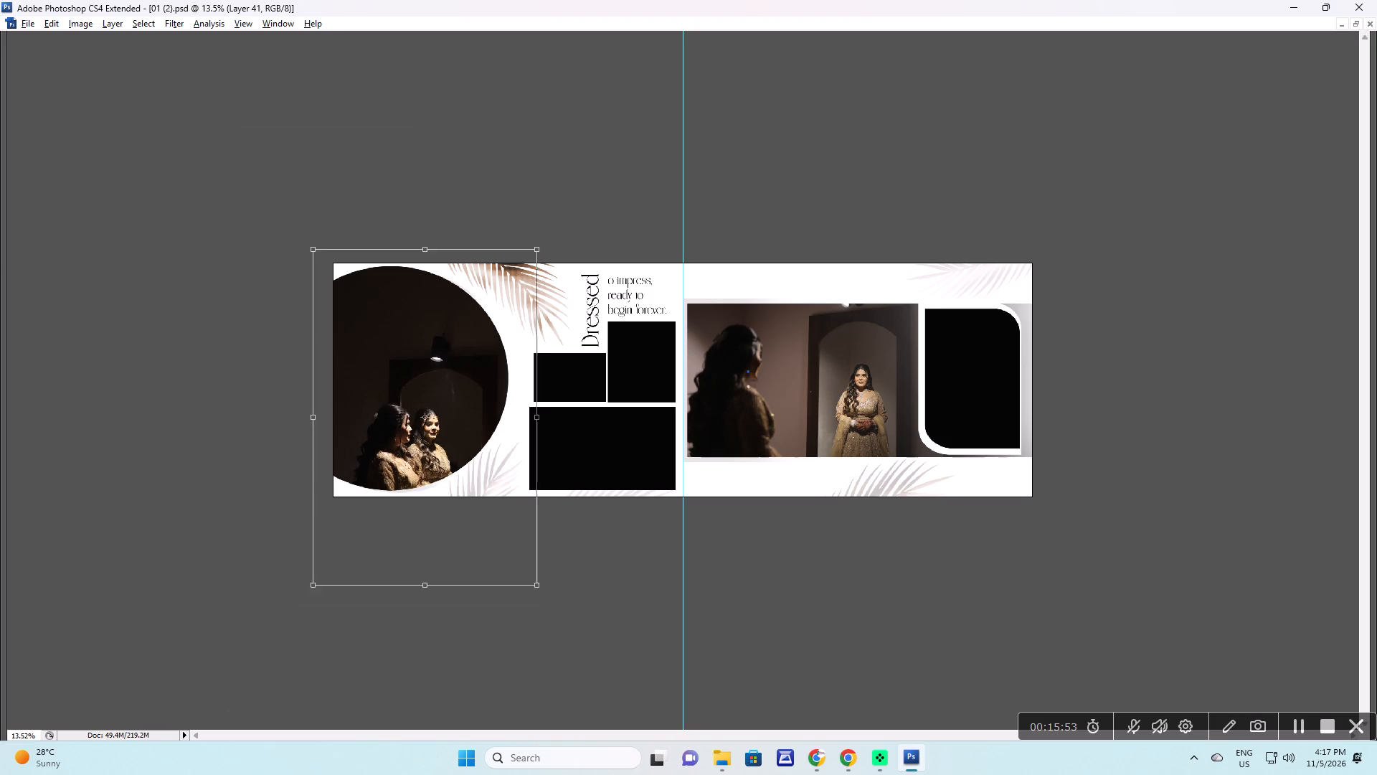
{"action": "left_click_drag", "start_coordinate": [550, 263], "coordinate": [549, 263], "text": "alt+shift"}
{"action": "left_click_drag", "start_coordinate": [486, 308], "coordinate": [478, 225]}
{"action": "key", "text": "Return"}
{"action": "key", "text": "ctrl+plus"}
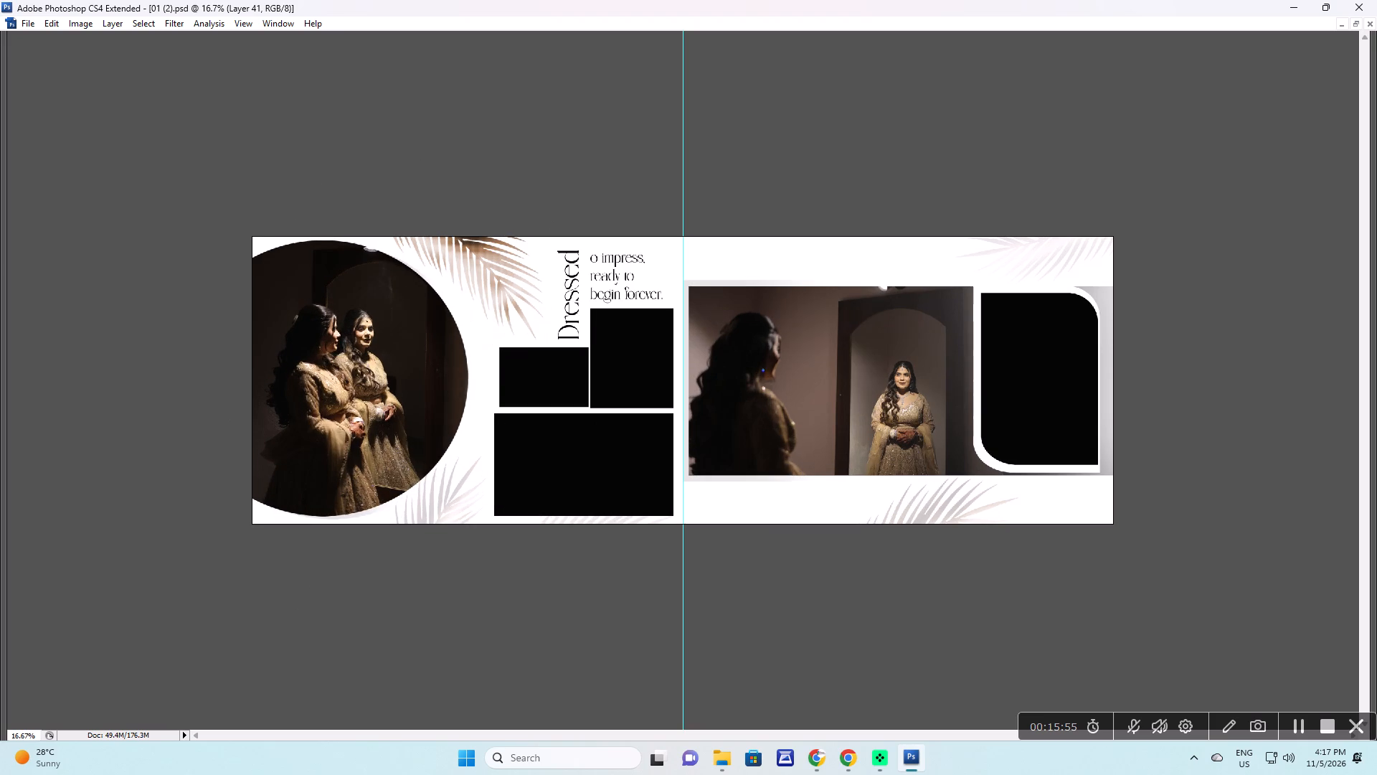
{"action": "key", "text": "space"}
{"action": "left_click", "coordinate": [433, 334], "text": "ctrl"}
{"action": "left_click_drag", "start_coordinate": [430, 360], "coordinate": [582, 340]}
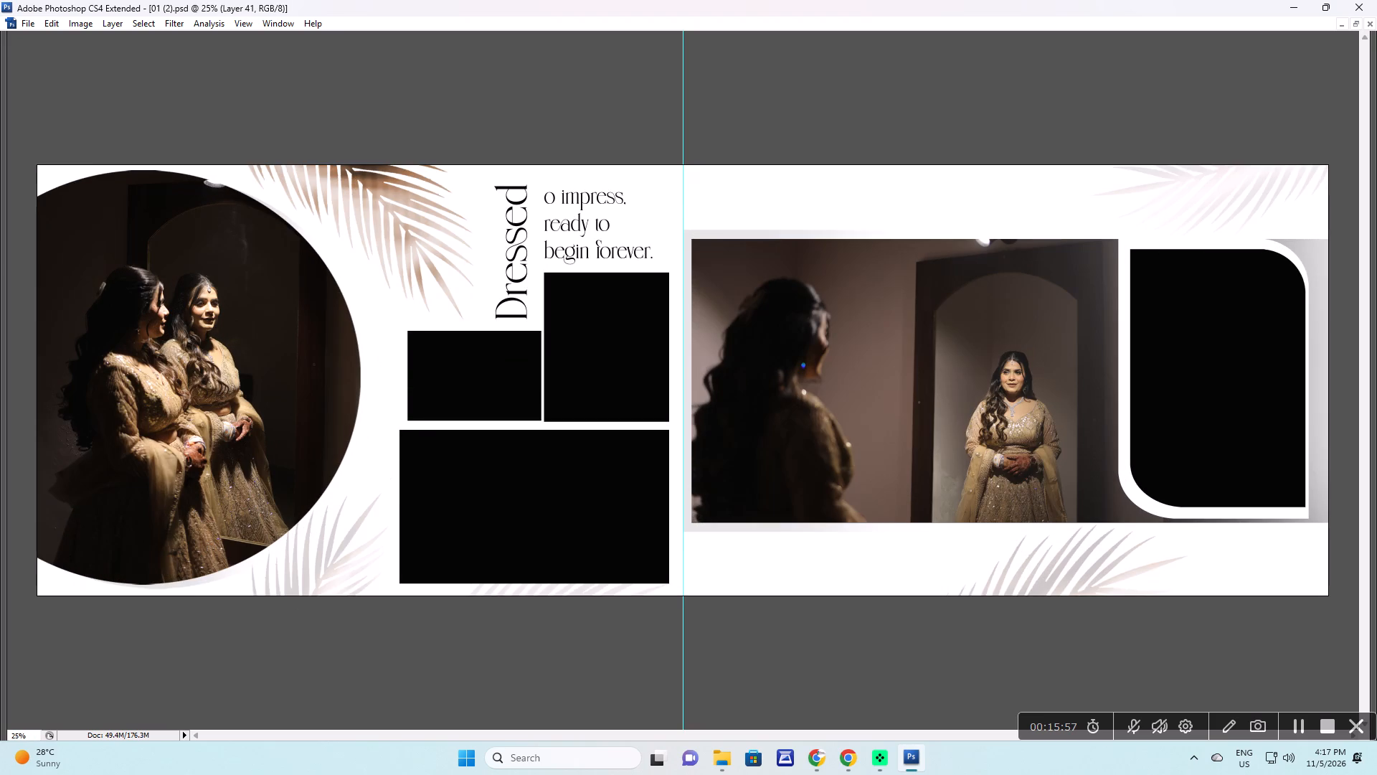
Open the bride portrait 364A9996.JPG in Photoshop, copy the whole image and close it.
{"action": "key", "text": "alt+Tab"}
{"action": "left_click", "coordinate": [1248, 408]}
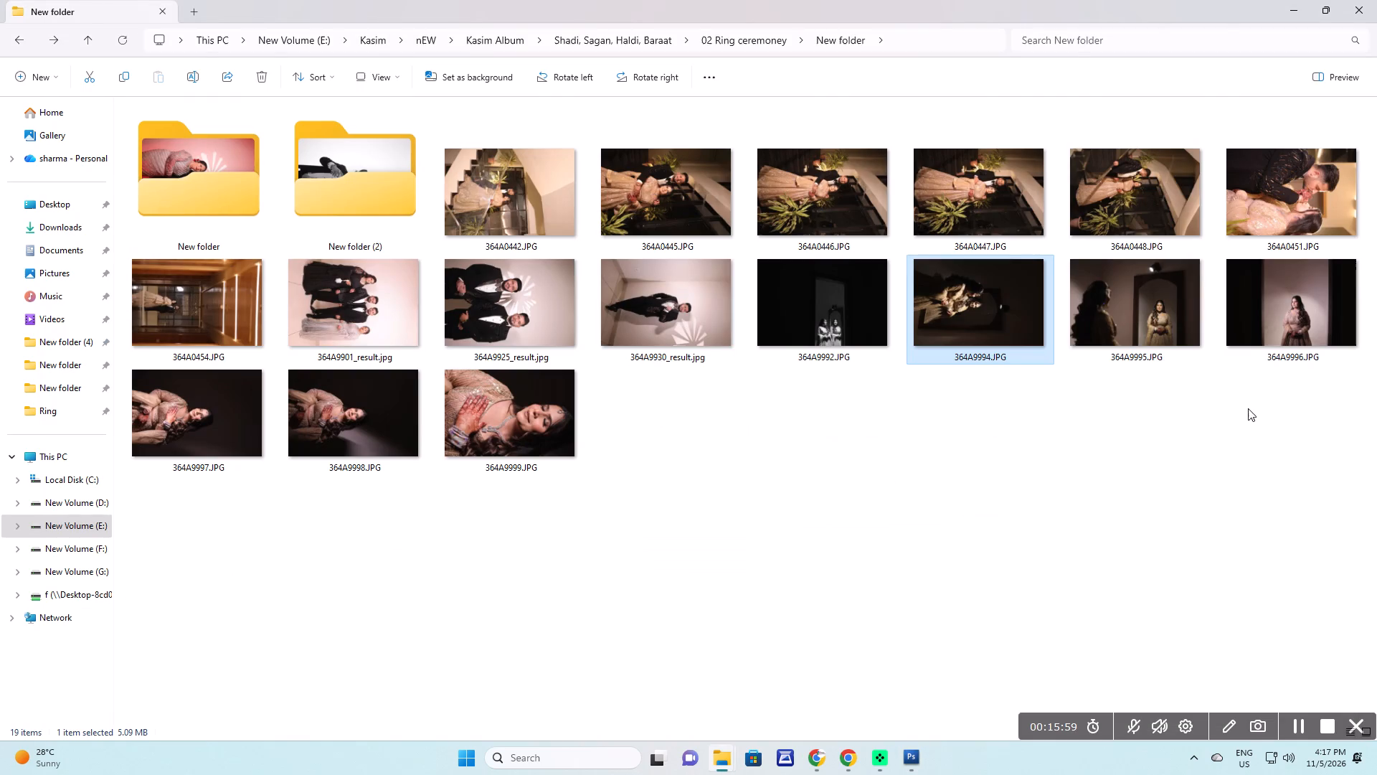
{"action": "left_click", "coordinate": [1336, 327]}
{"action": "left_click_drag", "start_coordinate": [1299, 305], "coordinate": [713, 509]}
{"action": "key", "text": "alt+Tab"}
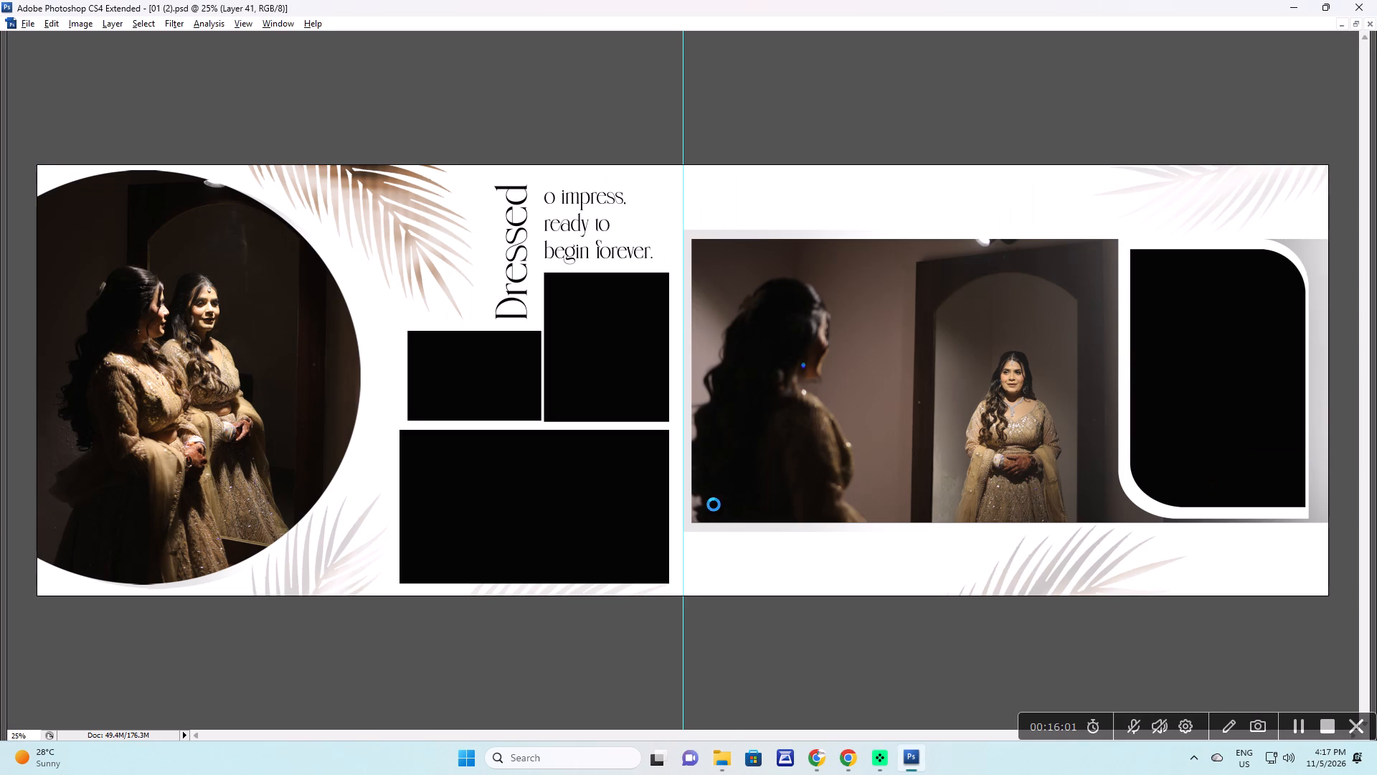
{"action": "key", "text": "ctrl+a"}
{"action": "key", "text": "ctrl+c"}
{"action": "key", "text": "ctrl+w"}
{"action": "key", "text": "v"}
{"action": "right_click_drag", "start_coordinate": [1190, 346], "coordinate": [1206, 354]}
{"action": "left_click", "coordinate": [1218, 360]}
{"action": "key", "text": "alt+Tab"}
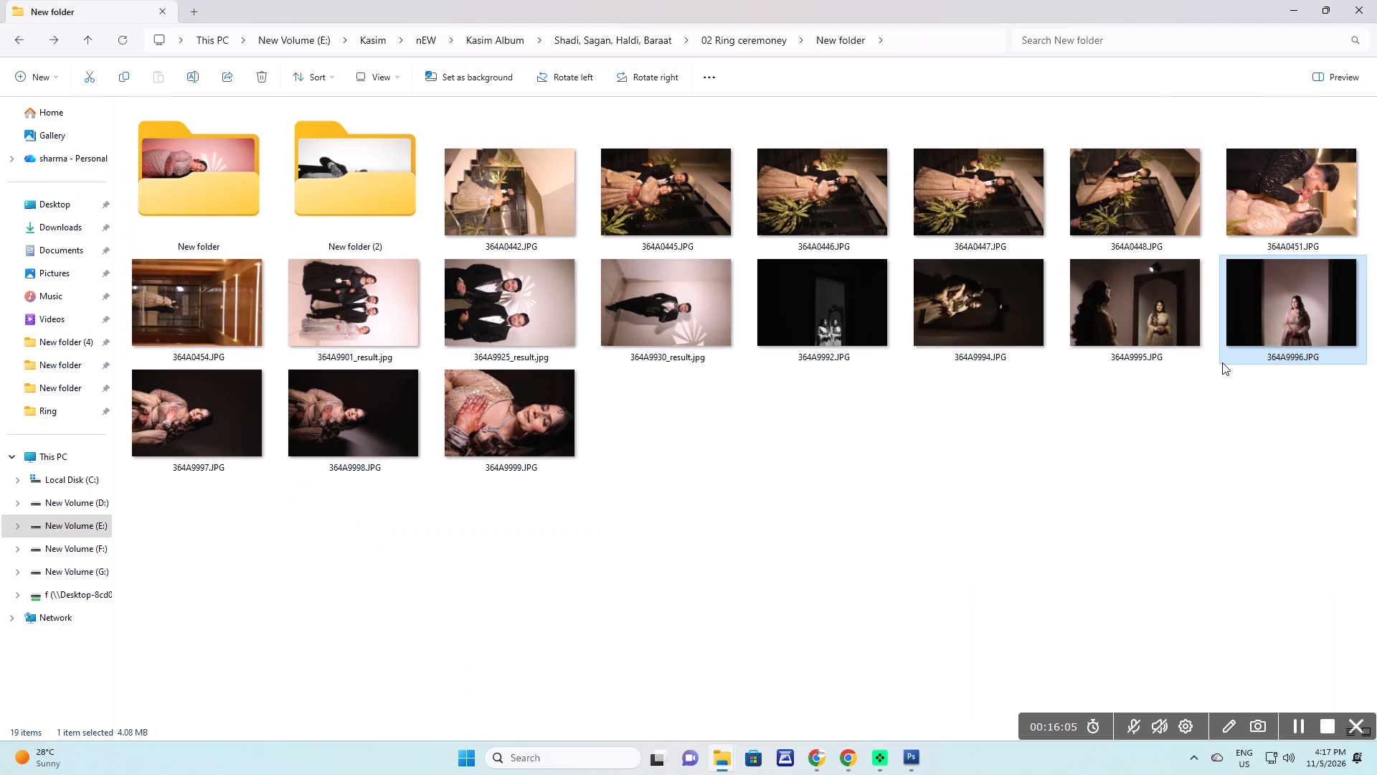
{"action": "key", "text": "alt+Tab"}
Paste the bride portrait clipped to the wide lower frame on the left page.
{"action": "right_click_drag", "start_coordinate": [474, 476], "coordinate": [491, 484]}
{"action": "left_click", "coordinate": [509, 497]}
{"action": "key", "text": "ctrl+v"}
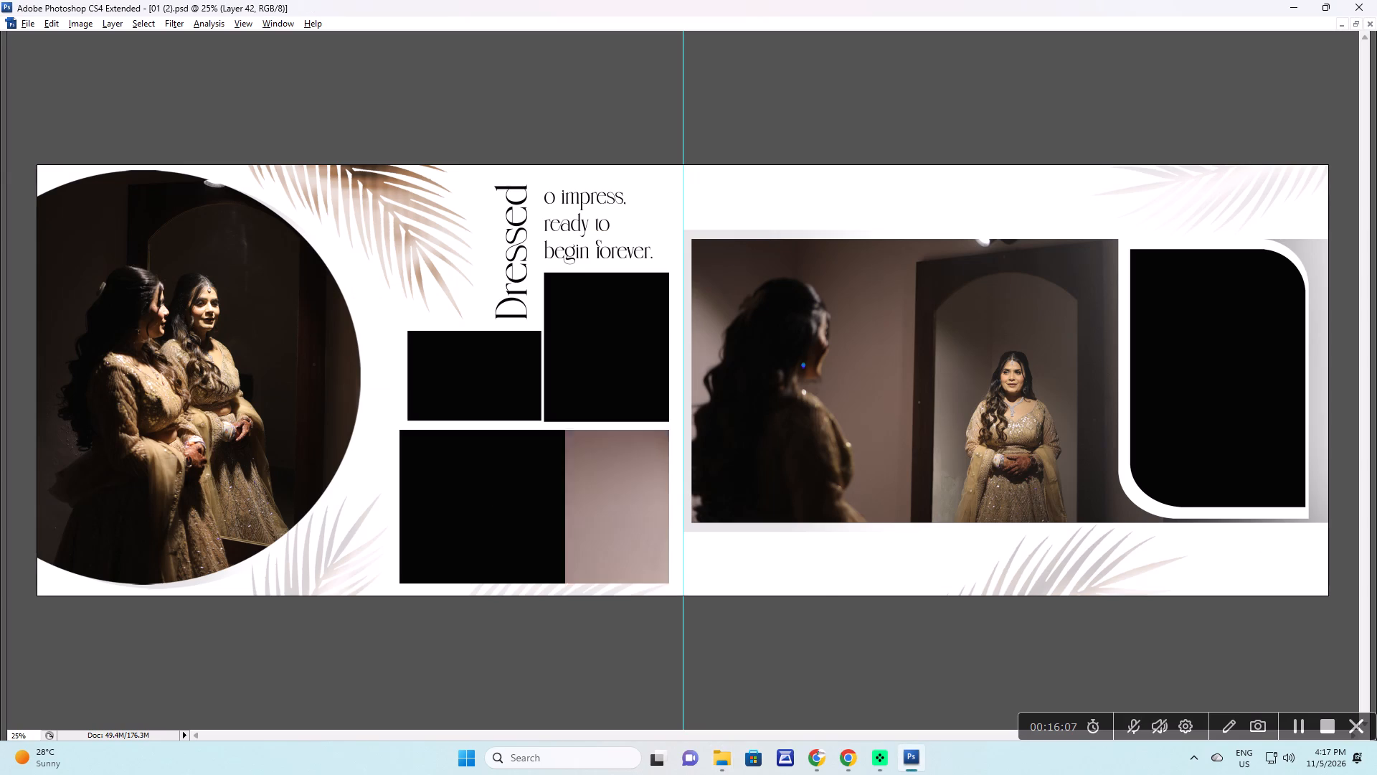
{"action": "key", "text": "ctrl+g"}
Scale down and position the bride portrait so she stands centred in the left page's wide lower frame.
{"action": "key", "text": "ctrl+t"}
{"action": "key", "text": "ctrl+Return"}
{"action": "key", "text": "ctrl+alt+z"}
{"action": "key", "text": "ctrl+t"}
{"action": "left_click_drag", "start_coordinate": [713, 462], "coordinate": [472, 410]}
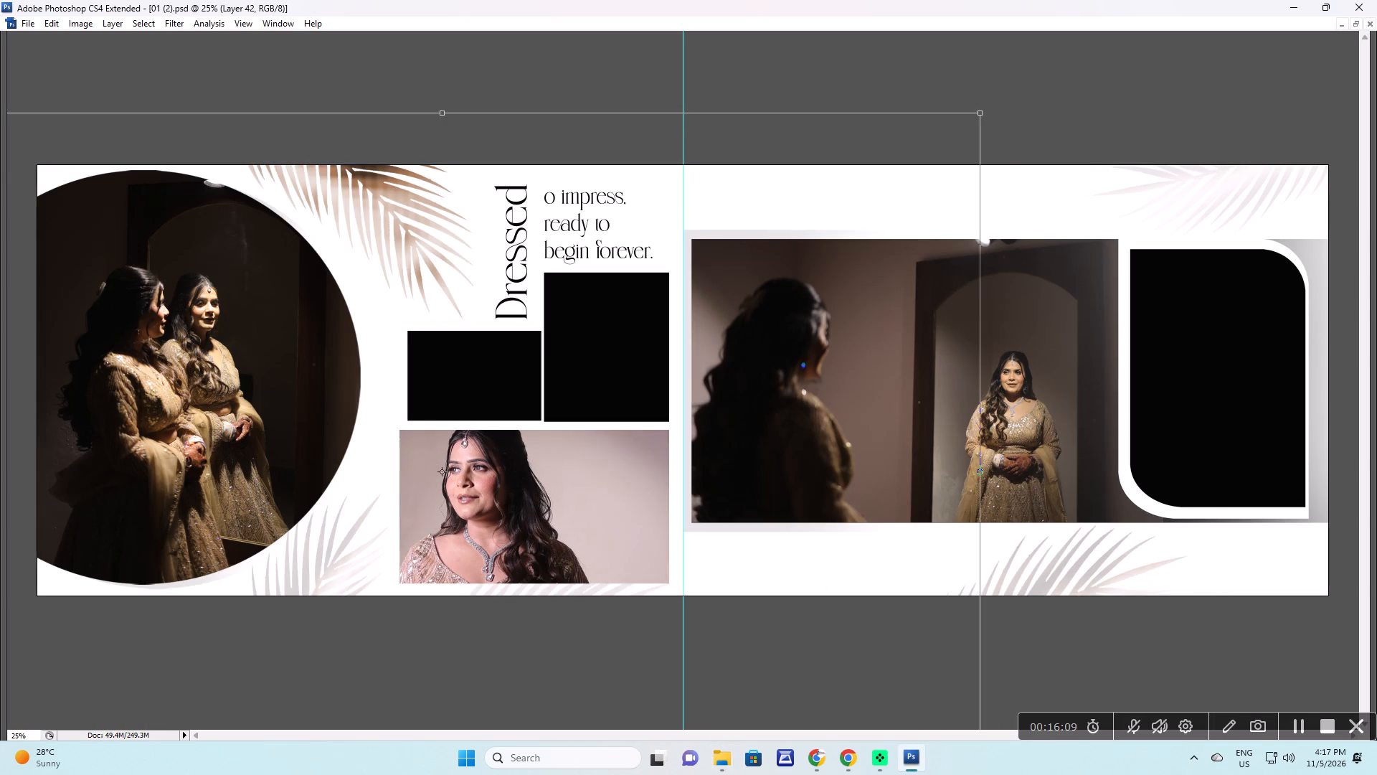
{"action": "left_click_drag", "start_coordinate": [980, 115], "coordinate": [705, 339], "text": "alt+shift"}
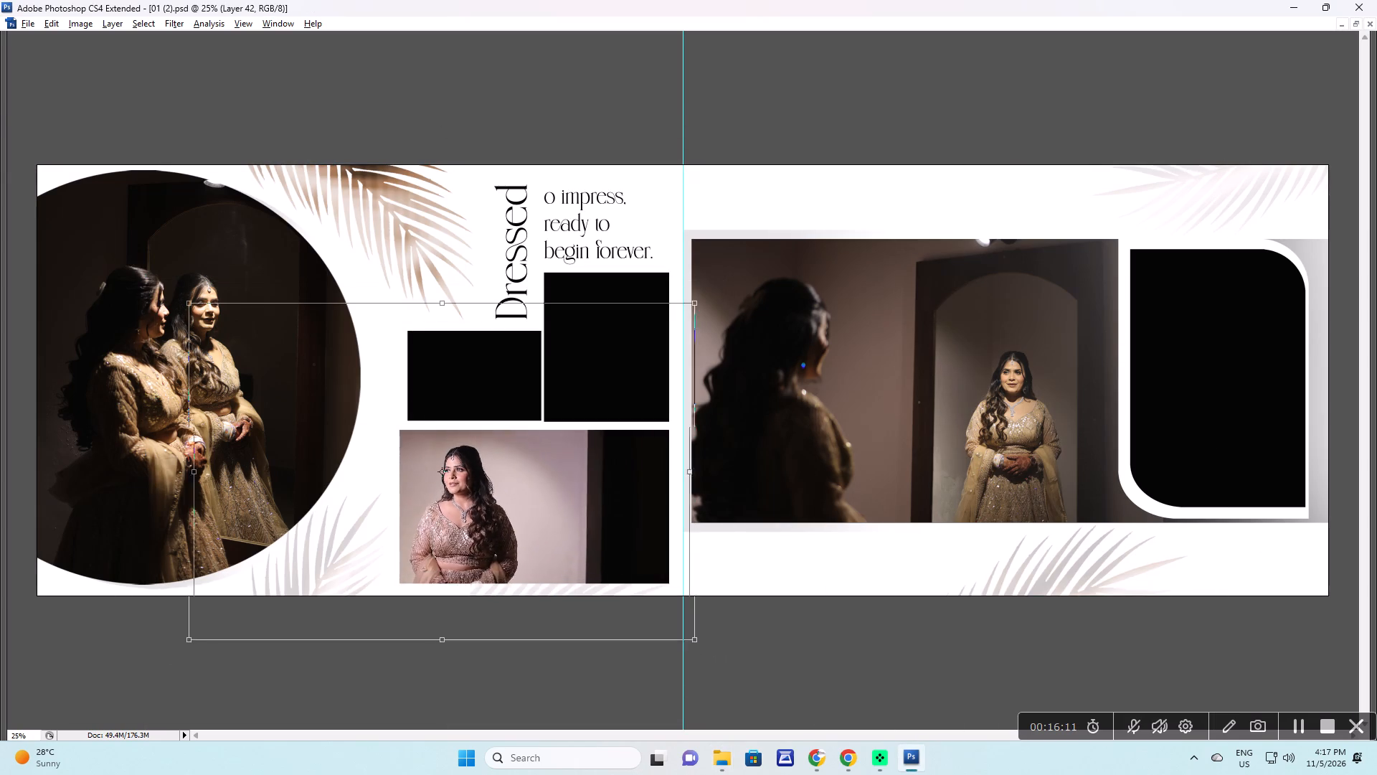
{"action": "left_click_drag", "start_coordinate": [705, 339], "coordinate": [694, 348], "text": "alt+shift"}
{"action": "left_click_drag", "start_coordinate": [623, 371], "coordinate": [690, 364]}
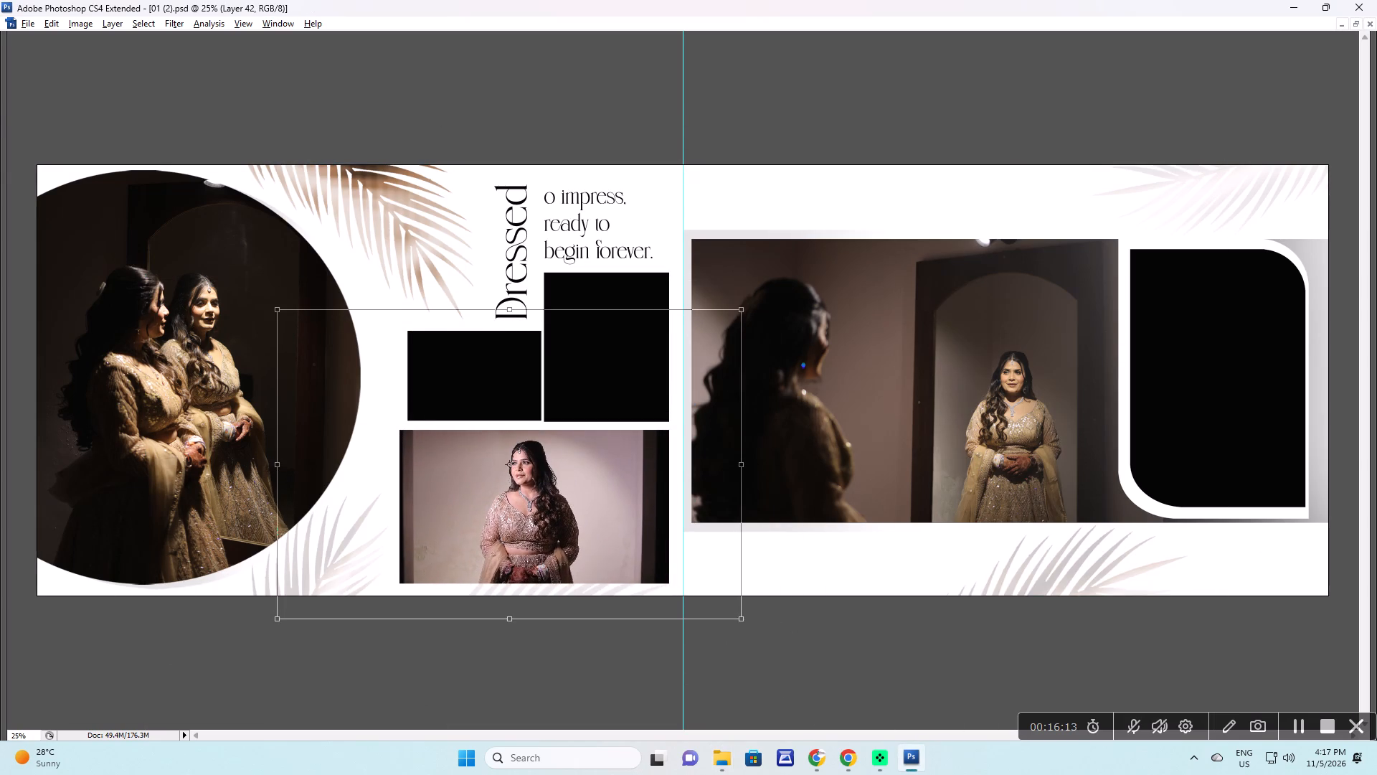
{"action": "left_click_drag", "start_coordinate": [740, 307], "coordinate": [719, 352], "text": "alt+shift"}
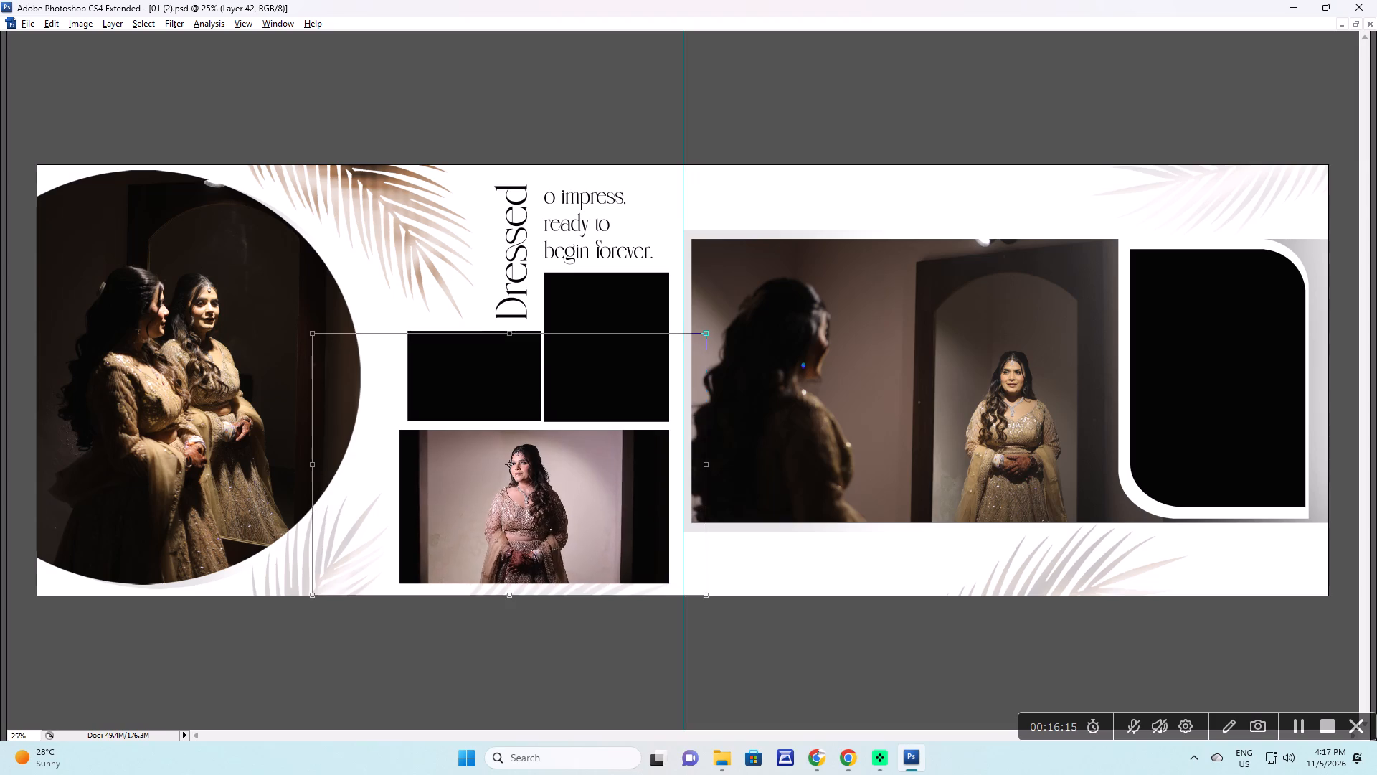
{"action": "left_click_drag", "start_coordinate": [719, 352], "coordinate": [721, 352], "text": "alt+shift"}
{"action": "left_click_drag", "start_coordinate": [650, 414], "coordinate": [663, 412]}
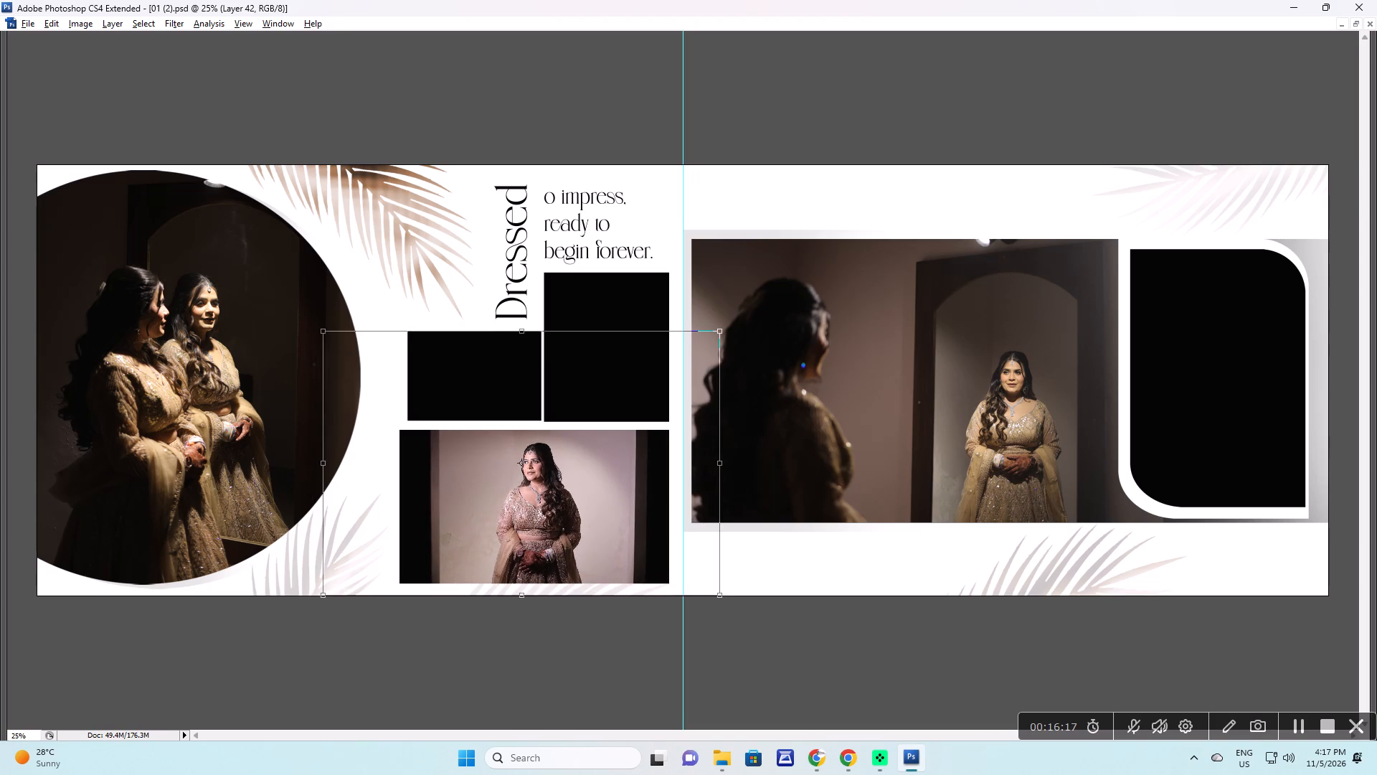
{"action": "left_click_drag", "start_coordinate": [724, 334], "coordinate": [741, 334], "text": "alt+shift"}
{"action": "key", "text": "shift+Left"}
{"action": "key", "text": "shift+Left"}
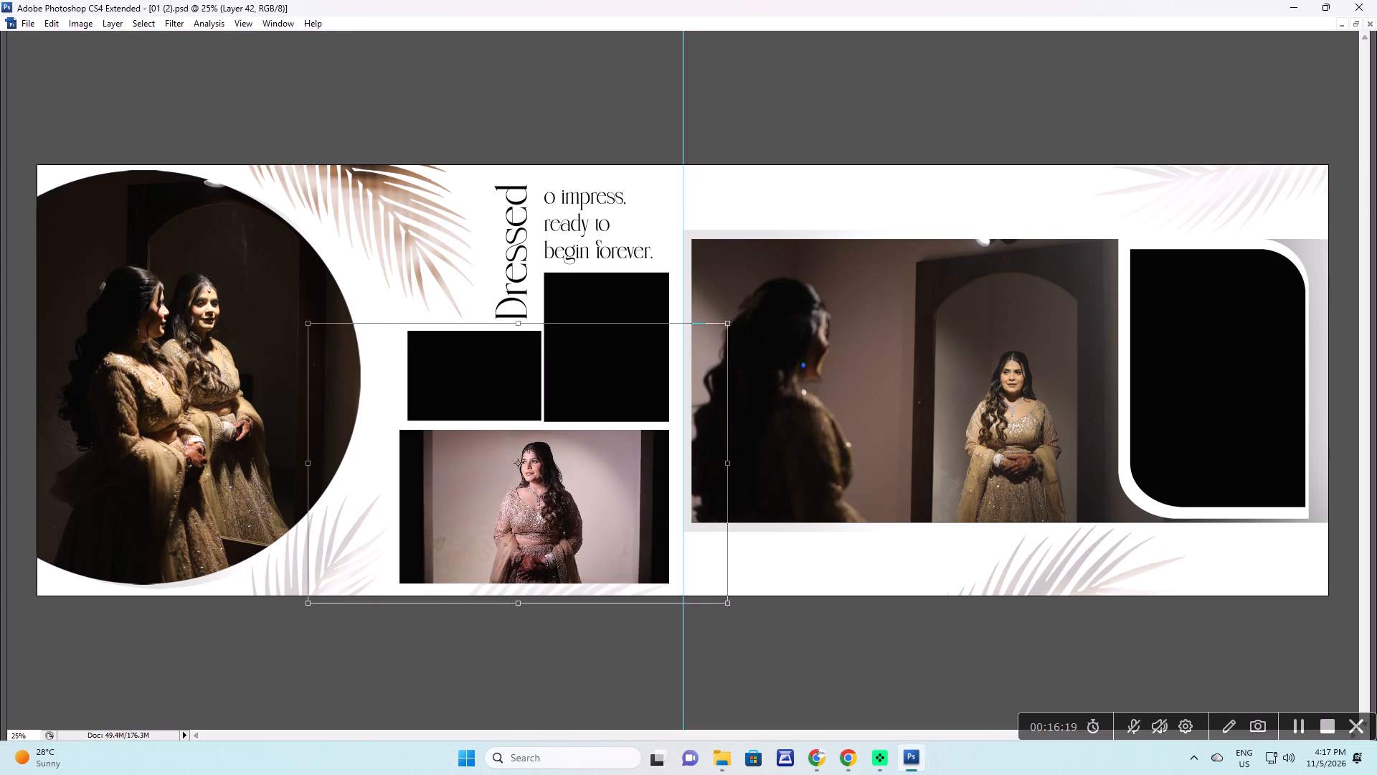
{"action": "key", "text": "Return"}
Stretch a strip of the portrait's backdrop at the bride's right-hand edge outward to fill the lower frame's right side.
{"action": "key", "text": "m"}
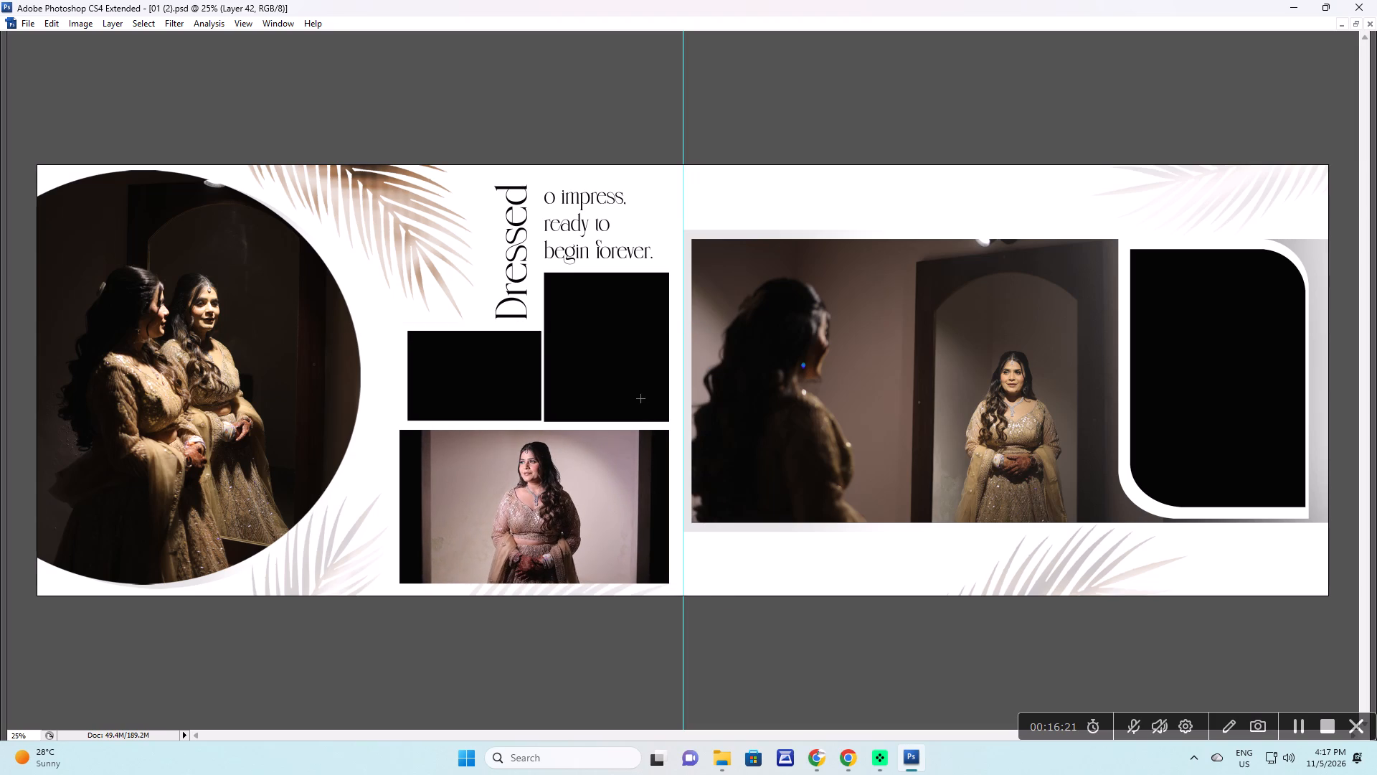
{"action": "left_click_drag", "start_coordinate": [621, 391], "coordinate": [738, 735]}
{"action": "key", "text": "ctrl+t"}
{"action": "left_click_drag", "start_coordinate": [744, 504], "coordinate": [909, 504], "text": "shift"}
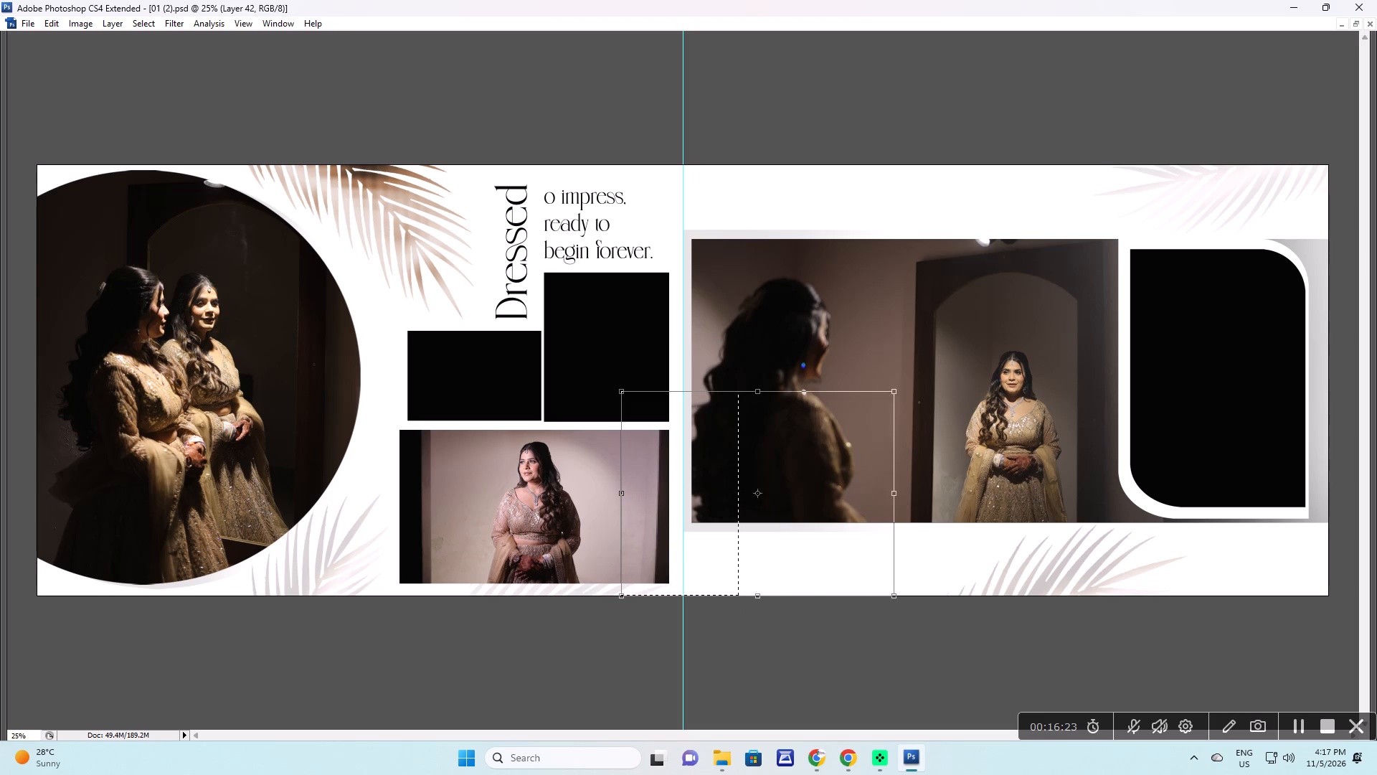
{"action": "left_click_drag", "start_coordinate": [909, 504], "coordinate": [1020, 524], "text": "shift"}
{"action": "key", "text": "Return"}
{"action": "key", "text": "ctrl+d"}
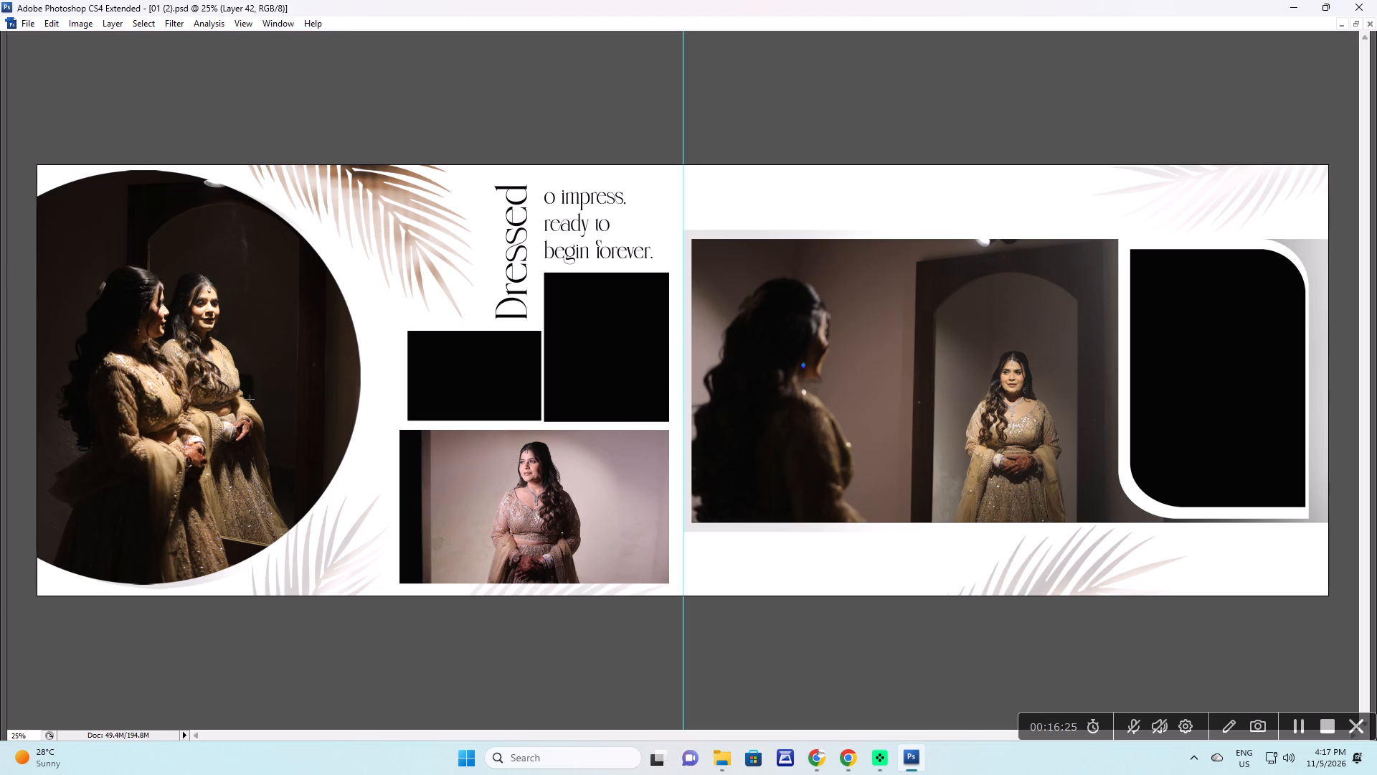
Stretch a strip of the portrait's backdrop on the left outward to cover the lower frame's dark left edge.
{"action": "left_click_drag", "start_coordinate": [302, 385], "coordinate": [467, 606]}
{"action": "key", "text": "ctrl+t"}
{"action": "left_click_drag", "start_coordinate": [302, 491], "coordinate": [189, 459], "text": "shift"}
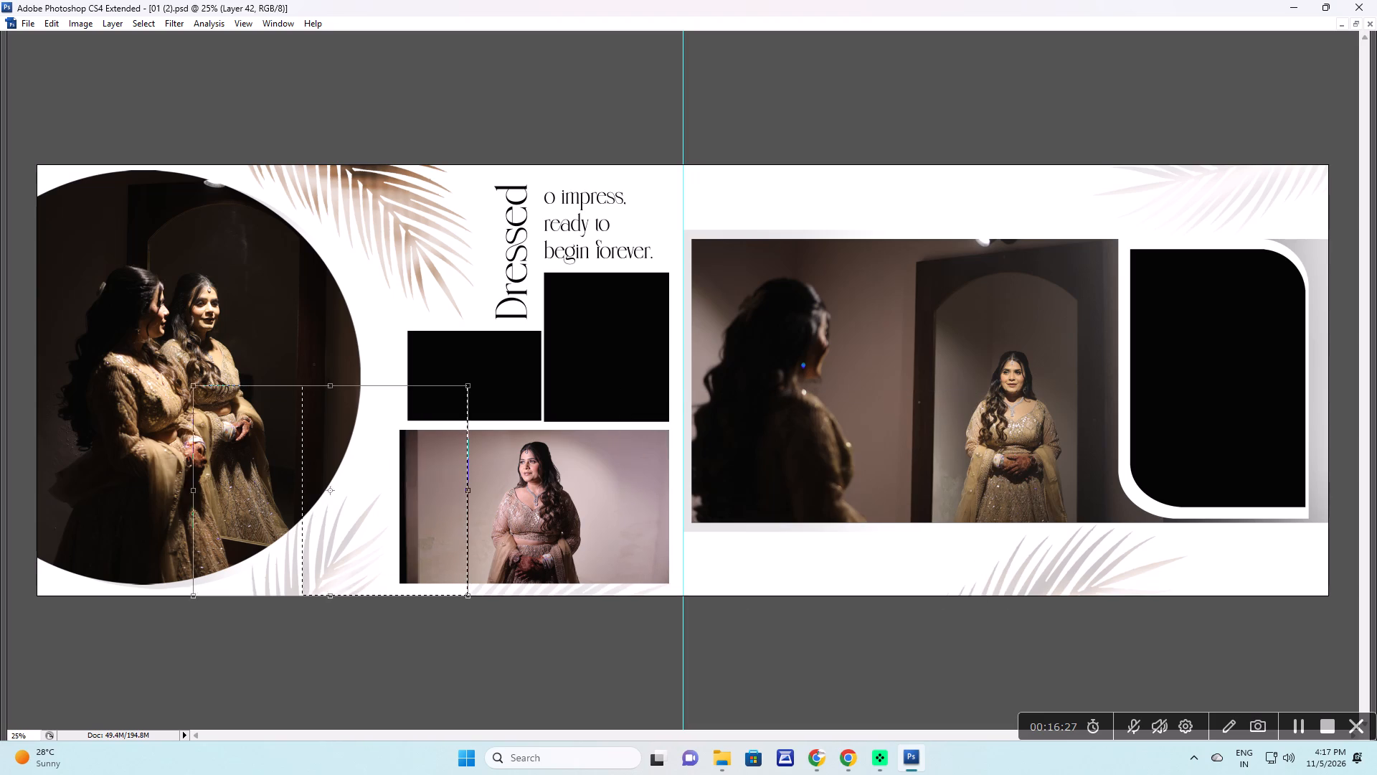
{"action": "left_click_drag", "start_coordinate": [189, 459], "coordinate": [3, 435], "text": "shift"}
{"action": "key", "text": "Return"}
{"action": "key", "text": "ctrl+d"}
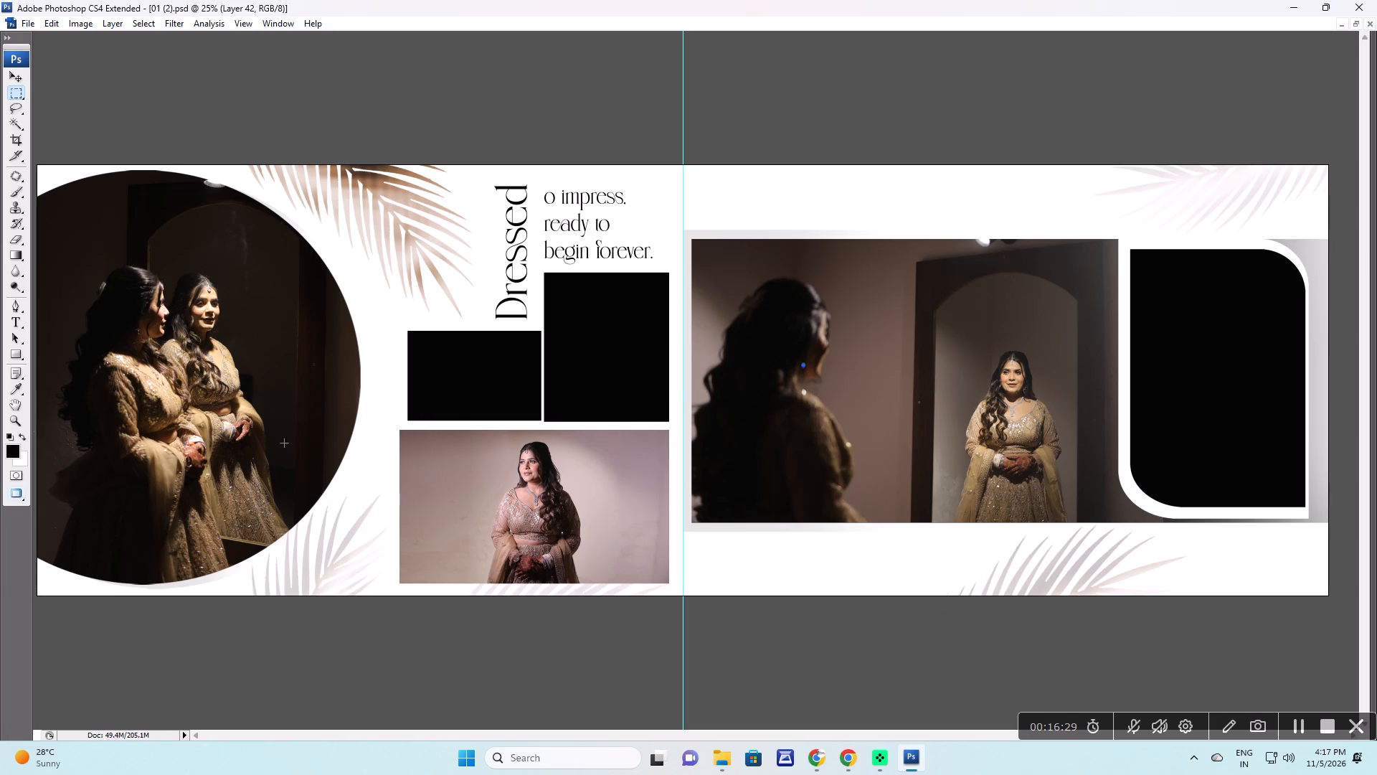
Open 364A9997.JPG in Photoshop, rotate the canvas 90° CCW, copy the whole image and close it without saving.
{"action": "key", "text": "alt+Tab"}
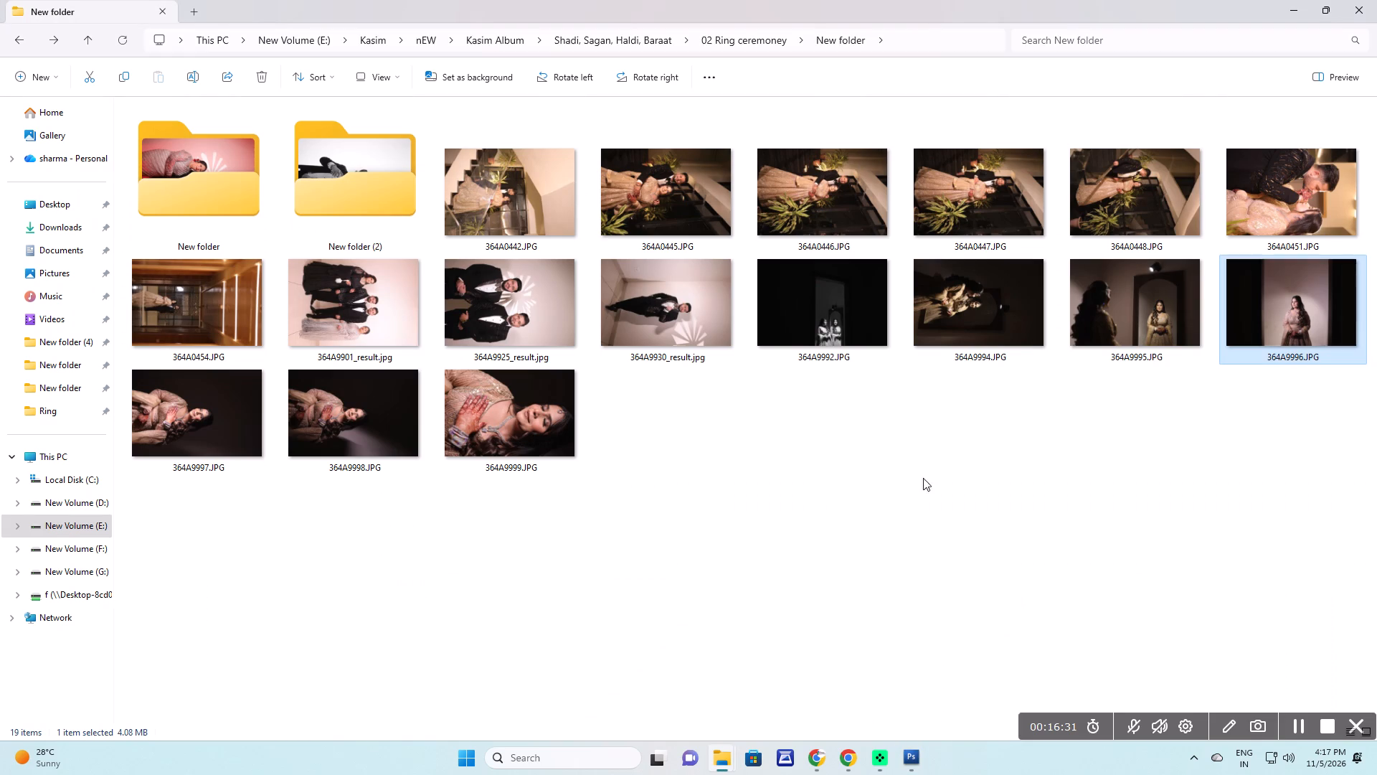
{"action": "left_click_drag", "start_coordinate": [998, 461], "coordinate": [969, 461]}
{"action": "left_click_drag", "start_coordinate": [181, 417], "coordinate": [239, 535]}
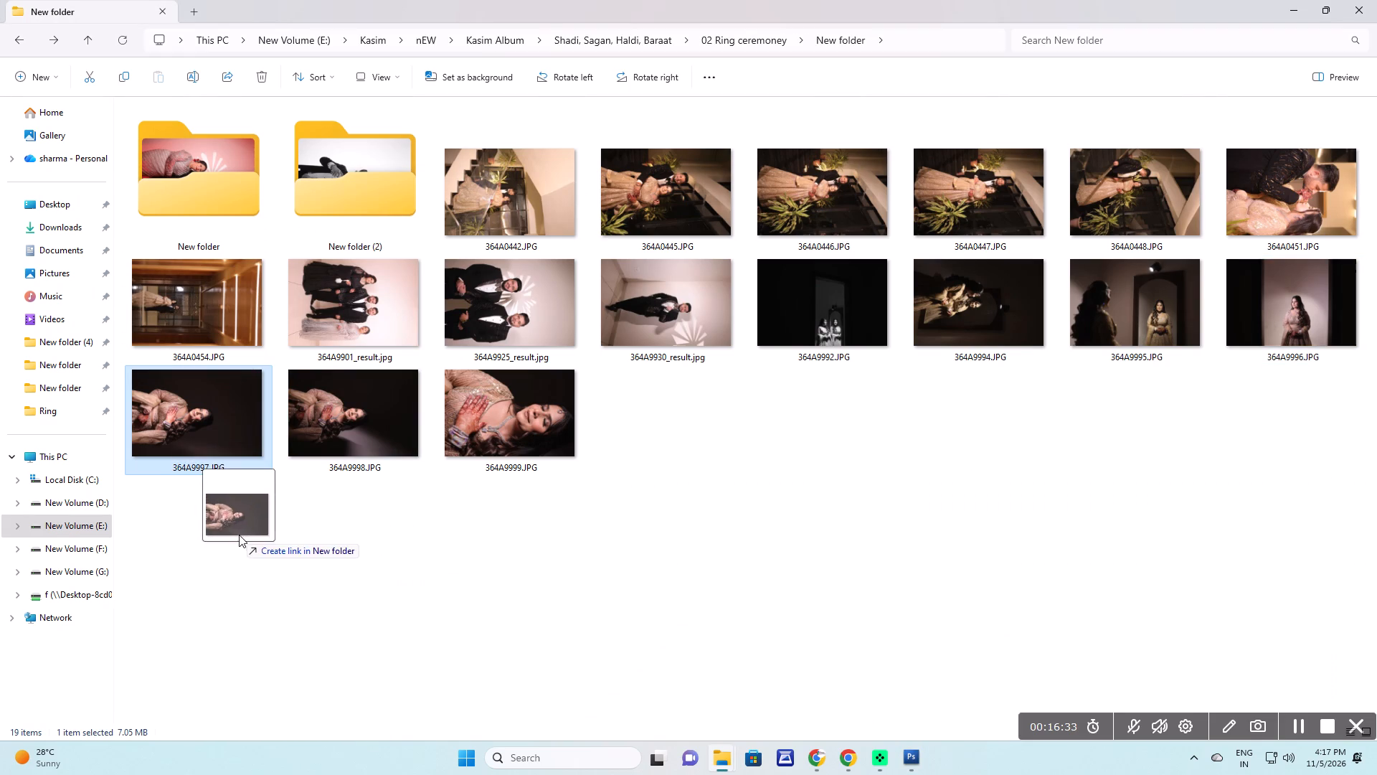
{"action": "left_click_drag", "start_coordinate": [239, 535], "coordinate": [609, 387]}
{"action": "key", "text": "alt+Tab"}
{"action": "key", "text": "alt+i"}
{"action": "key", "text": "alt+e"}
{"action": "key", "text": "Down"}
{"action": "key", "text": "Down"}
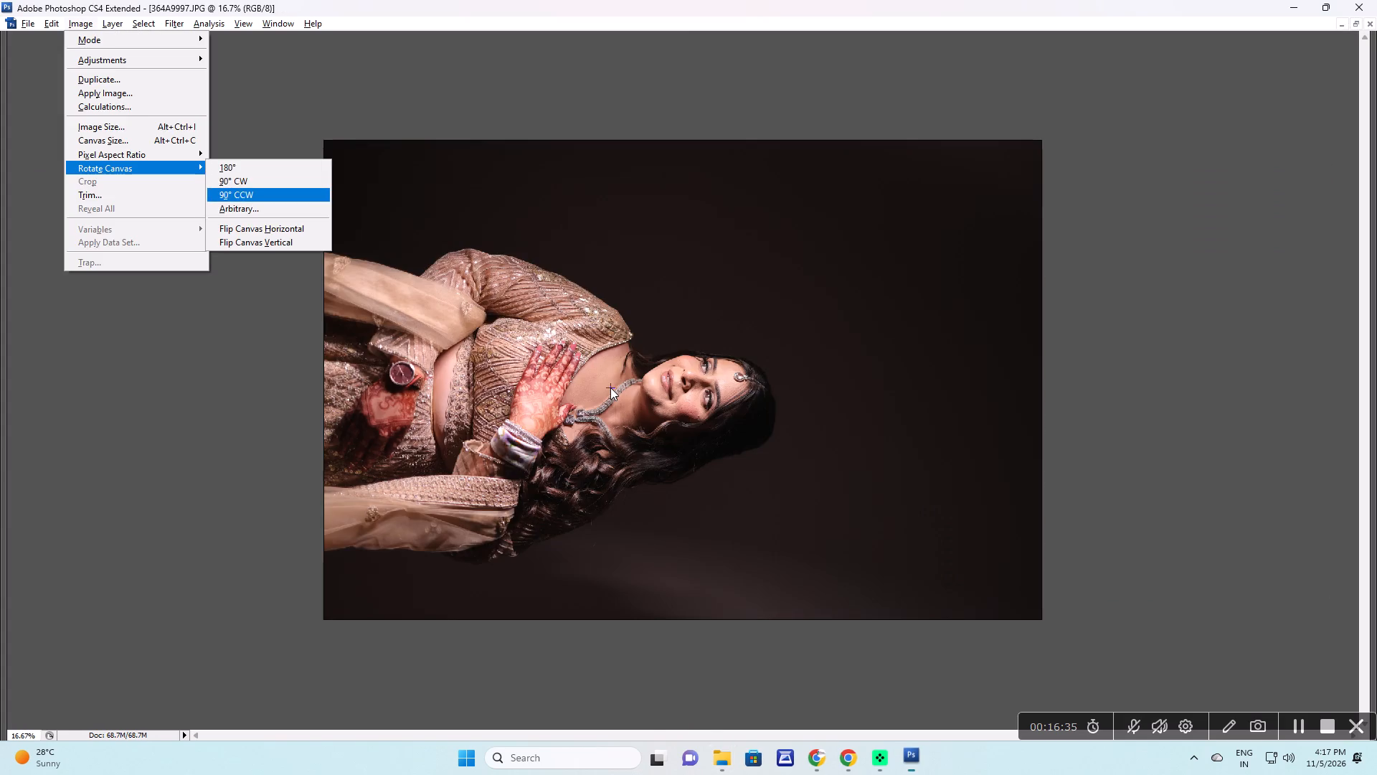
{"action": "key", "text": "Return"}
{"action": "key", "text": "ctrl+a"}
{"action": "key", "text": "ctrl+c"}
{"action": "key", "text": "ctrl+w"}
{"action": "left_click", "coordinate": [686, 291]}
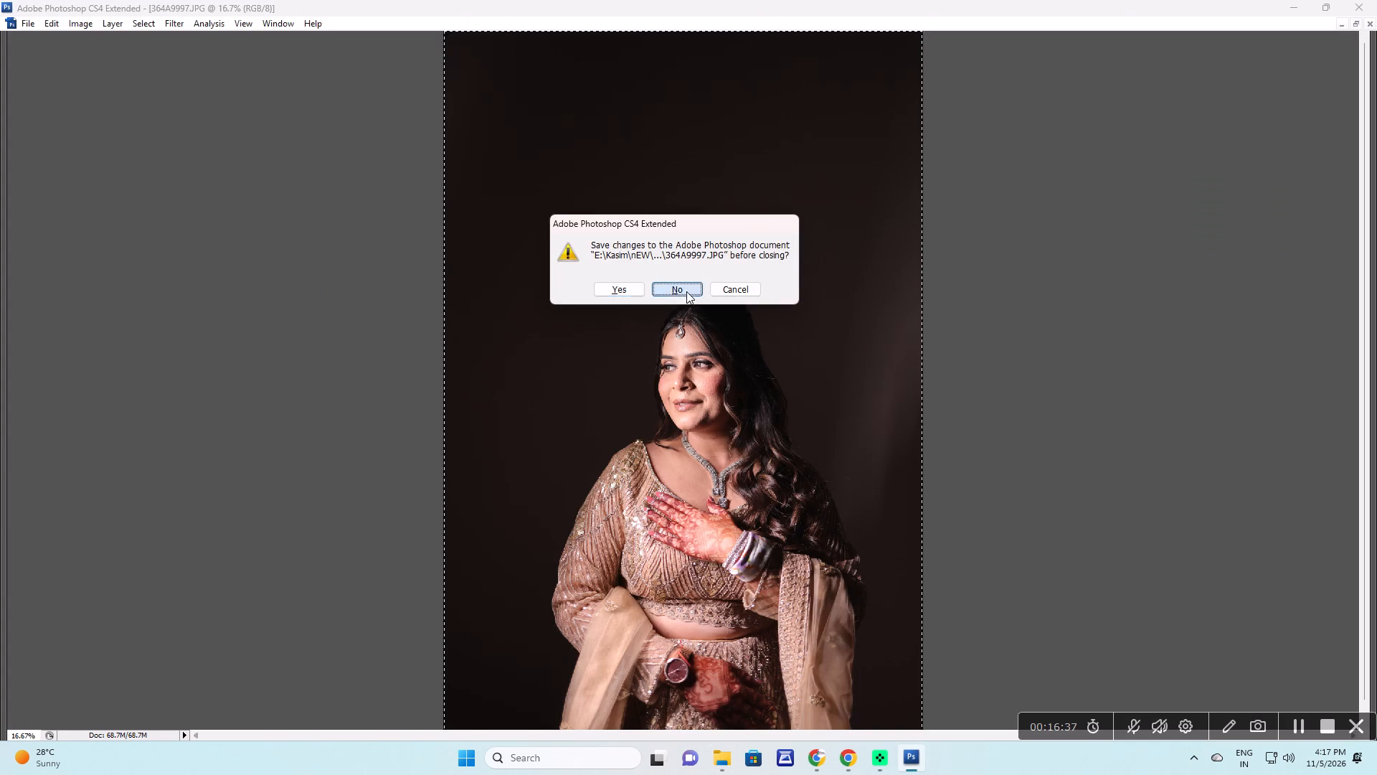
Paste the copied bride portrait clipped to the rounded frame on the right page.
{"action": "key", "text": "v"}
{"action": "right_click_drag", "start_coordinate": [1194, 339], "coordinate": [1204, 349]}
{"action": "left_click", "coordinate": [1216, 360]}
{"action": "key", "text": "ctrl+v"}
{"action": "key", "text": "v"}
{"action": "left_click_drag", "start_coordinate": [716, 517], "coordinate": [1229, 282]}
{"action": "key", "text": "ctrl+g"}
Scale down and position the bride portrait in the right page's rounded frame so she shows from head to waist.
{"action": "key", "text": "ctrl+t"}
{"action": "key", "text": "space"}
{"action": "right_click_drag", "start_coordinate": [1160, 299], "coordinate": [1170, 304]}
{"action": "left_click", "coordinate": [1179, 309]}
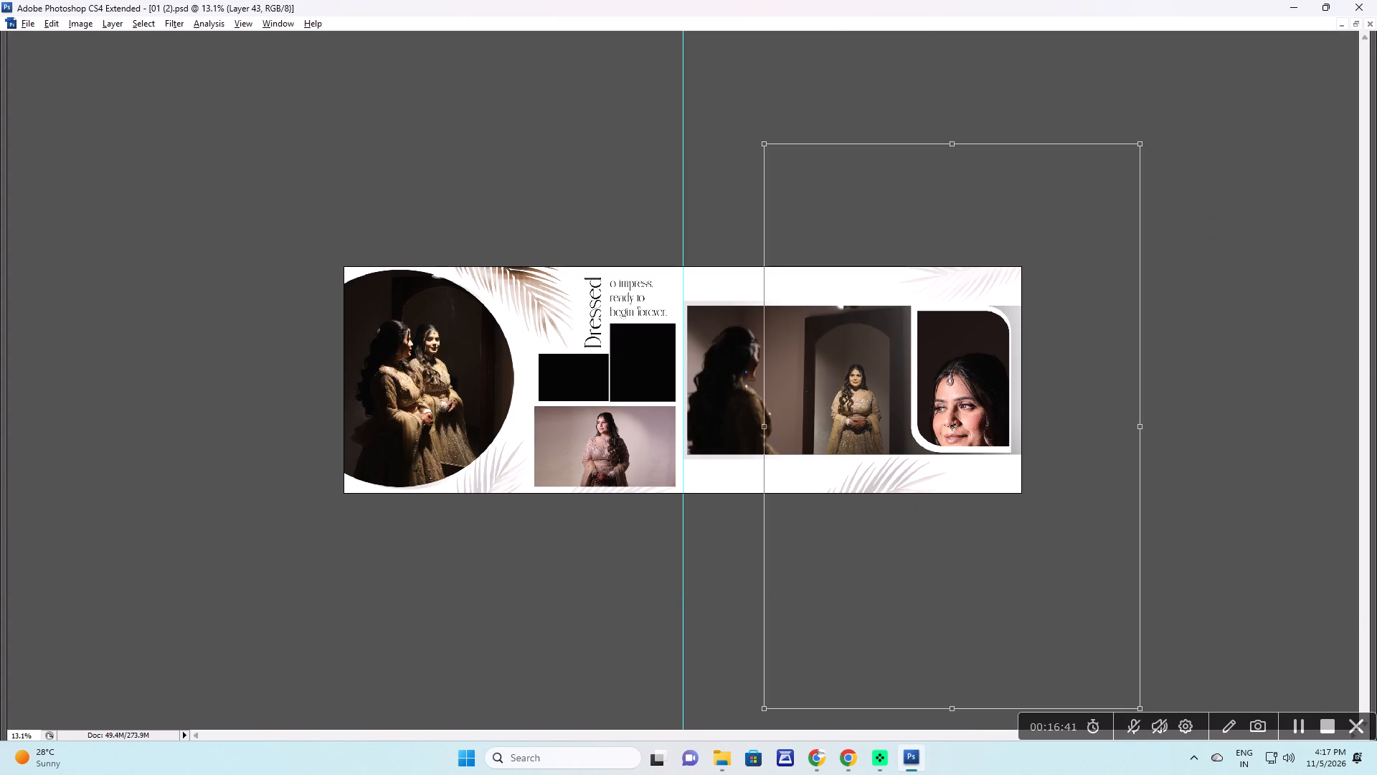
{"action": "left_click_drag", "start_coordinate": [1142, 142], "coordinate": [1031, 336], "text": "alt+shift"}
{"action": "left_click_drag", "start_coordinate": [992, 405], "coordinate": [1000, 324]}
{"action": "key", "text": "ctrl+space"}
{"action": "key", "text": "ctrl+space"}
{"action": "key", "text": "ctrl+space"}
{"action": "key", "text": "ctrl+space"}
{"action": "key", "text": "ctrl+space"}
{"action": "key", "text": "ctrl+space"}
{"action": "key", "text": "ctrl+space"}
{"action": "key", "text": "ctrl+space"}
{"action": "key", "text": "ctrl+space"}
{"action": "key", "text": "ctrl+space"}
{"action": "key", "text": "ctrl+space"}
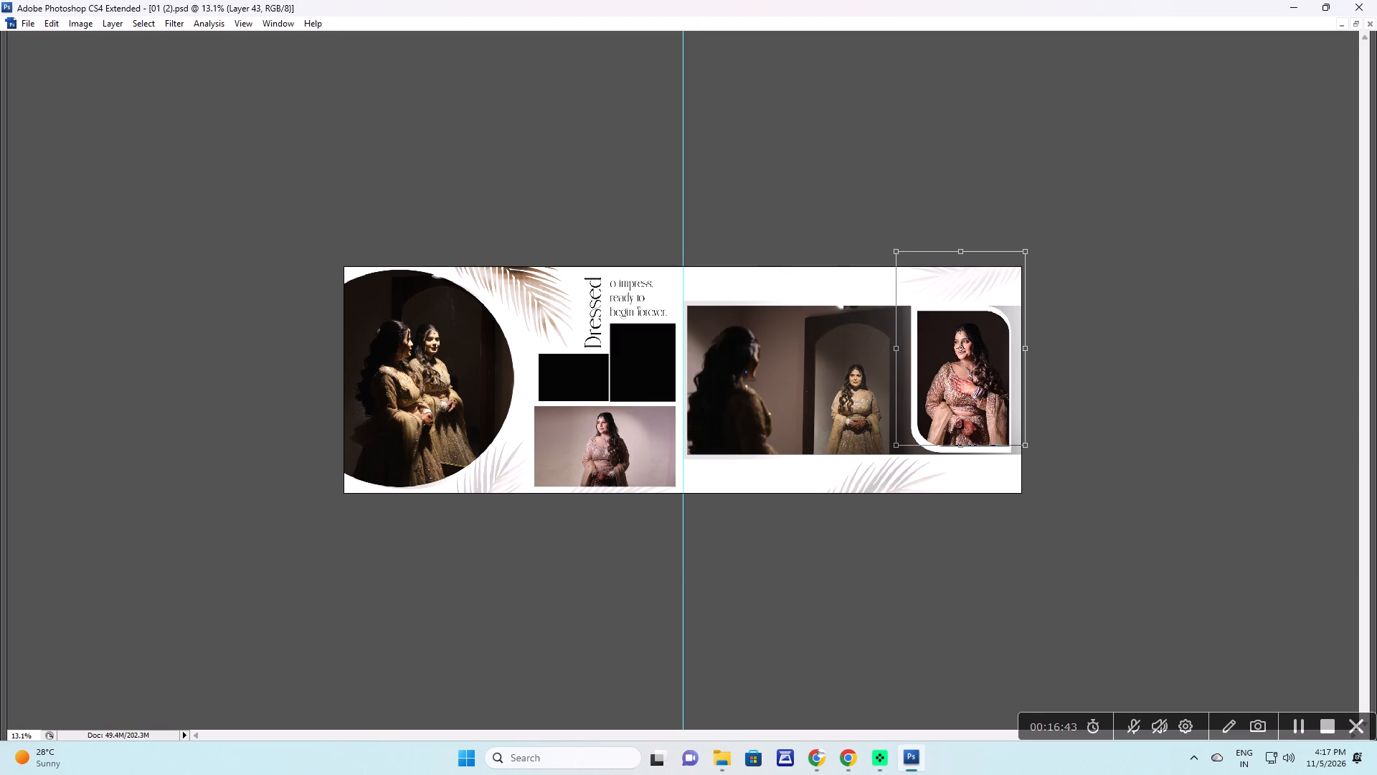
{"action": "left_click", "coordinate": [999, 325], "text": "ctrl"}
{"action": "left_click_drag", "start_coordinate": [1045, 376], "coordinate": [1041, 385]}
{"action": "left_click", "coordinate": [1067, 372]}
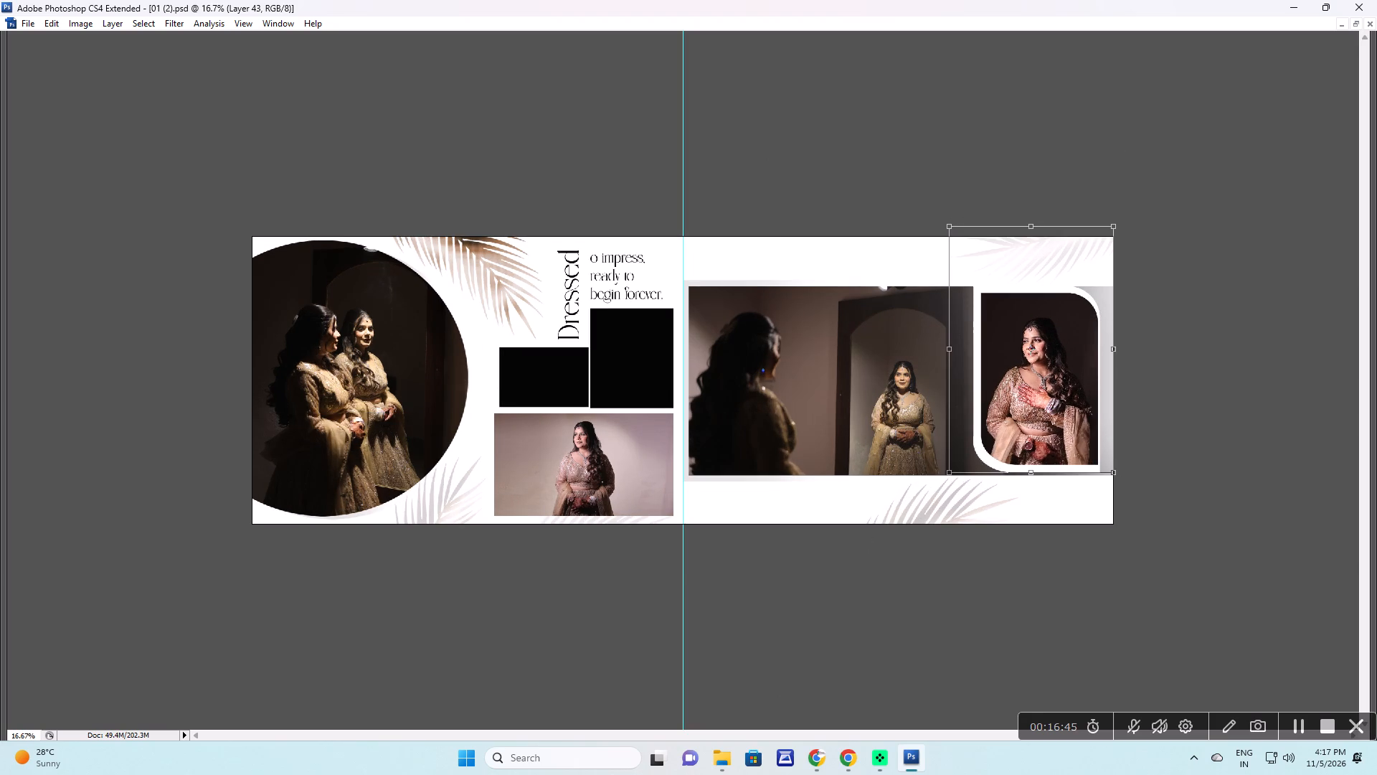
{"action": "key", "text": "Return"}
Open 364A9998.JPG in Photoshop, rotate the canvas 90° CCW, copy the whole image and close it without saving.
{"action": "key", "text": "ctrl+plus"}
{"action": "right_click_drag", "start_coordinate": [617, 352], "coordinate": [620, 352]}
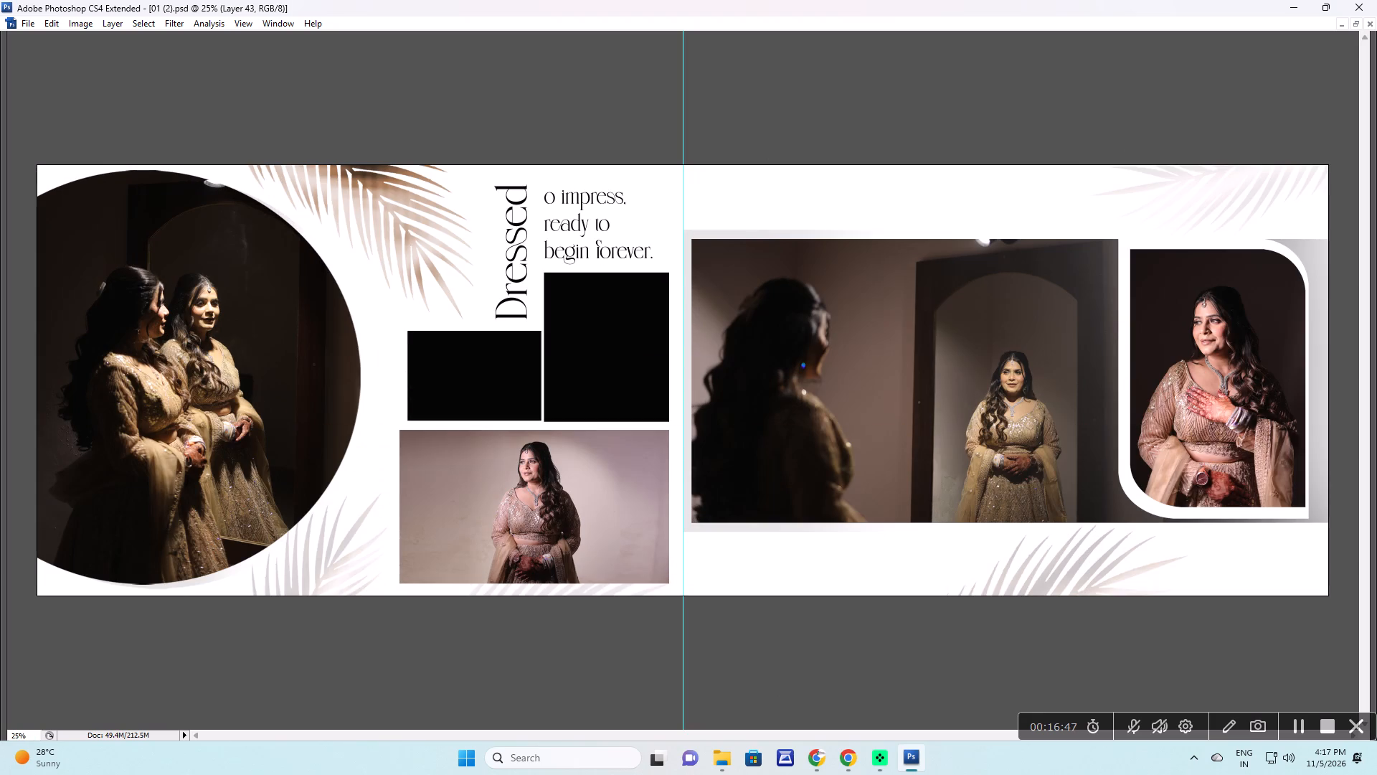
{"action": "right_click_drag", "start_coordinate": [620, 352], "coordinate": [625, 356]}
{"action": "left_click", "coordinate": [638, 362]}
{"action": "key", "text": "alt+Tab"}
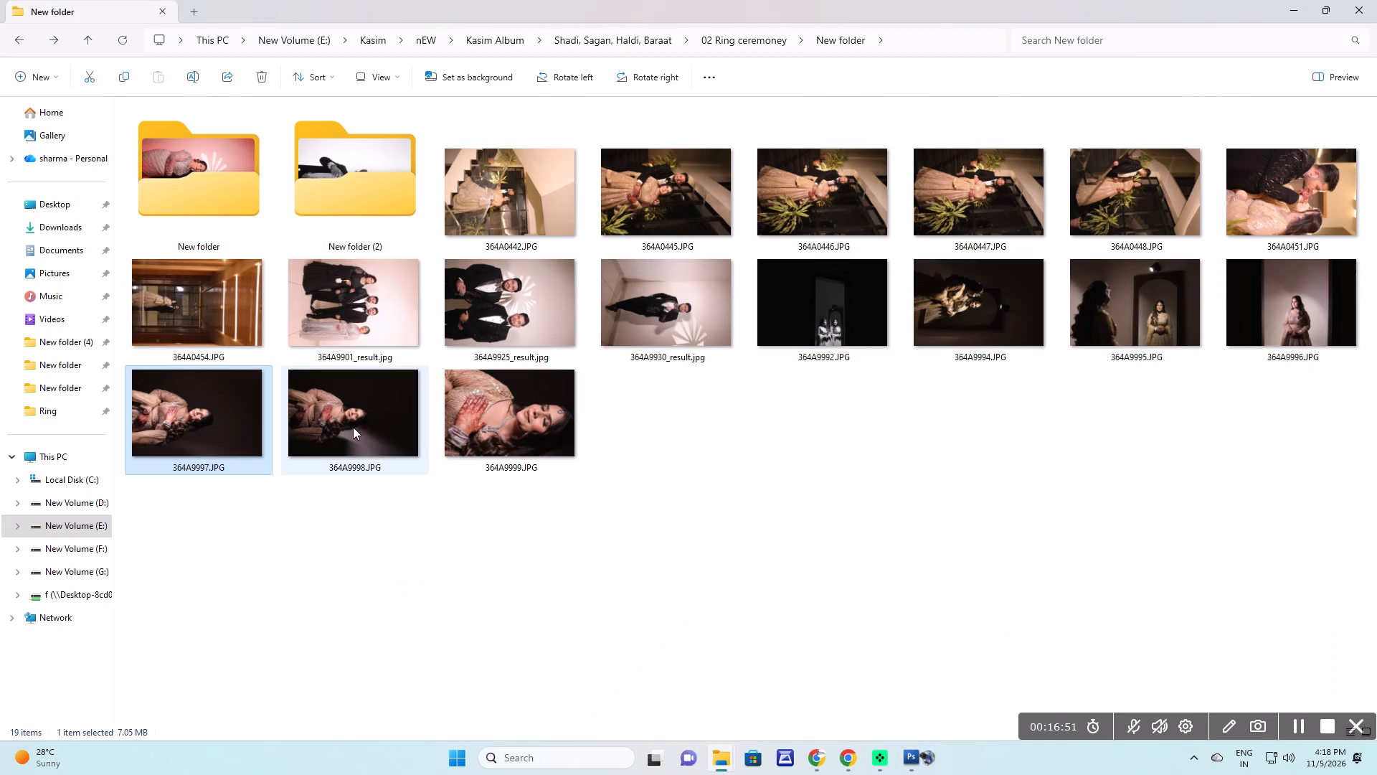
{"action": "left_click_drag", "start_coordinate": [353, 427], "coordinate": [637, 446]}
{"action": "key", "text": "alt+Tab"}
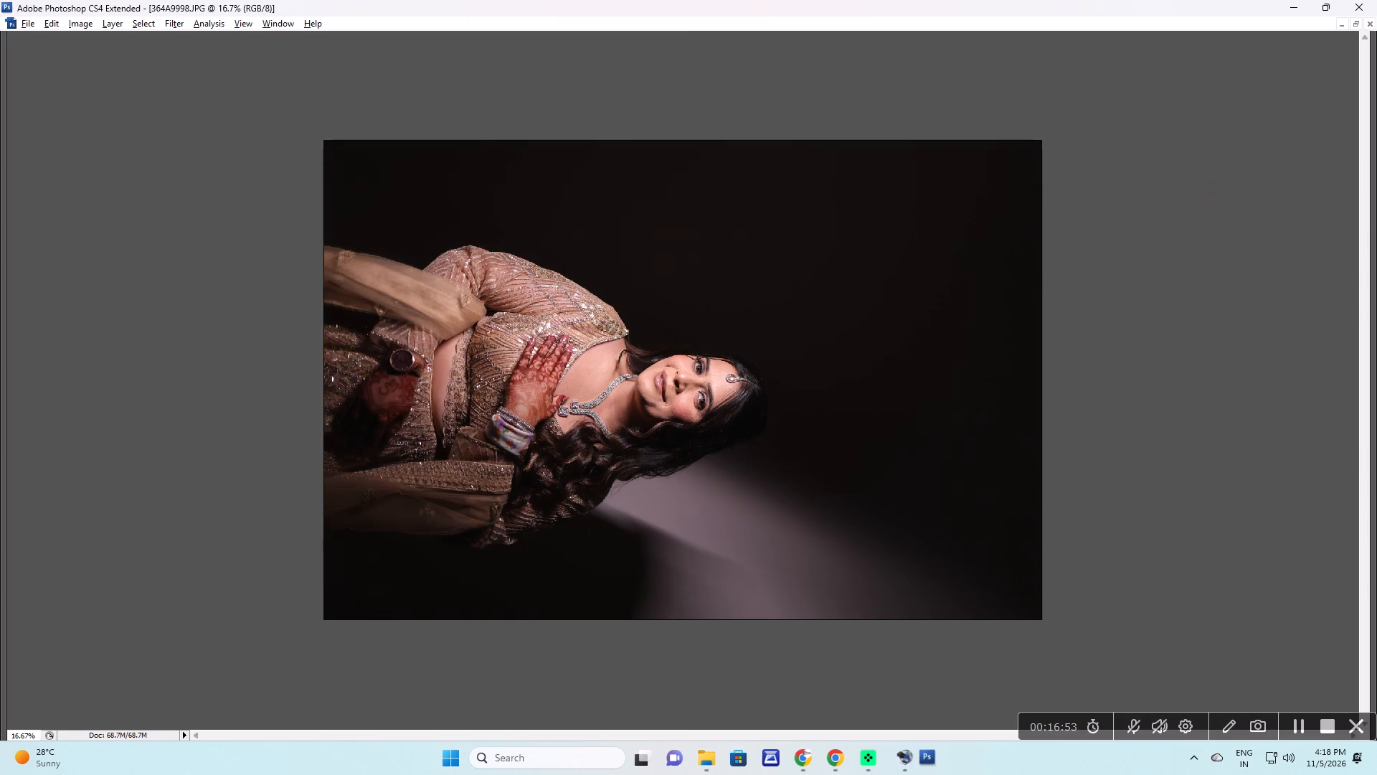
{"action": "key", "text": "alt+o"}
{"action": "key", "text": "alt+e"}
{"action": "key", "text": "alt+i"}
{"action": "key", "text": "alt+e"}
{"action": "key", "text": "Left"}
{"action": "key", "text": "Down"}
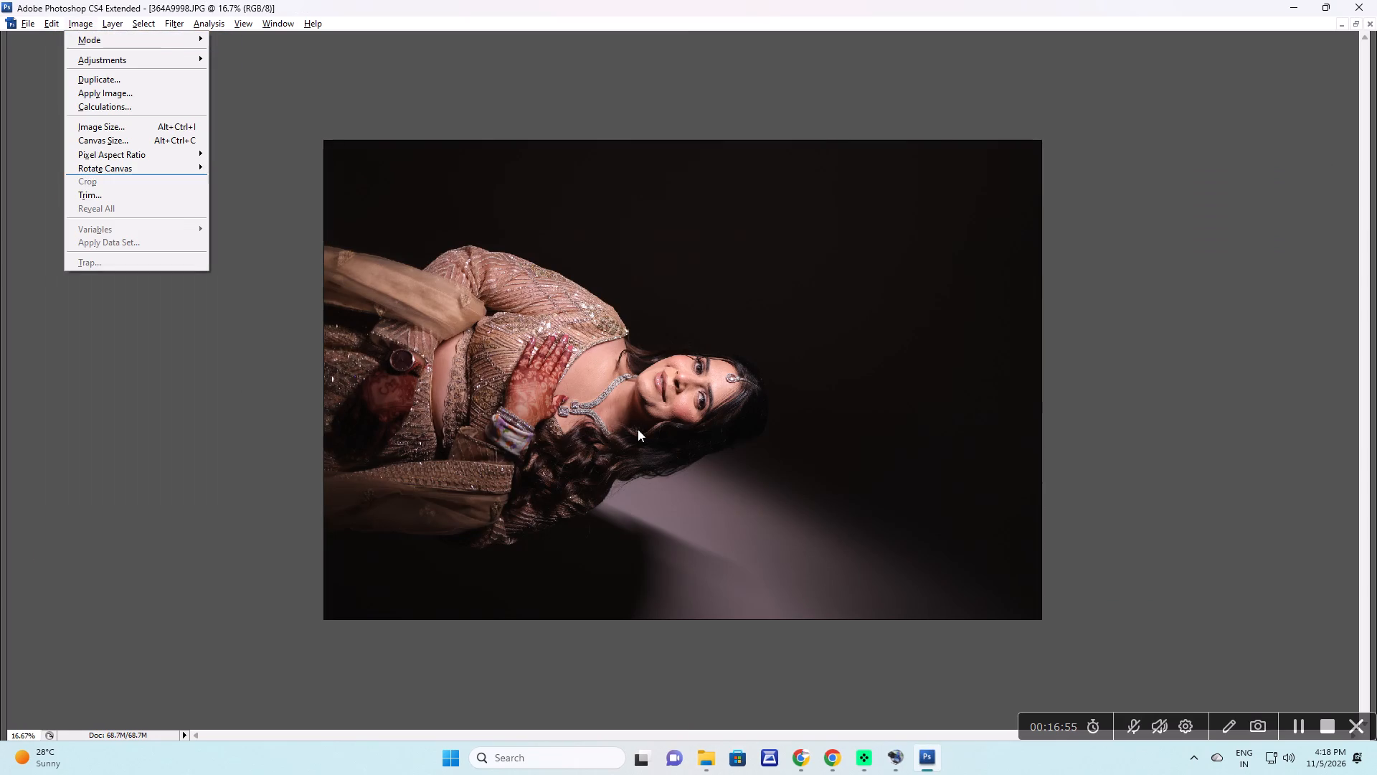
{"action": "key", "text": "alt+i"}
{"action": "key", "text": "alt+e"}
{"action": "key", "text": "Down"}
{"action": "key", "text": "Down"}
{"action": "key", "text": "Return"}
{"action": "key", "text": "ctrl+a"}
{"action": "key", "text": "ctrl+c"}
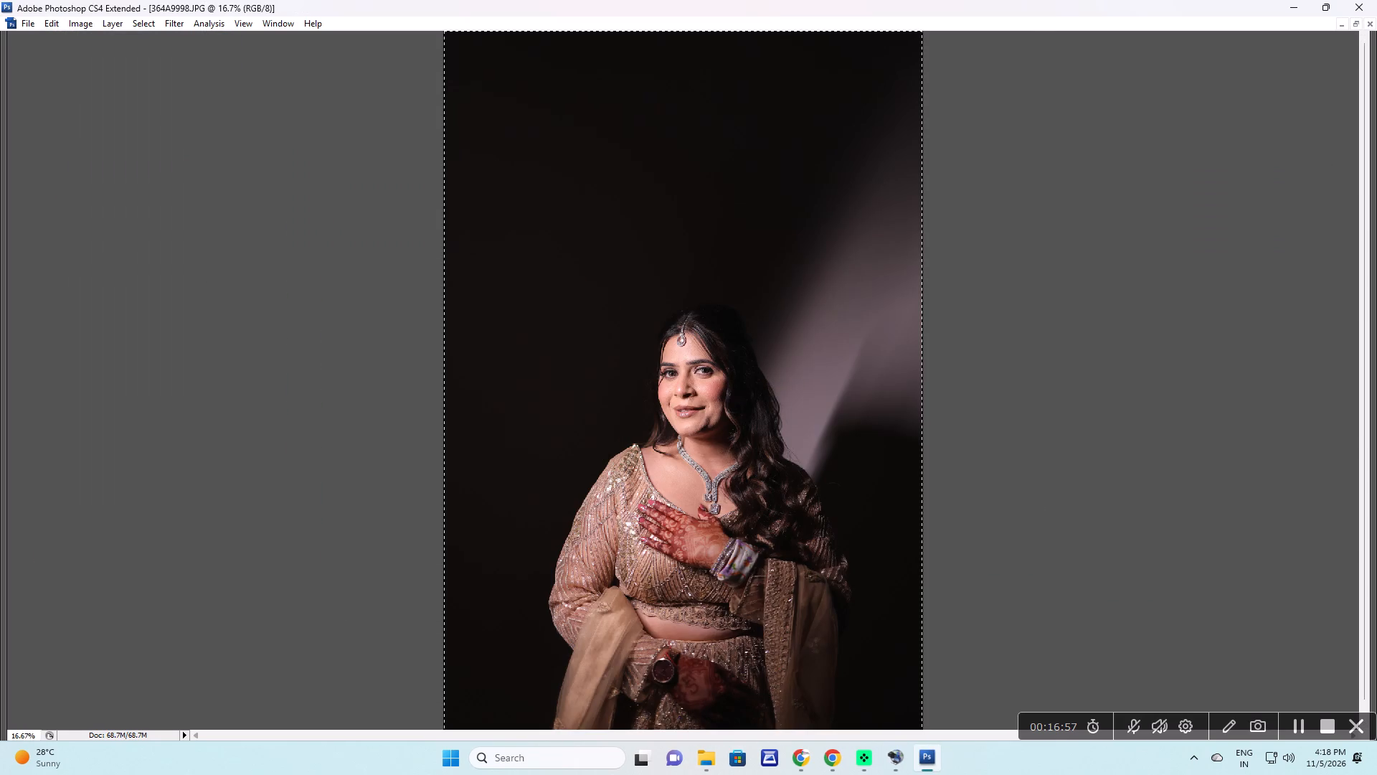
{"action": "key", "text": "ctrl+w"}
{"action": "left_click", "coordinate": [673, 292]}
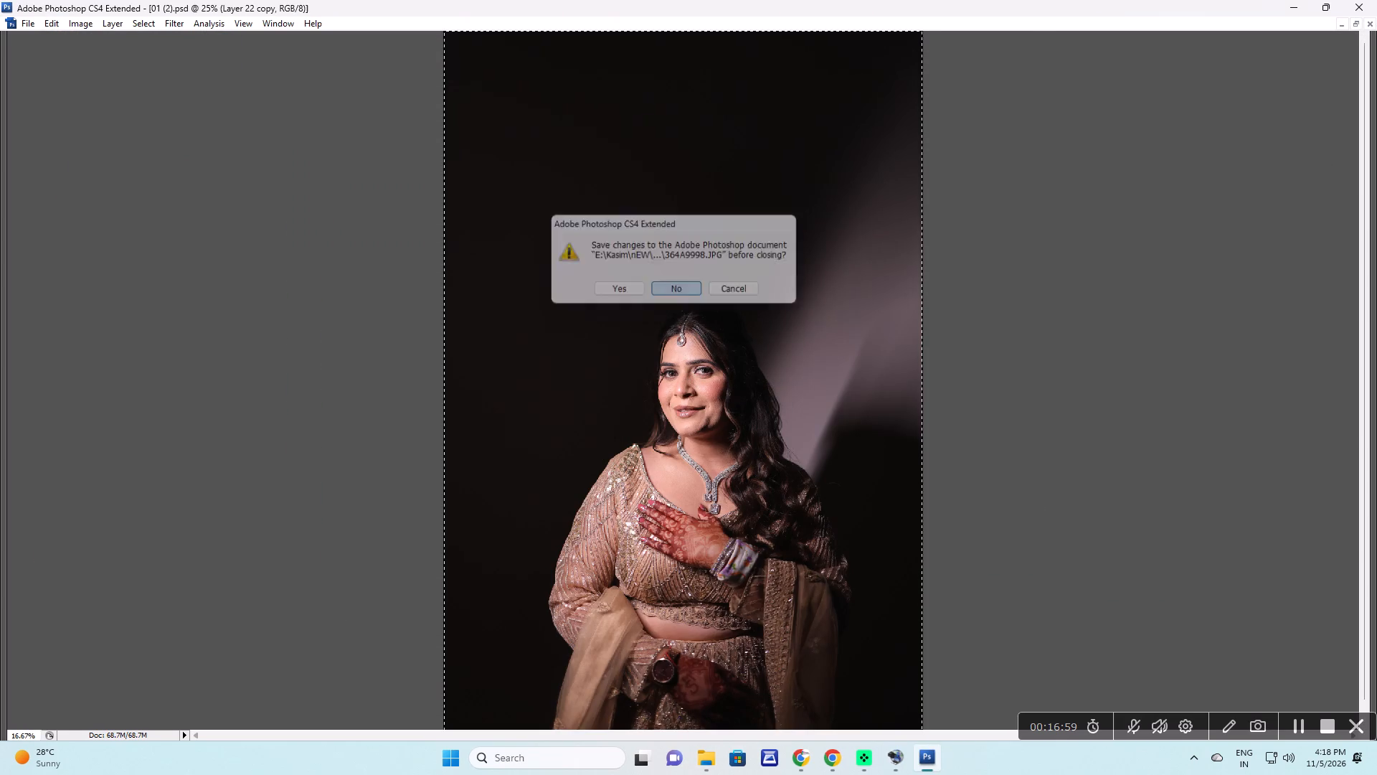
Paste the copied bride portrait clipped to the tall black frame below the "begin forever" text.
{"action": "right_click_drag", "start_coordinate": [563, 321], "coordinate": [572, 326]}
{"action": "left_click", "coordinate": [587, 335]}
{"action": "key", "text": "ctrl+v"}
{"action": "key", "text": "ctrl+g"}
Scale down the pasted portrait, rotate it slightly counter-clockwise and nudge it left and down to fit the frame below the text.
{"action": "key", "text": "ctrl+t"}
{"action": "left_click_drag", "start_coordinate": [706, 410], "coordinate": [615, 222], "text": "ctrl"}
{"action": "key", "text": "space"}
{"action": "right_click_drag", "start_coordinate": [663, 280], "coordinate": [676, 284]}
{"action": "left_click", "coordinate": [688, 292]}
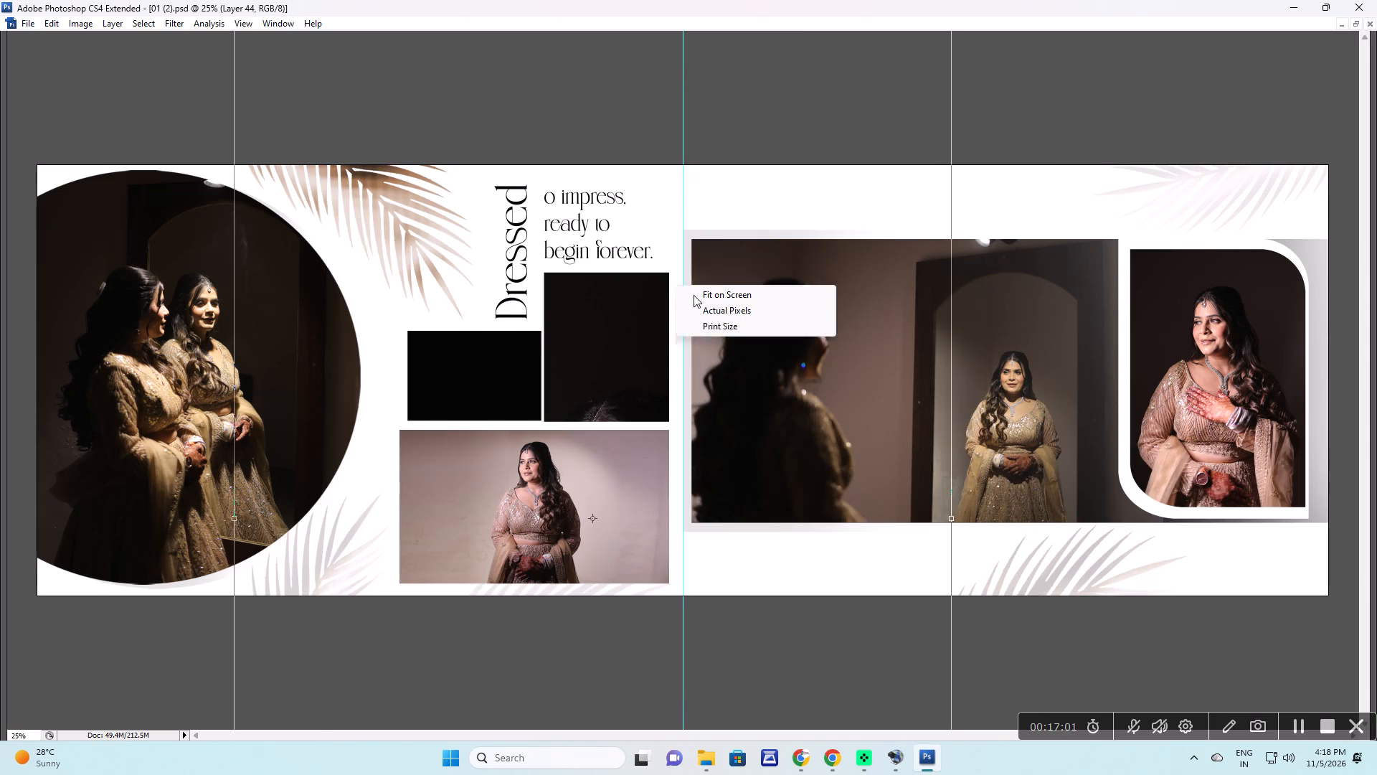
{"action": "left_click_drag", "start_coordinate": [811, 187], "coordinate": [691, 393], "text": "alt+shift"}
{"action": "left_click_drag", "start_coordinate": [651, 441], "coordinate": [657, 330]}
{"action": "key", "text": "ctrl+space"}
{"action": "key", "text": "ctrl+space"}
{"action": "key", "text": "ctrl+space"}
{"action": "key", "text": "ctrl+space"}
{"action": "key", "text": "ctrl+space"}
{"action": "key", "text": "ctrl+space"}
{"action": "key", "text": "ctrl+space"}
{"action": "key", "text": "ctrl+space"}
{"action": "key", "text": "ctrl+space"}
{"action": "key", "text": "ctrl+space"}
{"action": "key", "text": "ctrl+space"}
{"action": "key", "text": "ctrl+space"}
{"action": "key", "text": "ctrl+space"}
{"action": "key", "text": "ctrl+space"}
{"action": "key", "text": "ctrl+space"}
{"action": "key", "text": "ctrl+space"}
{"action": "key", "text": "ctrl+space"}
{"action": "key", "text": "ctrl+space"}
{"action": "key", "text": "ctrl+space"}
{"action": "key", "text": "ctrl+space"}
{"action": "double_click", "coordinate": [657, 330], "text": "ctrl"}
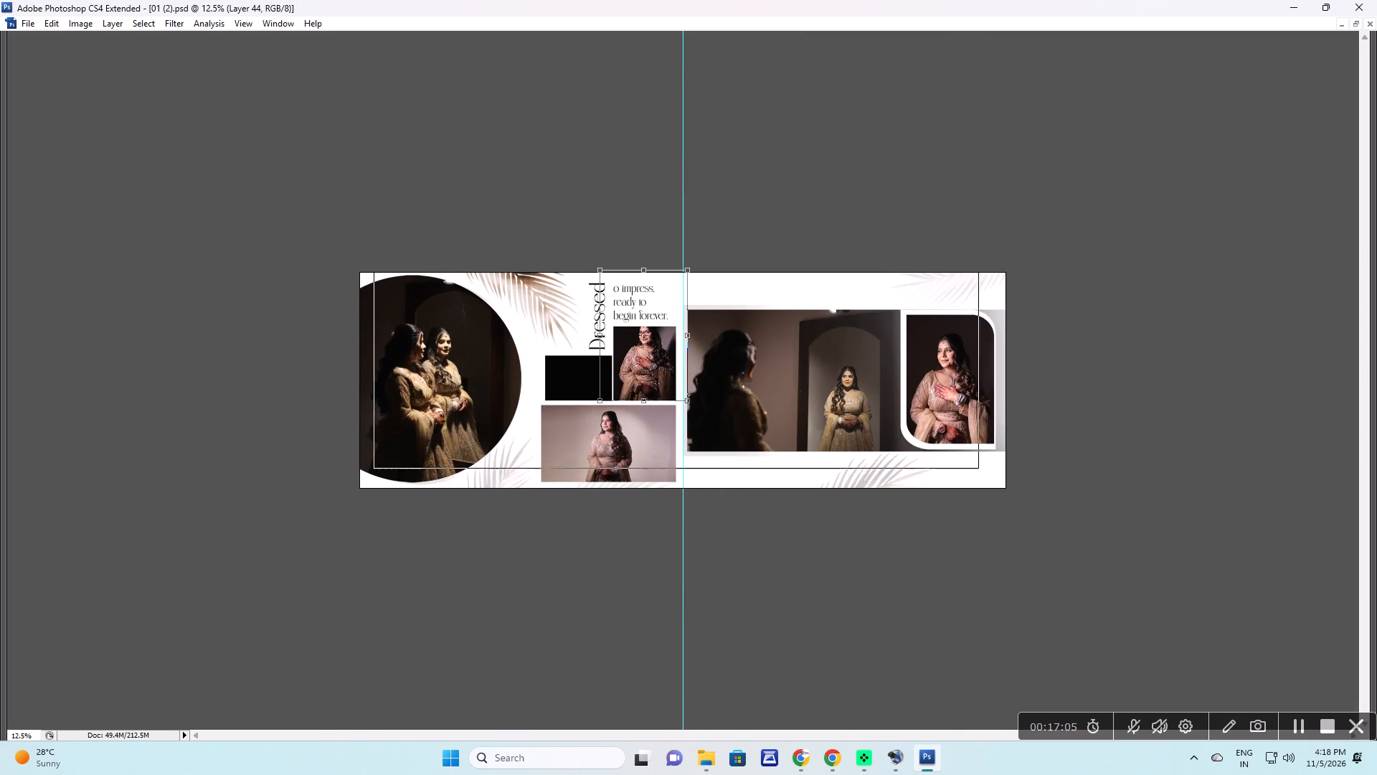
{"action": "left_click", "coordinate": [673, 349], "text": "ctrl"}
{"action": "left_click_drag", "start_coordinate": [650, 324], "coordinate": [646, 345]}
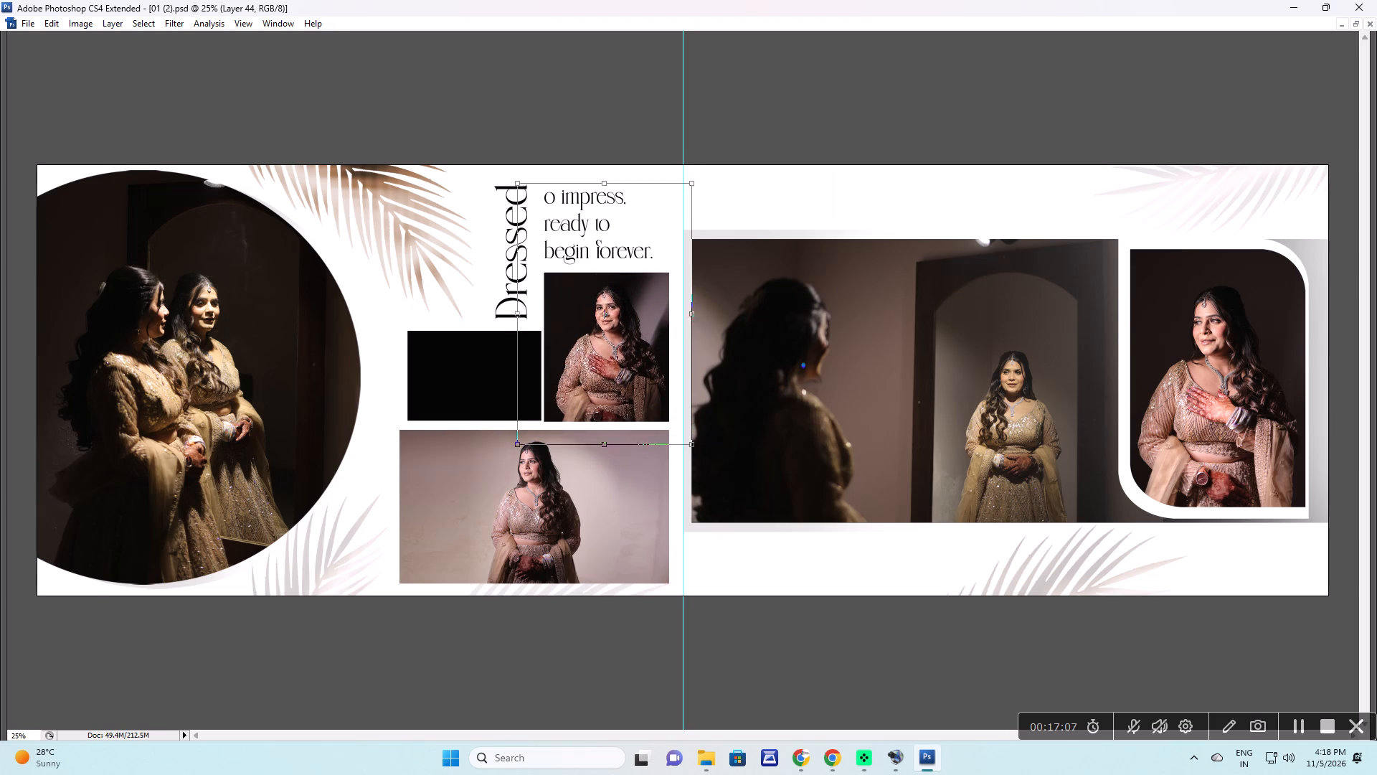
{"action": "left_click_drag", "start_coordinate": [646, 345], "coordinate": [647, 338]}
{"action": "left_click", "coordinate": [795, 324]}
{"action": "key", "text": "Return"}
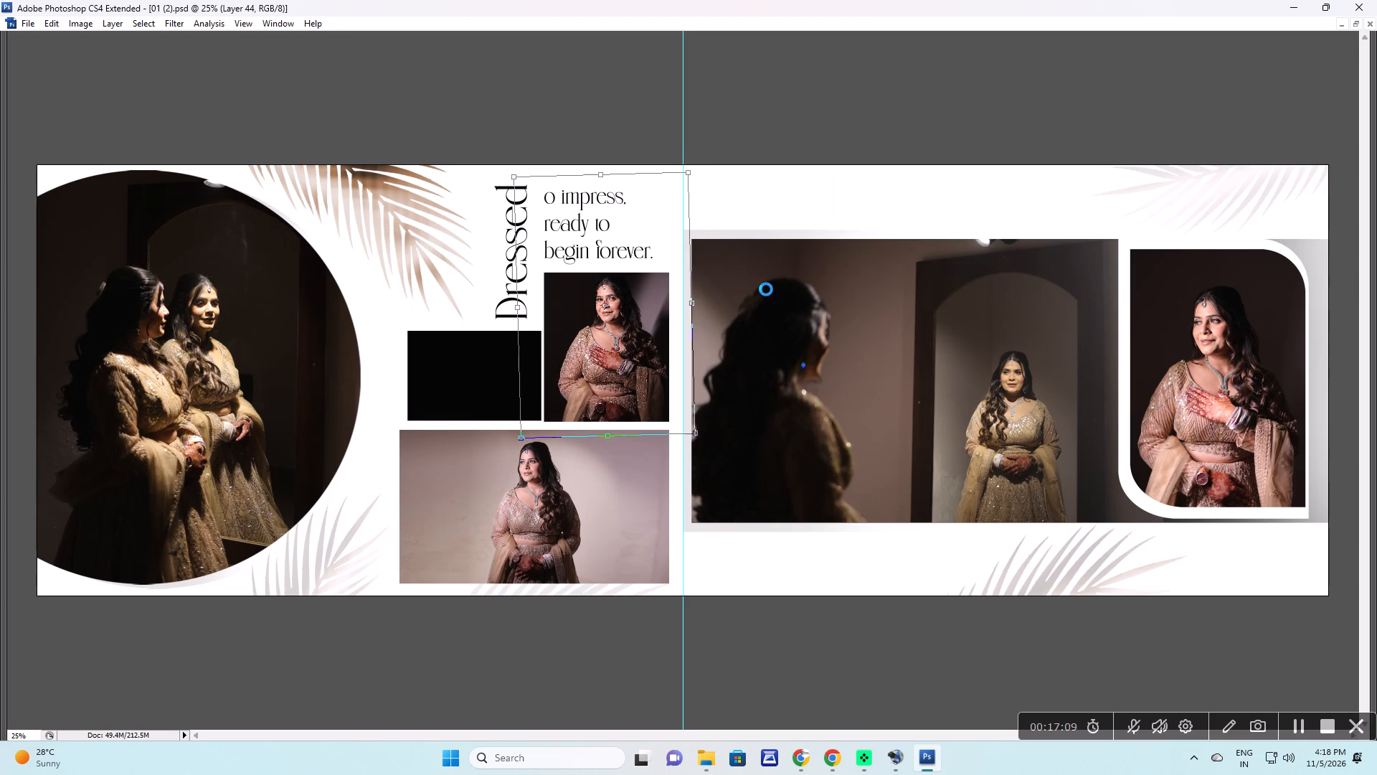
{"action": "key", "text": "v"}
{"action": "key", "text": "Left"}
{"action": "key", "text": "Left"}
{"action": "key", "text": "Left"}
{"action": "key", "text": "Left"}
{"action": "key", "text": "Down"}
{"action": "key", "text": "Down"}
{"action": "key", "text": "Down"}
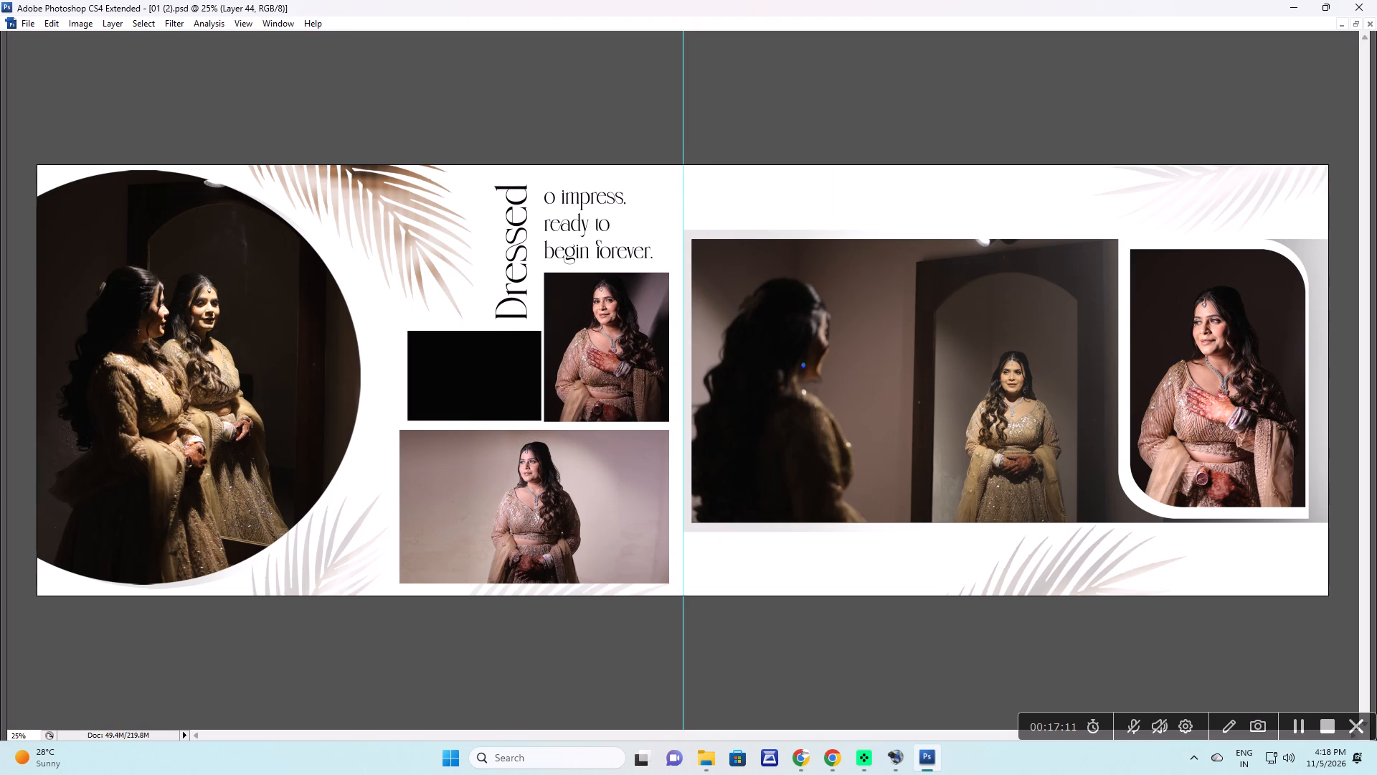
Open 364A9999.JPG in Photoshop, rotate the canvas 90° CCW, copy the whole image and close it without saving.
{"action": "right_click_drag", "start_coordinate": [498, 362], "coordinate": [514, 367]}
{"action": "left_click", "coordinate": [532, 375]}
{"action": "right_click_drag", "start_coordinate": [498, 358], "coordinate": [510, 365]}
{"action": "left_click", "coordinate": [524, 372]}
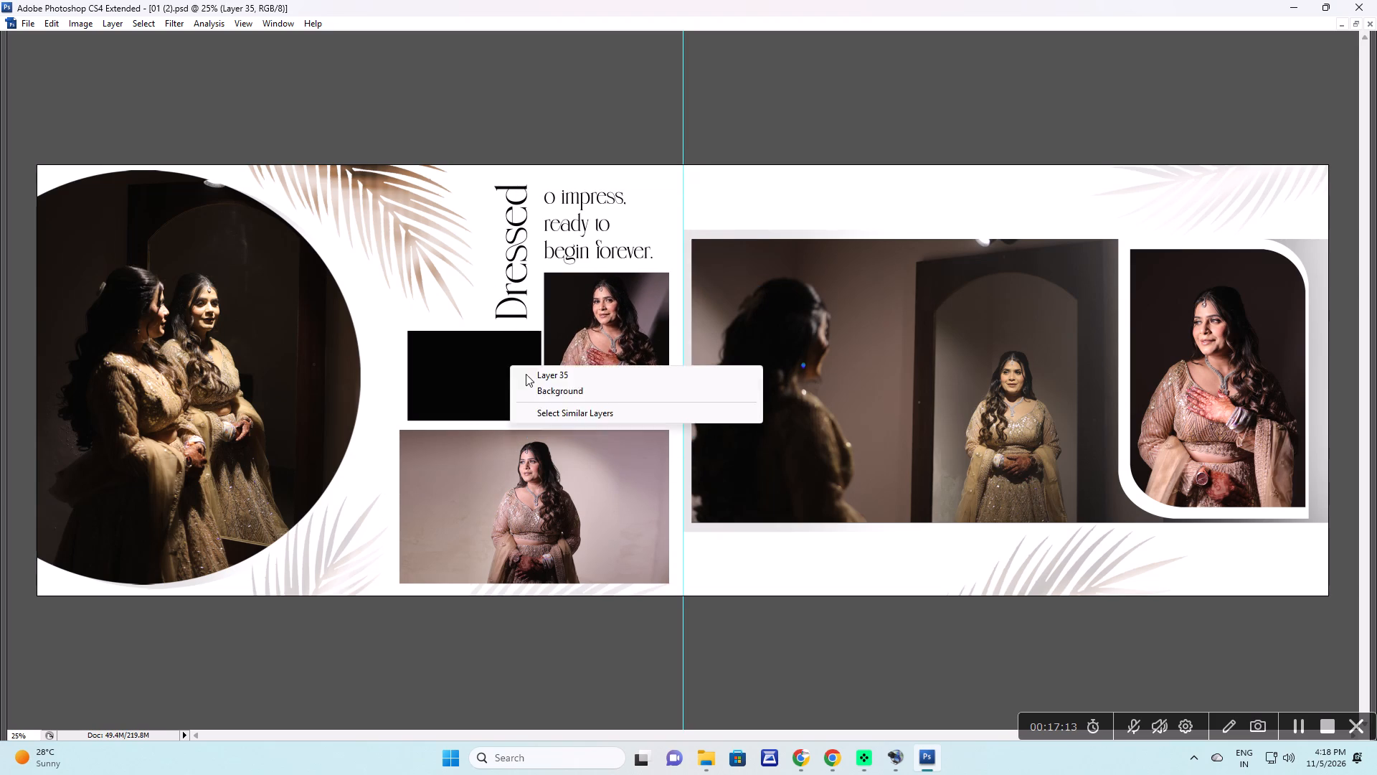
{"action": "key", "text": "alt+Tab"}
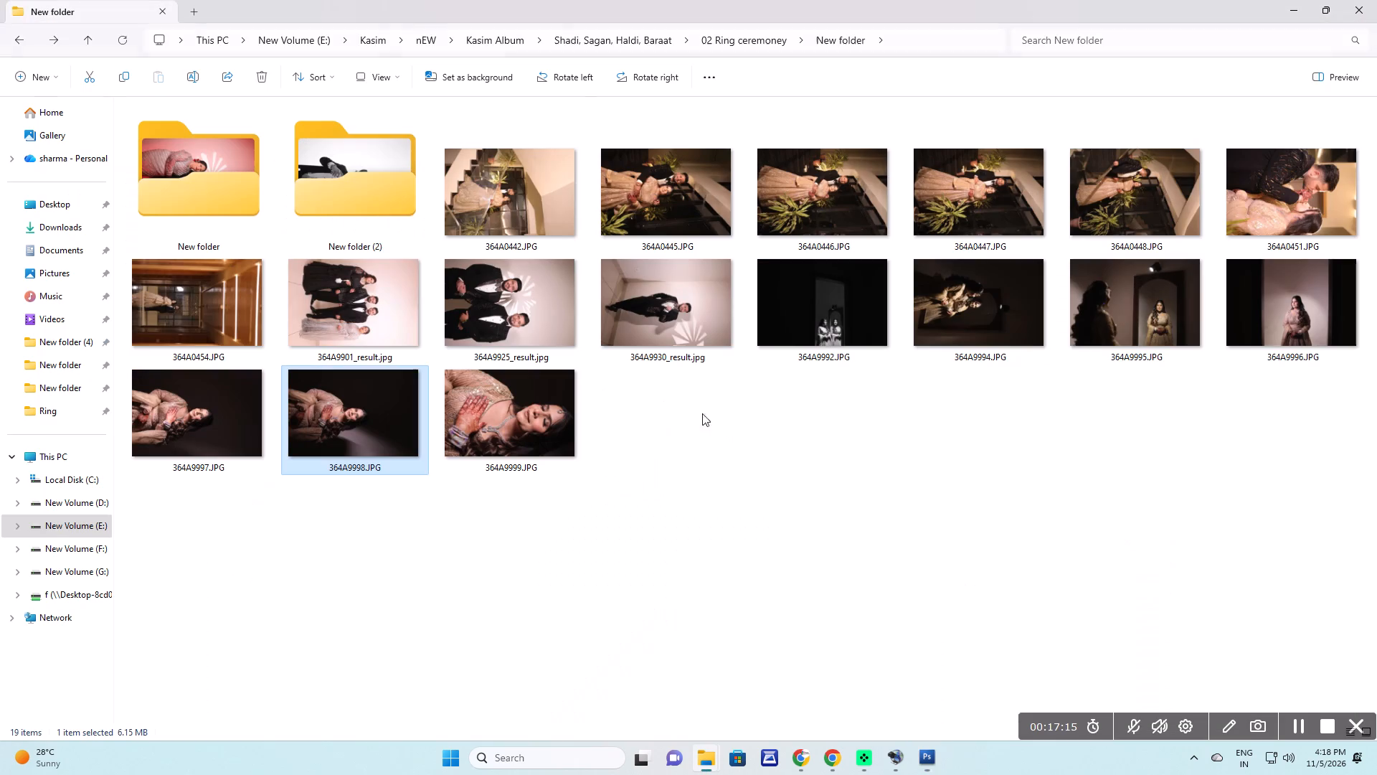
{"action": "left_click", "coordinate": [569, 467]}
{"action": "left_click_drag", "start_coordinate": [494, 418], "coordinate": [553, 460]}
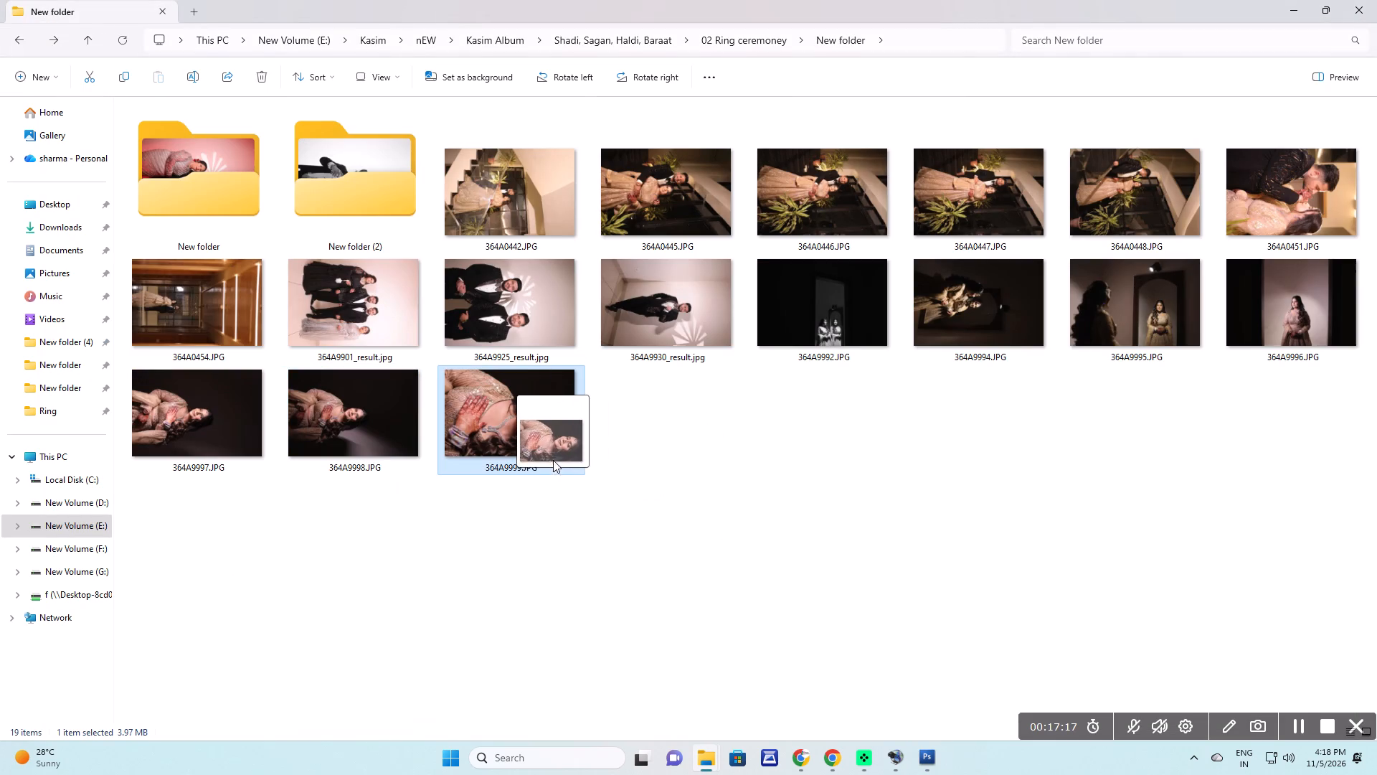
{"action": "left_click_drag", "start_coordinate": [553, 460], "coordinate": [558, 474]}
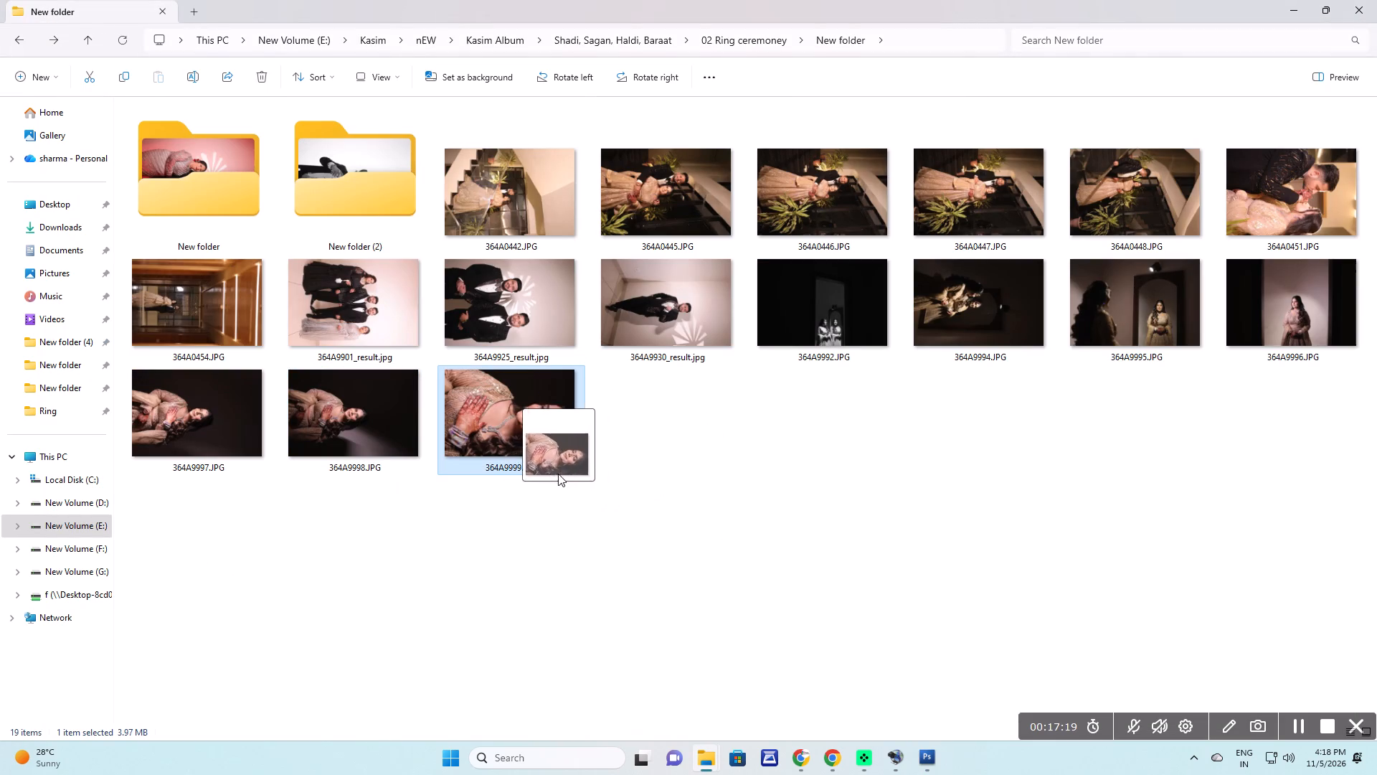
{"action": "left_click_drag", "start_coordinate": [558, 474], "coordinate": [526, 446]}
{"action": "key", "text": "alt+Tab"}
{"action": "key", "text": "alt+i"}
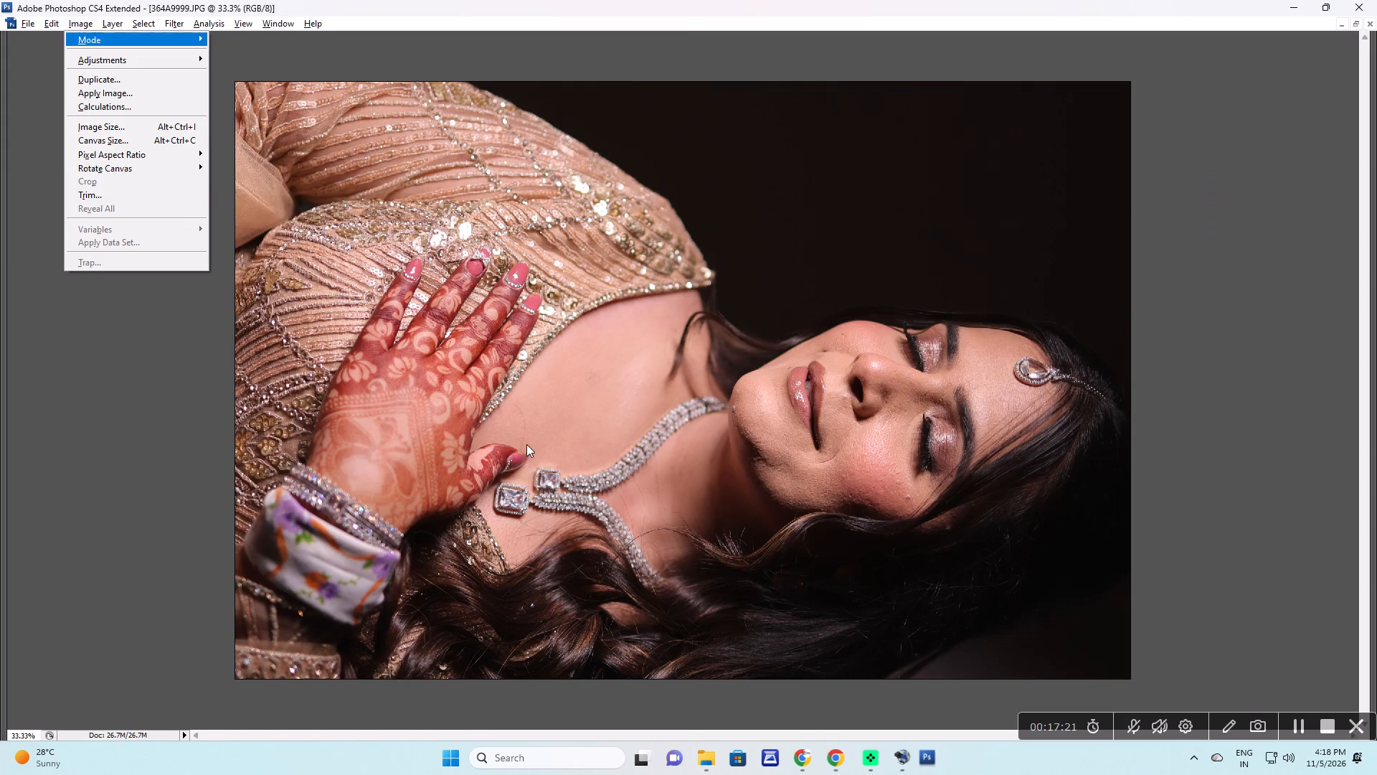
{"action": "key", "text": "alt+e"}
{"action": "key", "text": "Down"}
{"action": "key", "text": "Down"}
{"action": "key", "text": "Return"}
{"action": "key", "text": "ctrl+a"}
{"action": "key", "text": "ctrl+c"}
{"action": "key", "text": "ctrl+w"}
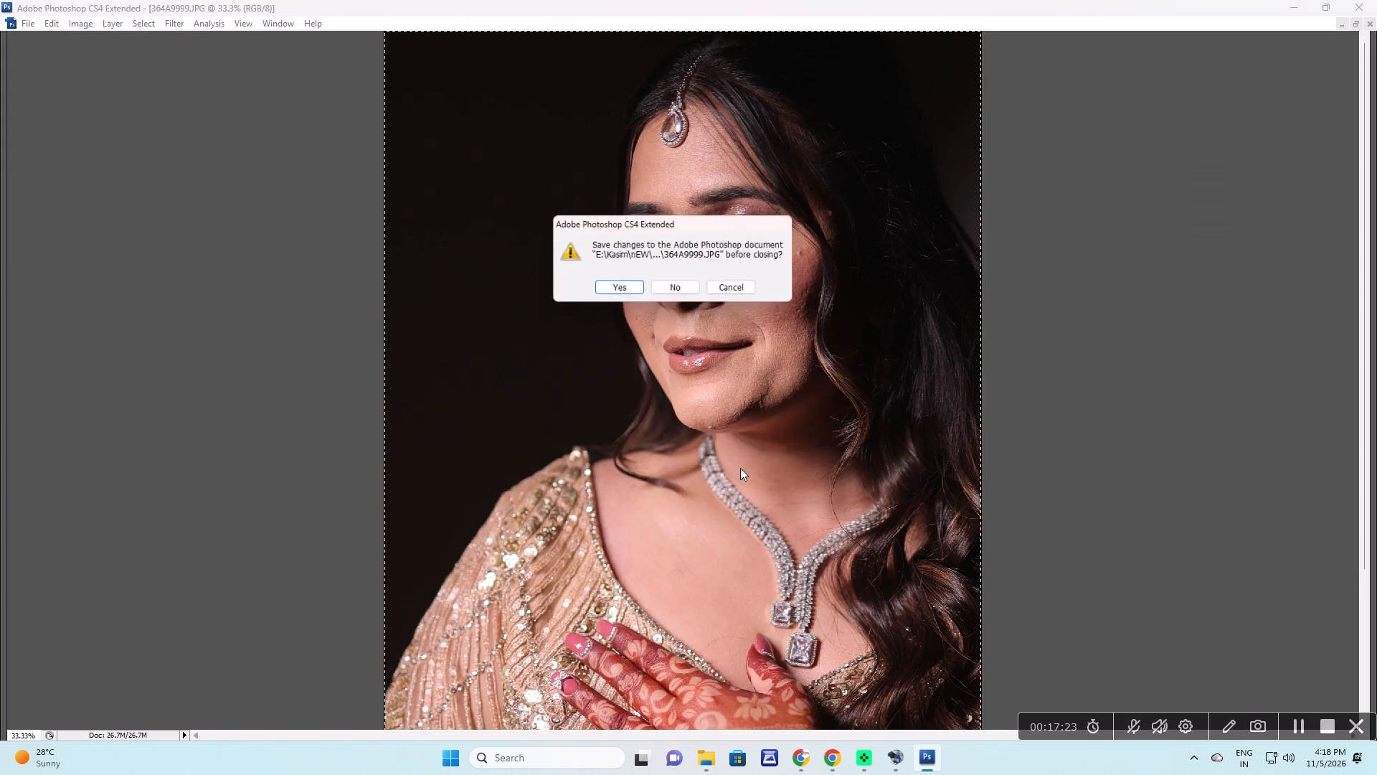
{"action": "left_click", "coordinate": [674, 286]}
Paste the copied close-up clipped to the small black frame below the word "Dressed".
{"action": "key", "text": "v"}
{"action": "right_click_drag", "start_coordinate": [510, 347], "coordinate": [516, 352]}
{"action": "left_click", "coordinate": [525, 357]}
{"action": "key", "text": "ctrl+v"}
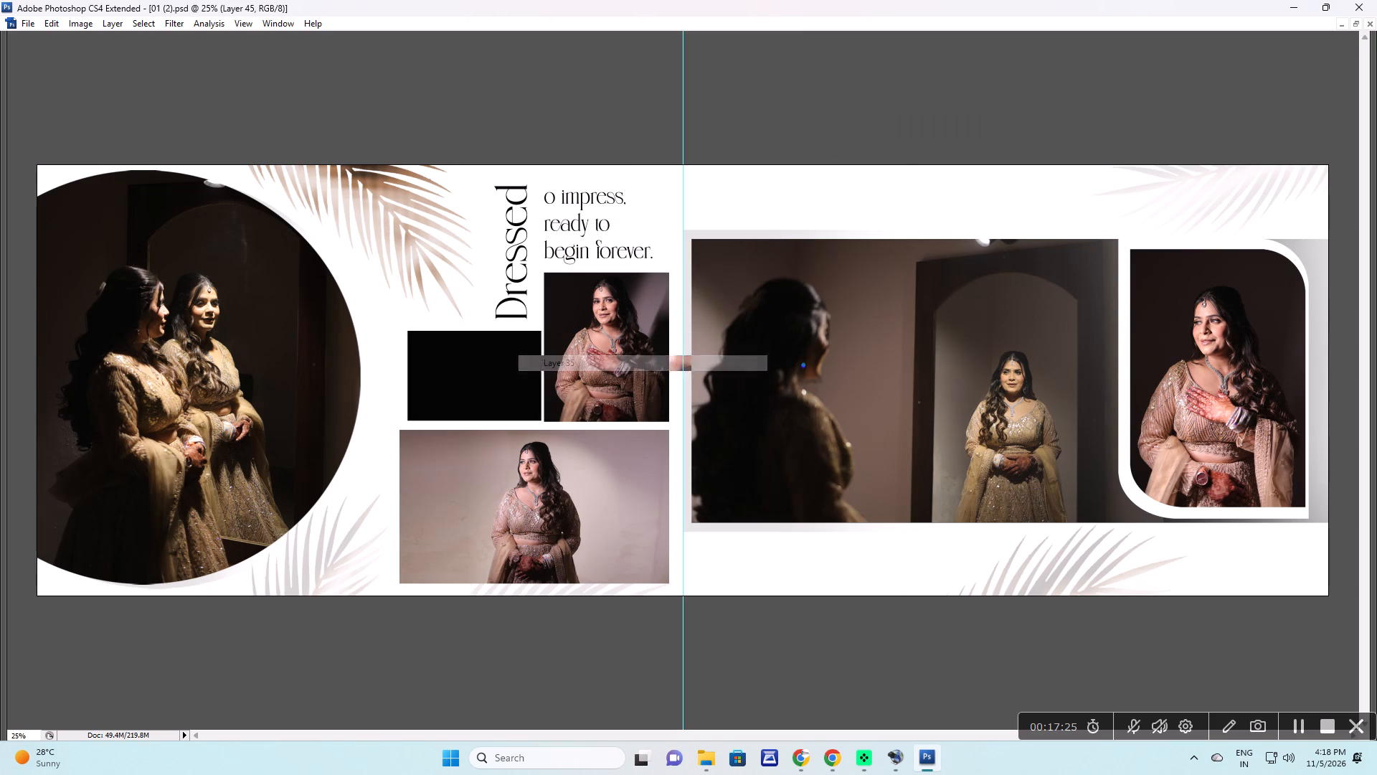
{"action": "key", "text": "v"}
{"action": "left_click_drag", "start_coordinate": [642, 510], "coordinate": [416, 211]}
{"action": "key", "text": "ctrl+g"}
Scale down, slightly rotate and position the close-up so the bride's necklace fills the small frame below "Dressed".
{"action": "key", "text": "ctrl+t"}
{"action": "left_click_drag", "start_coordinate": [530, 318], "coordinate": [490, 404], "text": "ctrl"}
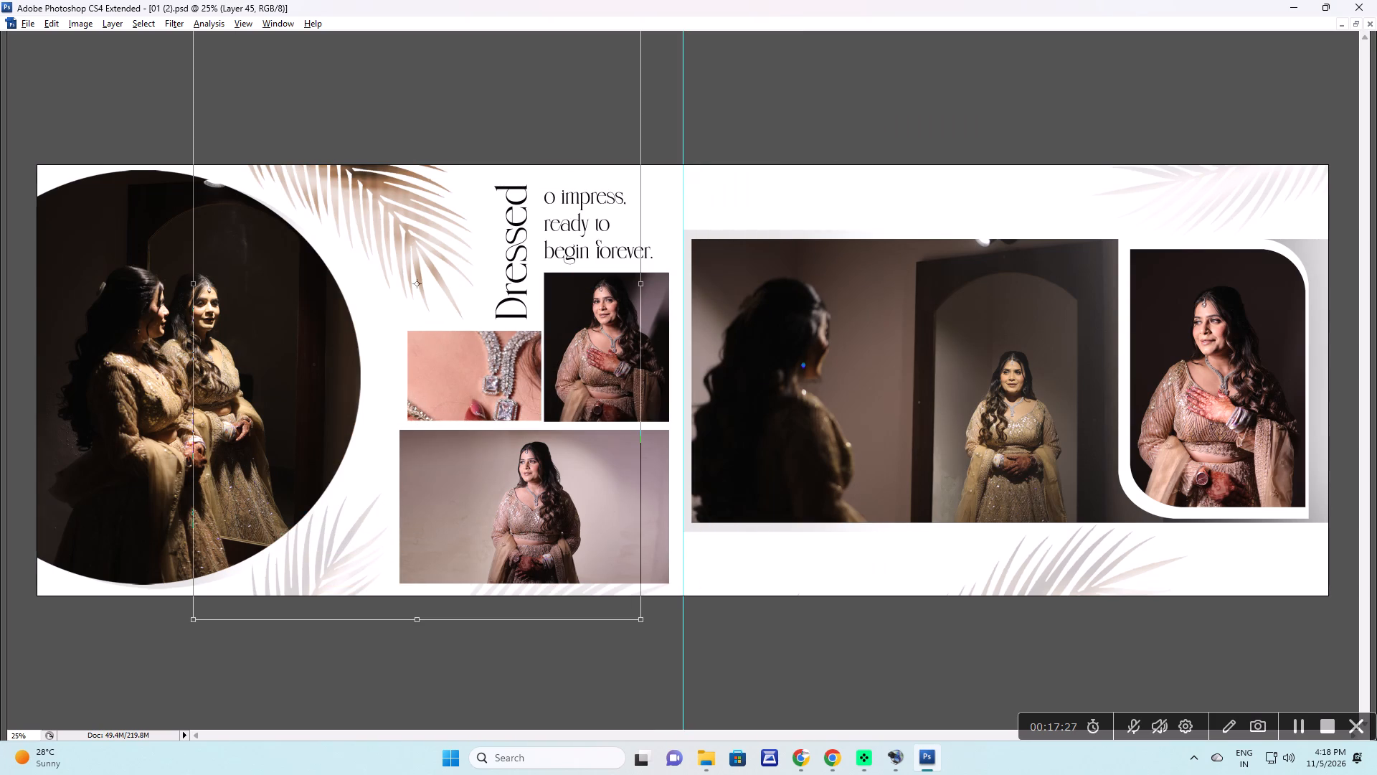
{"action": "left_click_drag", "start_coordinate": [640, 619], "coordinate": [539, 443], "text": "alt+shift"}
{"action": "left_click_drag", "start_coordinate": [474, 388], "coordinate": [509, 428]}
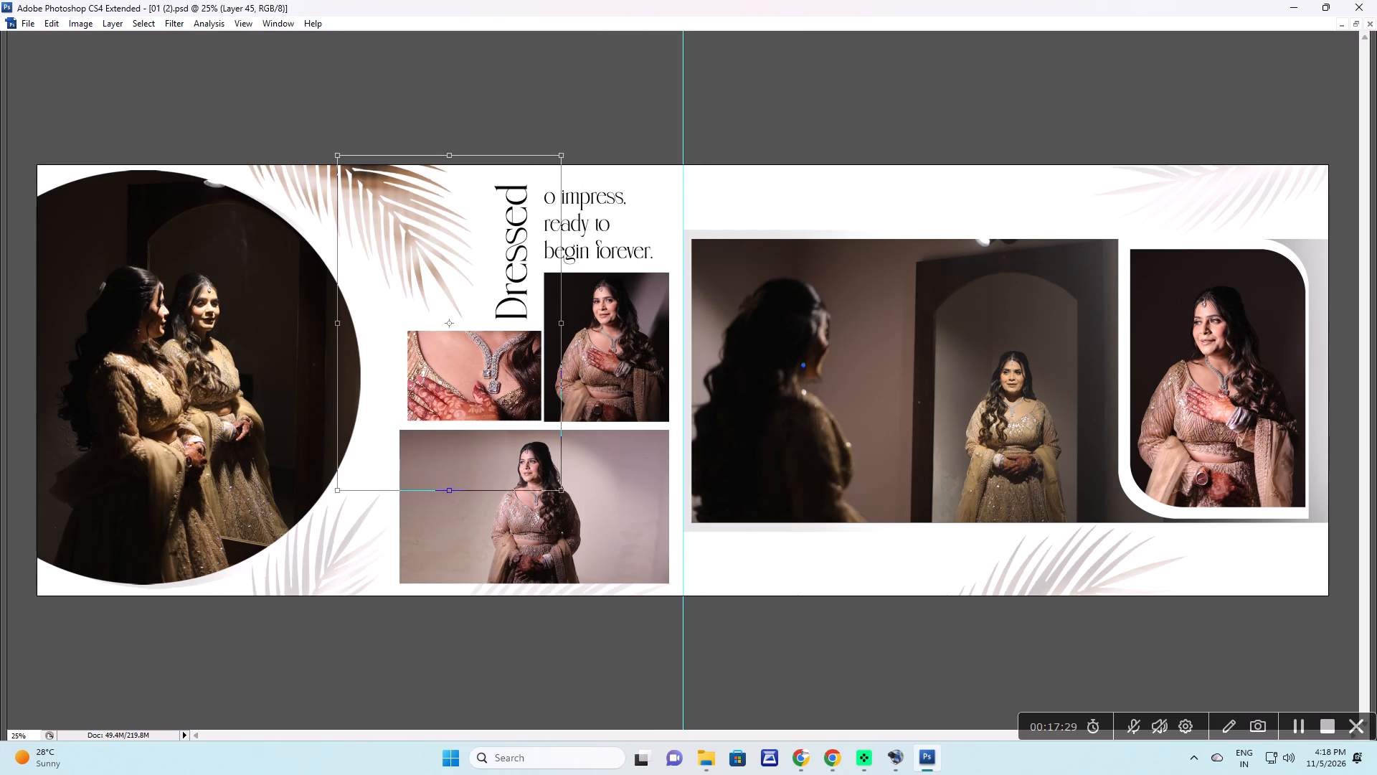
{"action": "left_click_drag", "start_coordinate": [509, 428], "coordinate": [507, 433]}
{"action": "left_click_drag", "start_coordinate": [618, 414], "coordinate": [619, 399]}
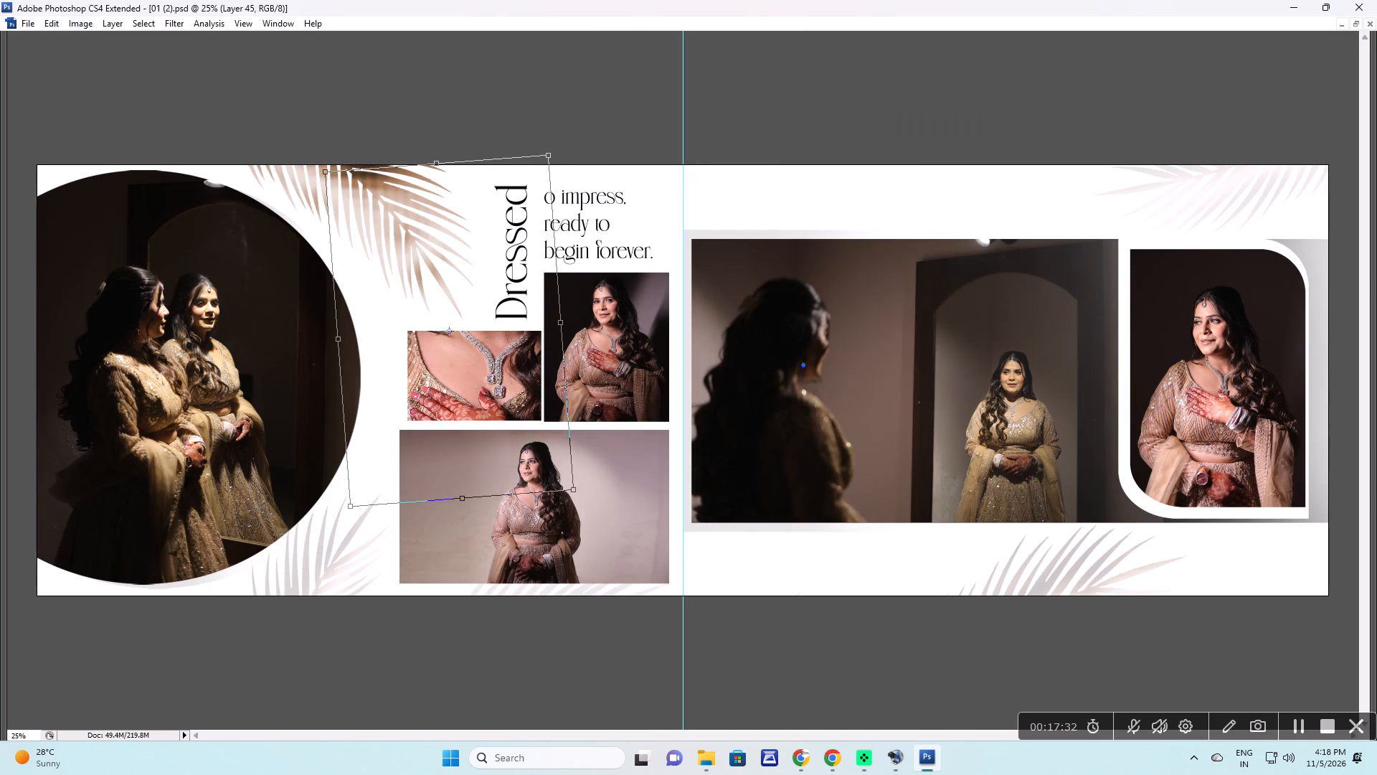
{"action": "left_click_drag", "start_coordinate": [576, 487], "coordinate": [592, 493], "text": "alt+shift"}
{"action": "left_click", "coordinate": [664, 428]}
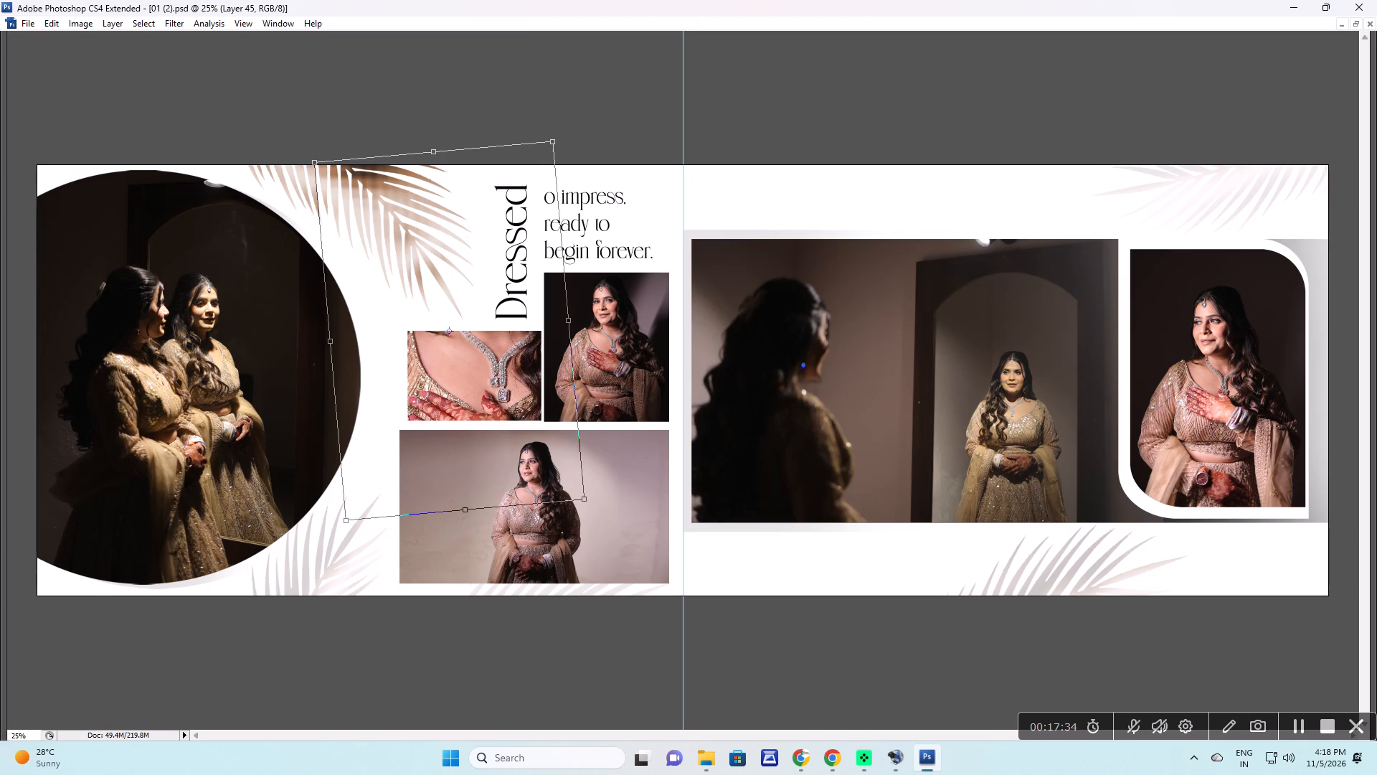
{"action": "left_click_drag", "start_coordinate": [493, 398], "coordinate": [486, 403]}
{"action": "left_click_drag", "start_coordinate": [719, 390], "coordinate": [723, 372]}
{"action": "key", "text": "Return"}
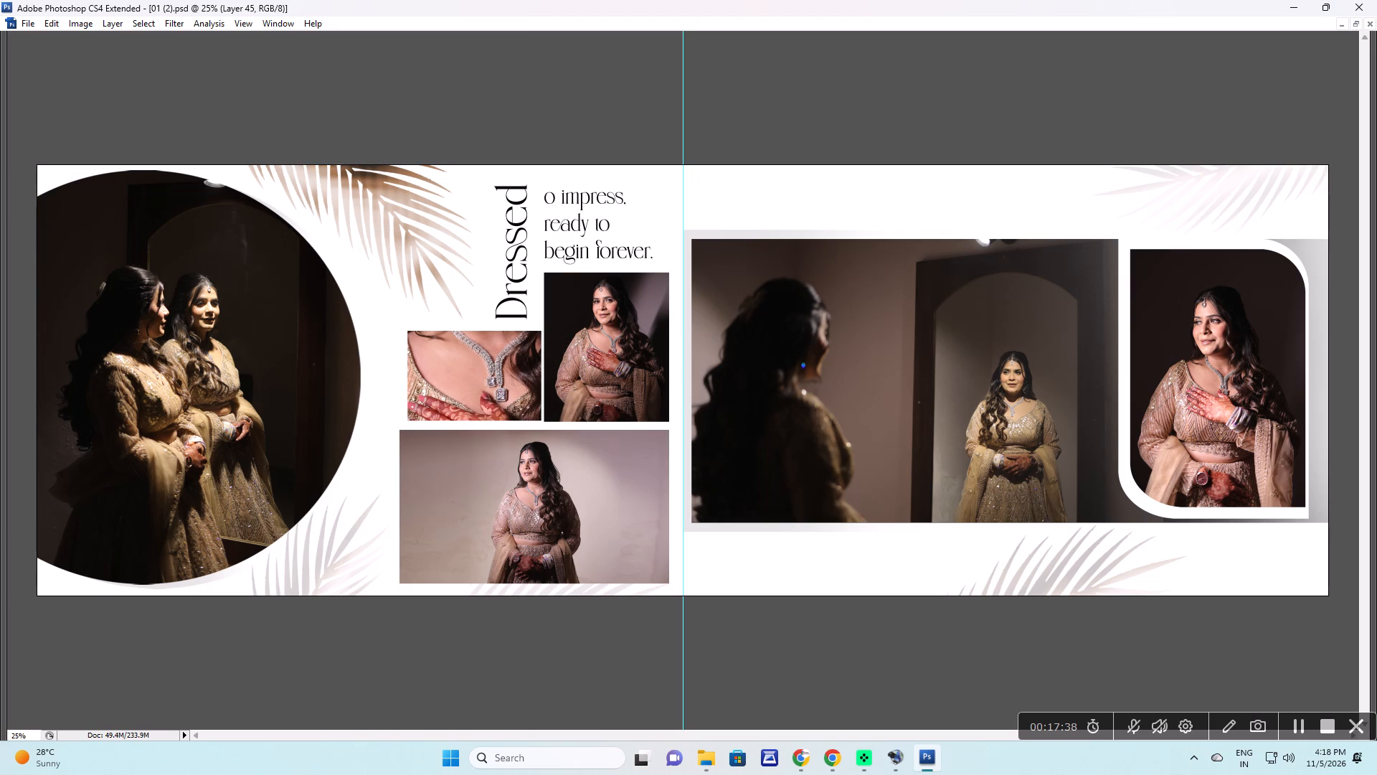
Set the opacity of the palm leaf at the left page's bottom edge, beside the circular photo, to 50%.
{"action": "key", "text": "space"}
{"action": "left_click", "coordinate": [340, 556]}
{"action": "right_click", "coordinate": [336, 554]}
{"action": "left_click", "coordinate": [346, 558]}
{"action": "type", "text": "99"}
{"action": "key", "text": "5"}
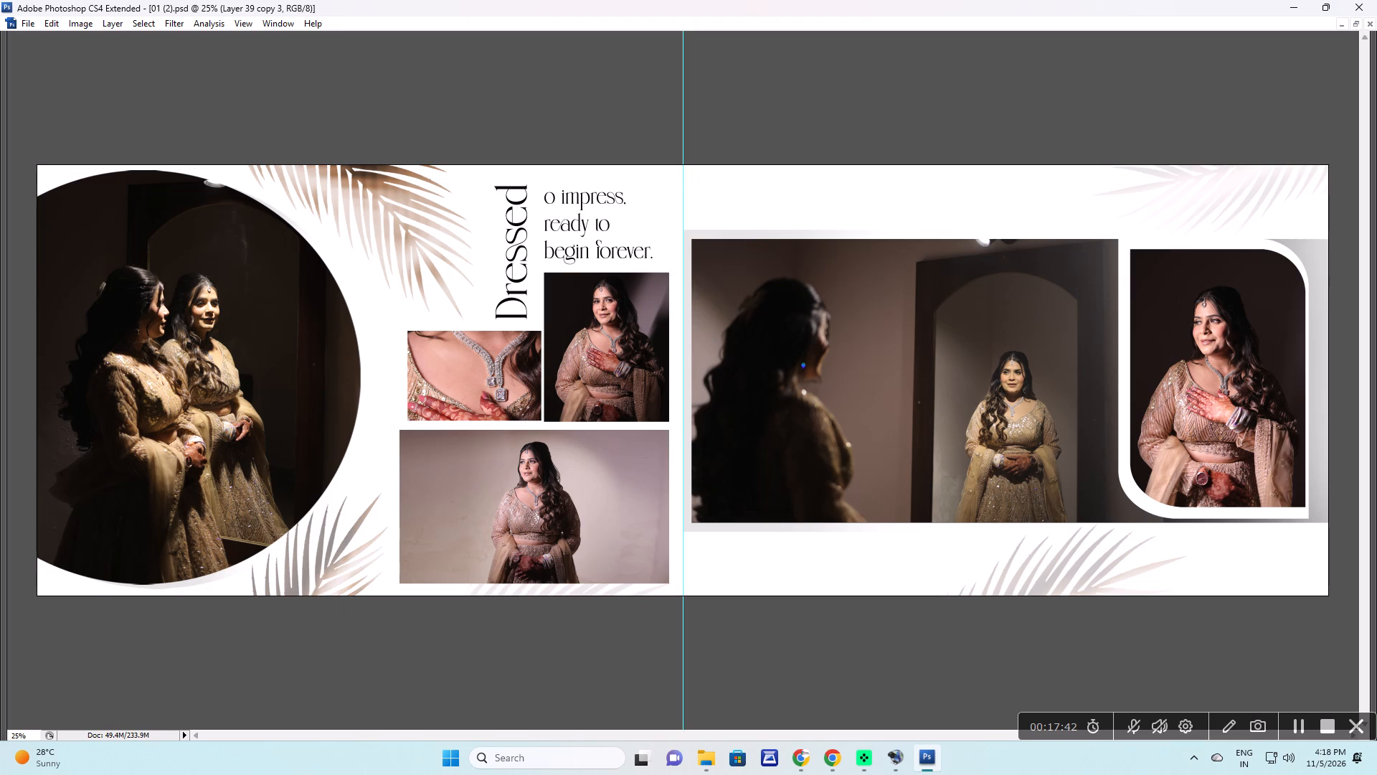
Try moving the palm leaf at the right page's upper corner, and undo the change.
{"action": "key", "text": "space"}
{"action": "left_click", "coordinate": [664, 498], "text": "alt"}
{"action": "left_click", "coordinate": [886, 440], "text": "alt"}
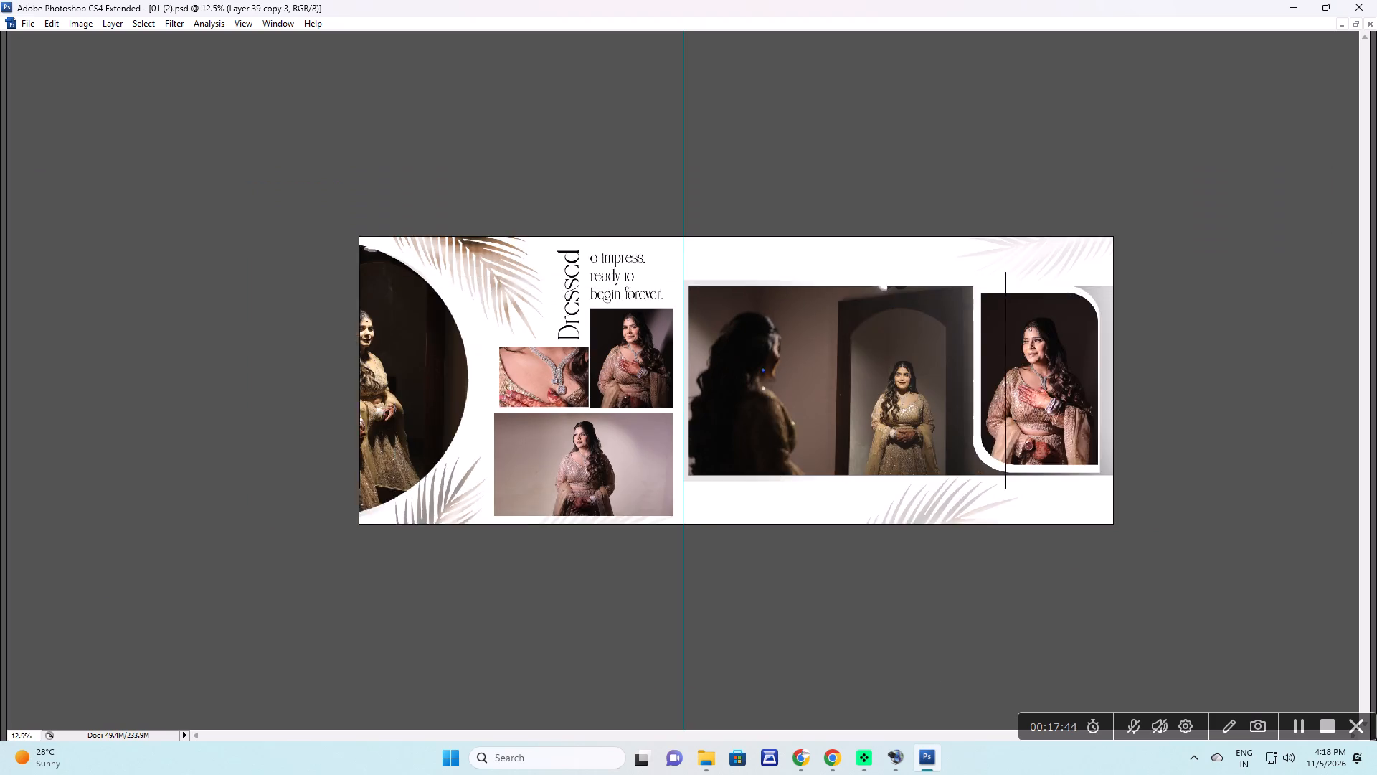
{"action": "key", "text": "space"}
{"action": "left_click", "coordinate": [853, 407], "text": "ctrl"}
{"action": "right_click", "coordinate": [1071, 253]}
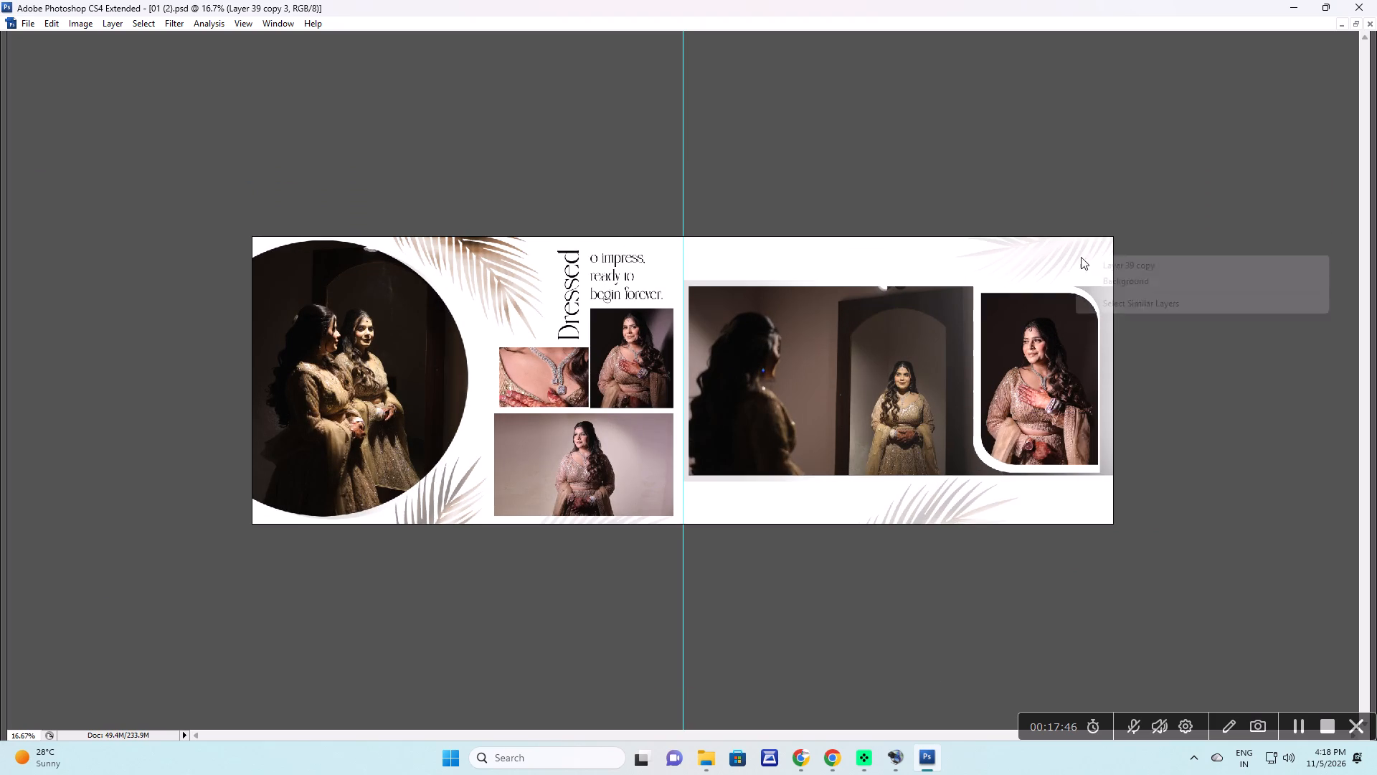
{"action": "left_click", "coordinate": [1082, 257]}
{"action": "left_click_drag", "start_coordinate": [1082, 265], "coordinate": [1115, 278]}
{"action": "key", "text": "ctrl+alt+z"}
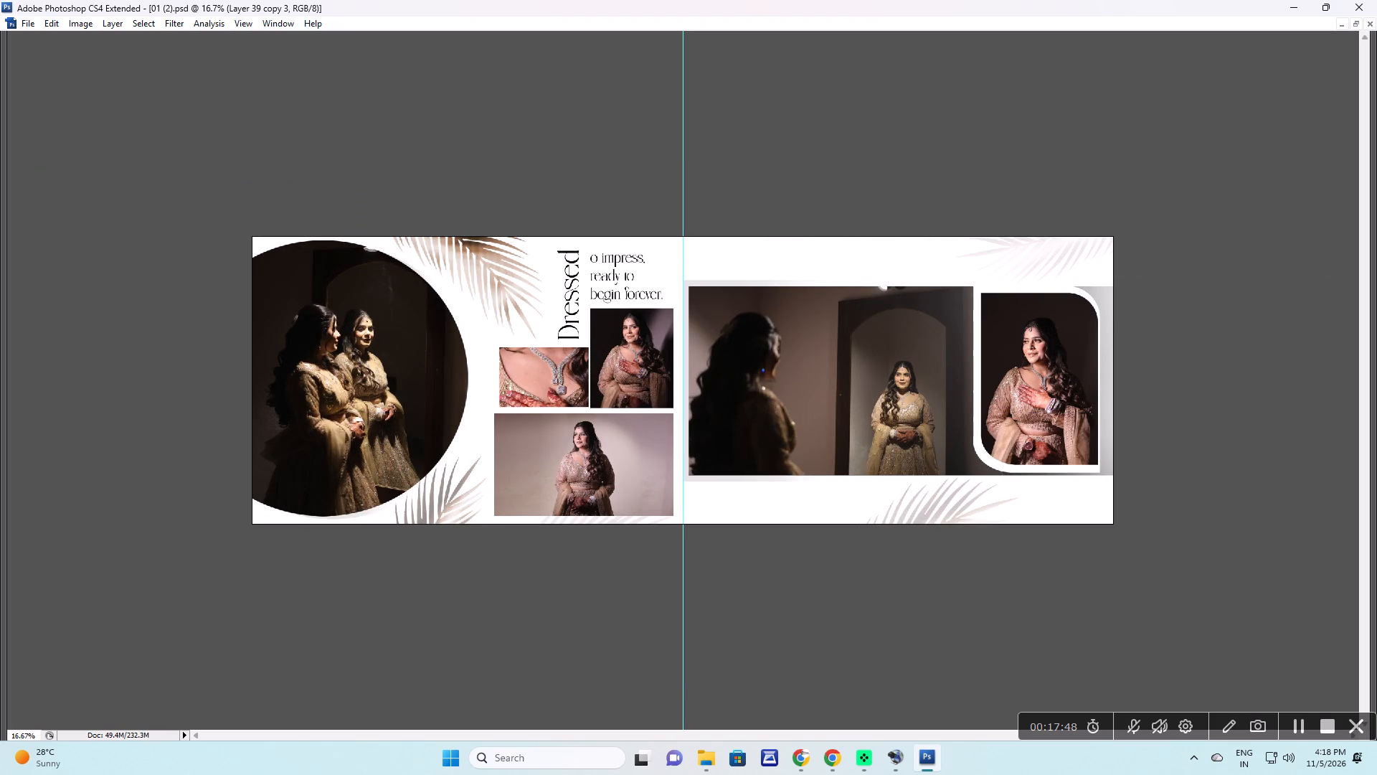
Set the opacity of the palm leaf at the right page's upper corner to 50%.
{"action": "right_click", "coordinate": [1071, 258]}
{"action": "left_click", "coordinate": [1079, 261]}
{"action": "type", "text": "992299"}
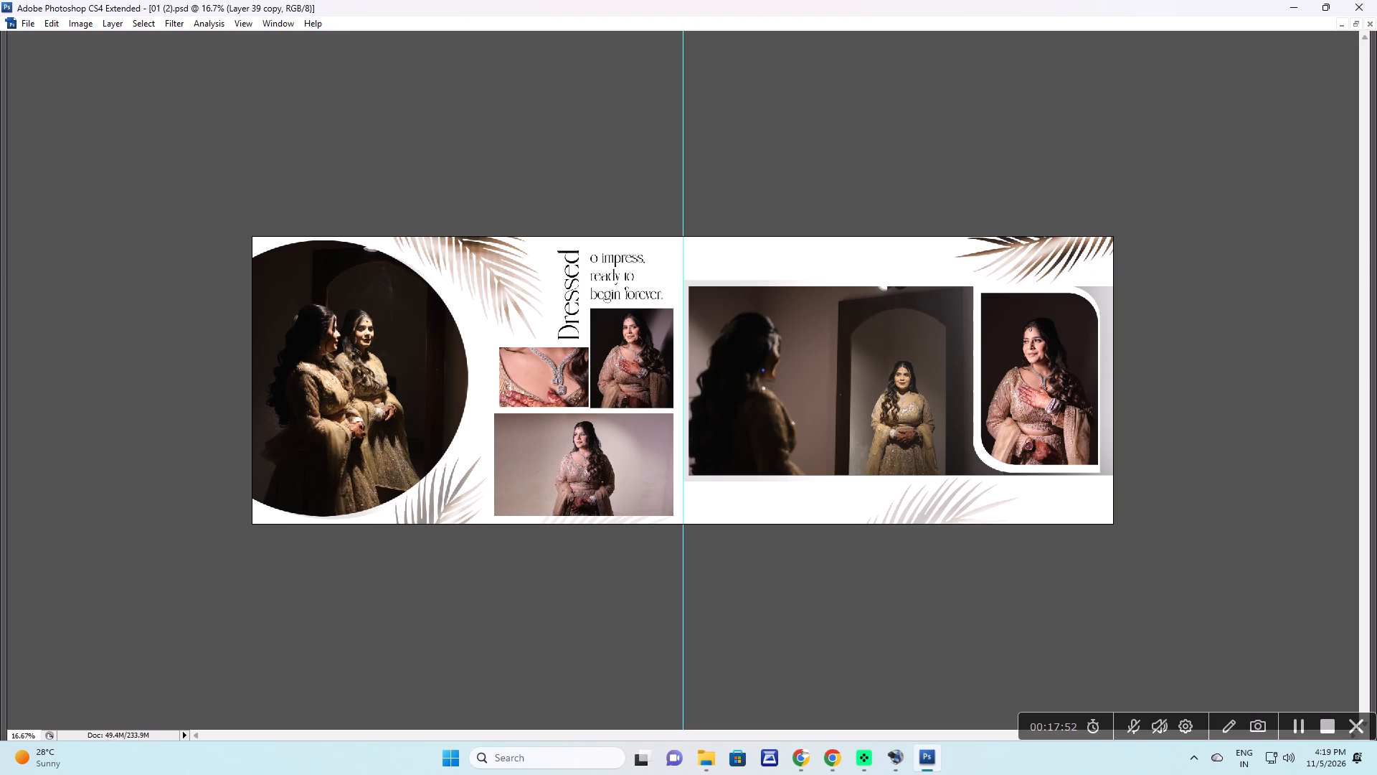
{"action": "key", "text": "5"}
Rotate the palm leaf at the right page's upper corner slightly counter-clockwise.
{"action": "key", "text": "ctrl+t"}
{"action": "left_click_drag", "start_coordinate": [1299, 229], "coordinate": [1303, 221], "text": "ctrl"}
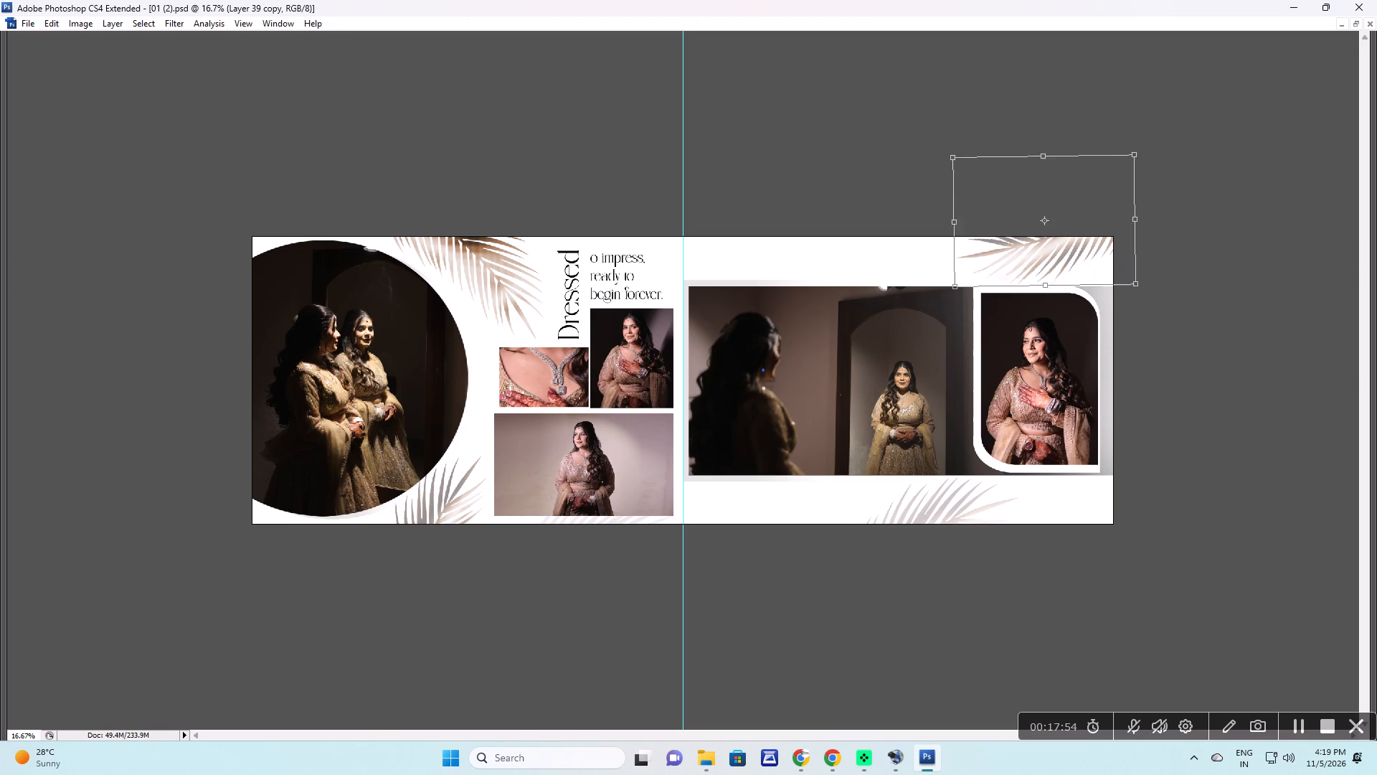
{"action": "left_click_drag", "start_coordinate": [1303, 221], "coordinate": [1312, 187], "text": "ctrl"}
{"action": "key", "text": "Return"}
Set the opacity of the palm leaf at the right page's bottom edge to 50%.
{"action": "right_click", "coordinate": [957, 512]}
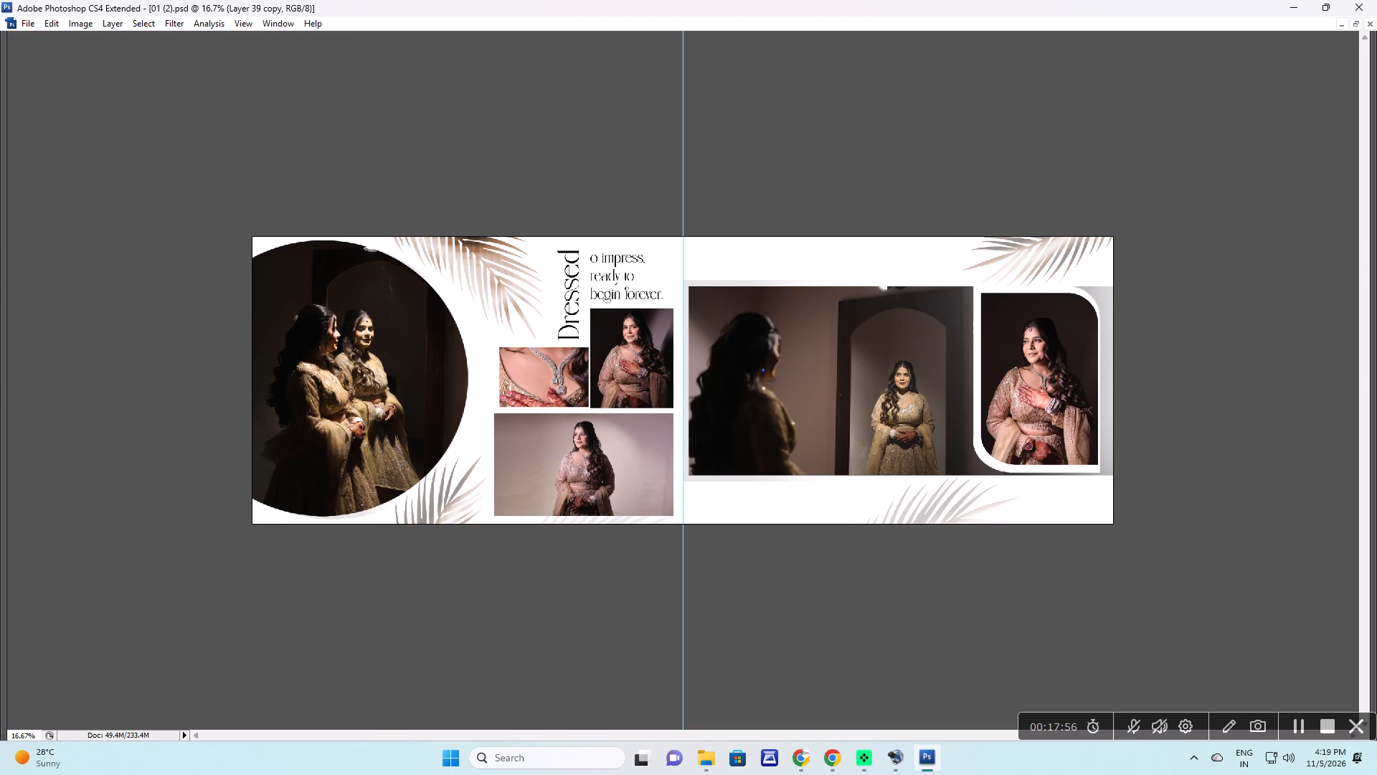
{"action": "left_click", "coordinate": [973, 518]}
{"action": "key", "text": "5"}
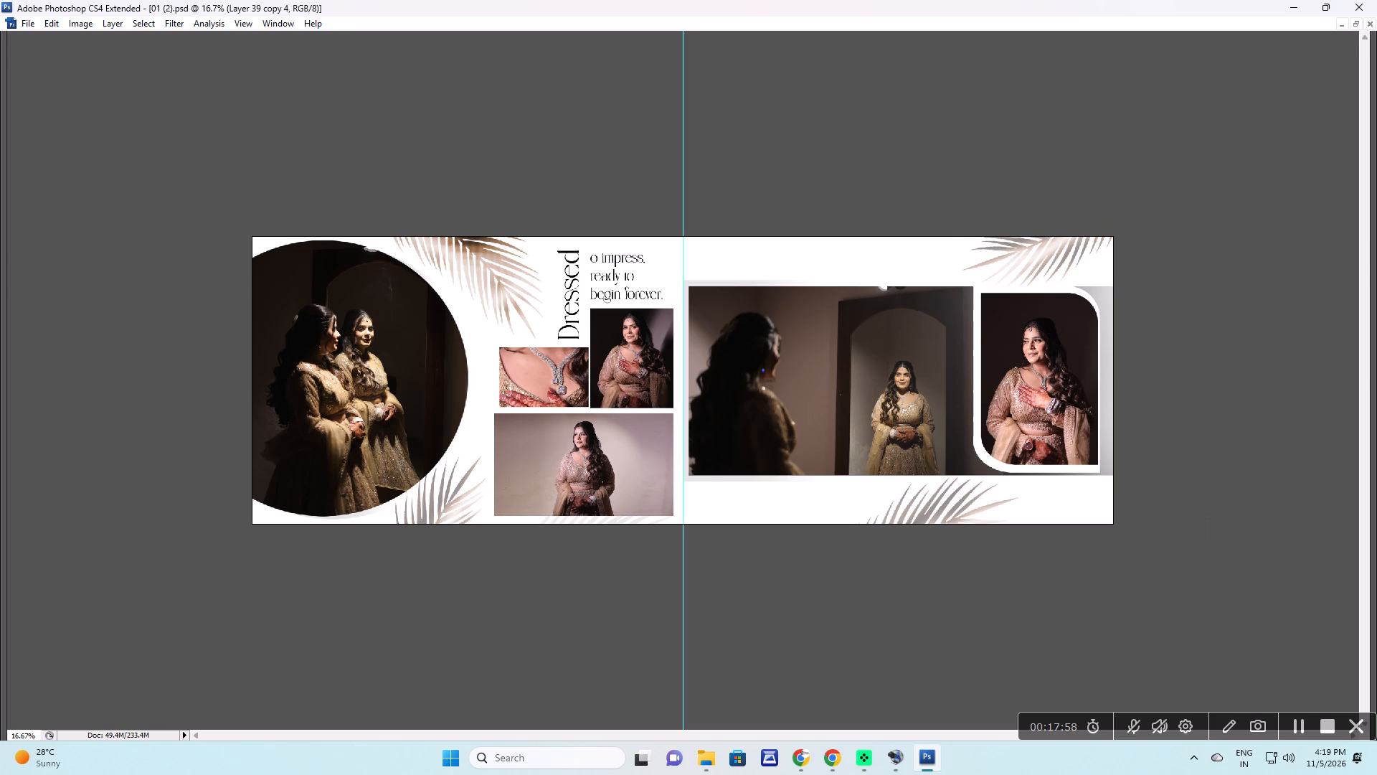
Apply Color Balance to the right page's wide mirror photo, shifting its highlights toward blue by +18 and slightly toward magenta.
{"action": "key", "text": "space"}
{"action": "left_click", "coordinate": [711, 442], "text": "ctrl"}
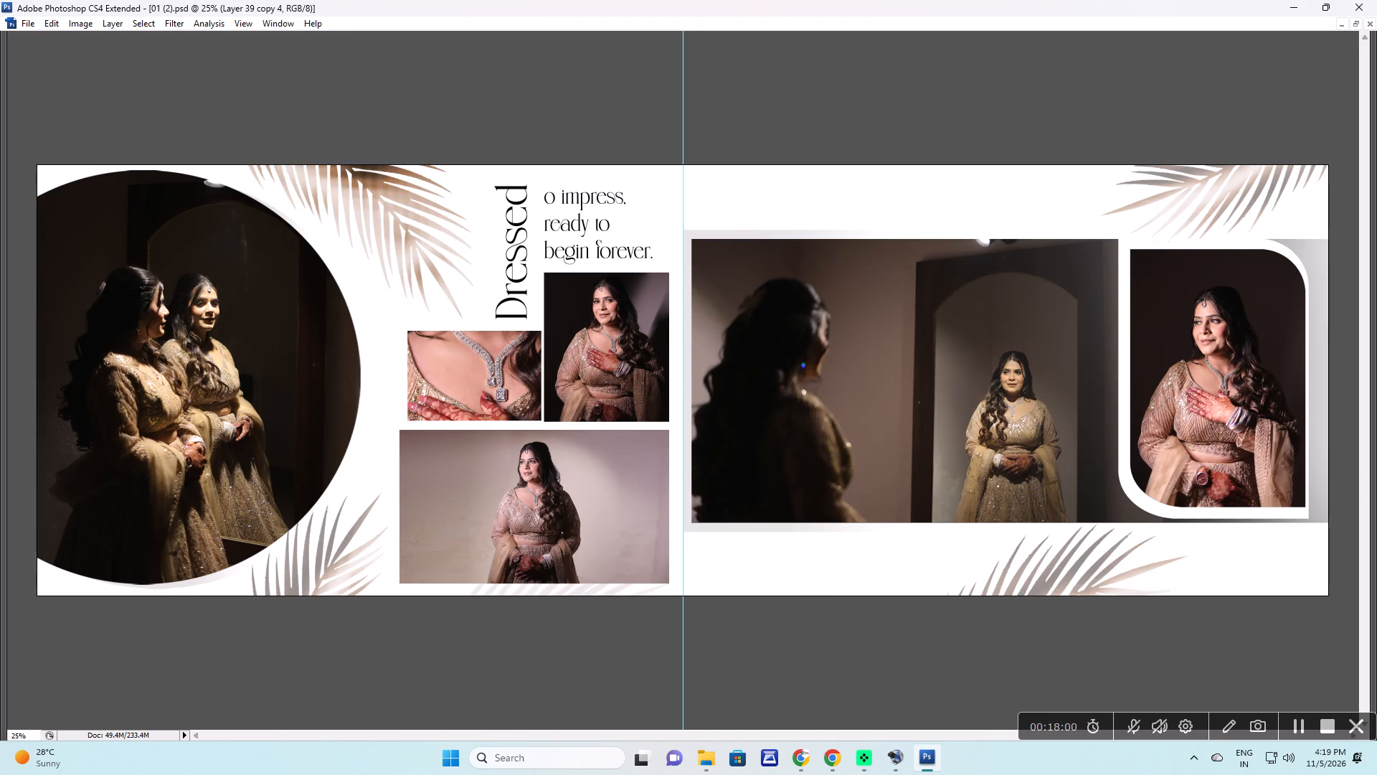
{"action": "right_click_drag", "start_coordinate": [1016, 357], "coordinate": [1028, 362]}
{"action": "left_click", "coordinate": [1036, 365]}
{"action": "key", "text": "ctrl+b"}
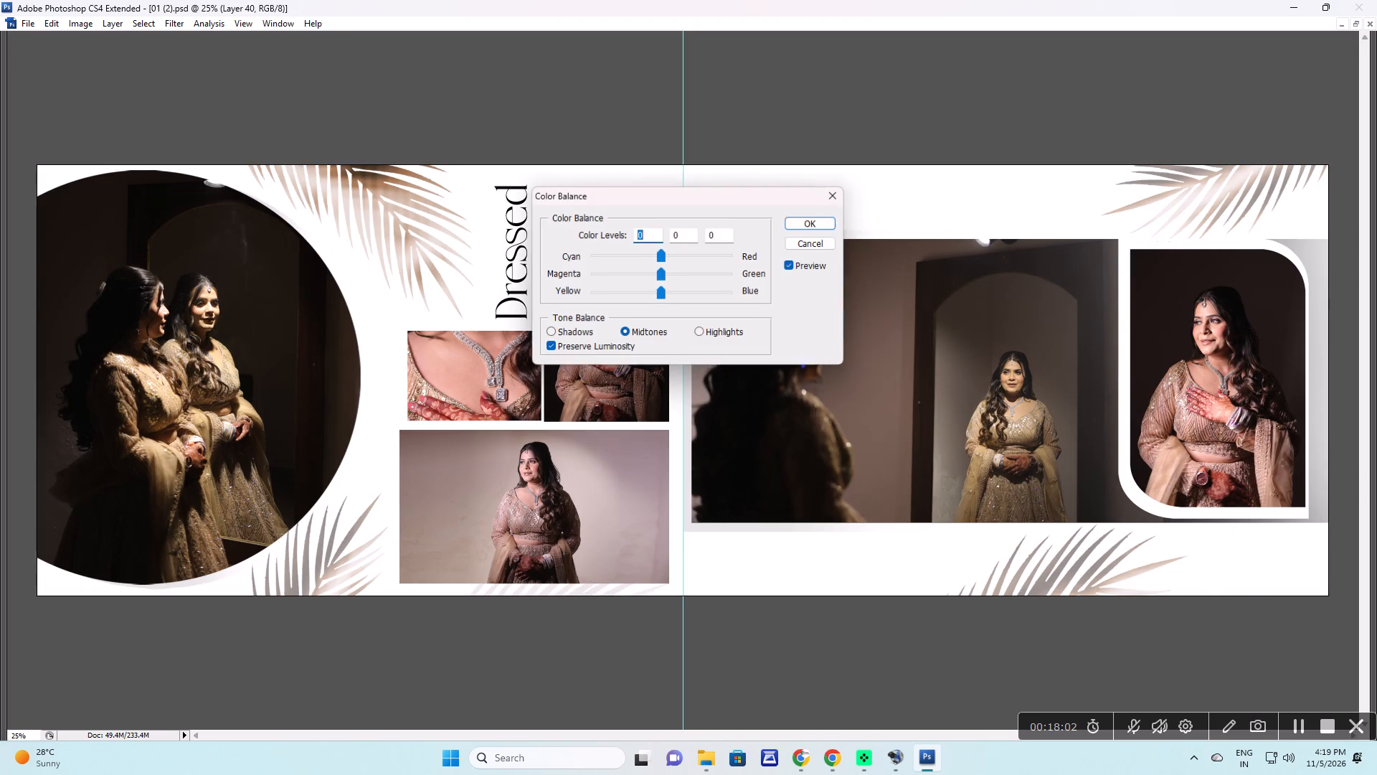
{"action": "left_click", "coordinate": [718, 324]}
{"action": "left_click", "coordinate": [719, 331]}
{"action": "left_click", "coordinate": [674, 296]}
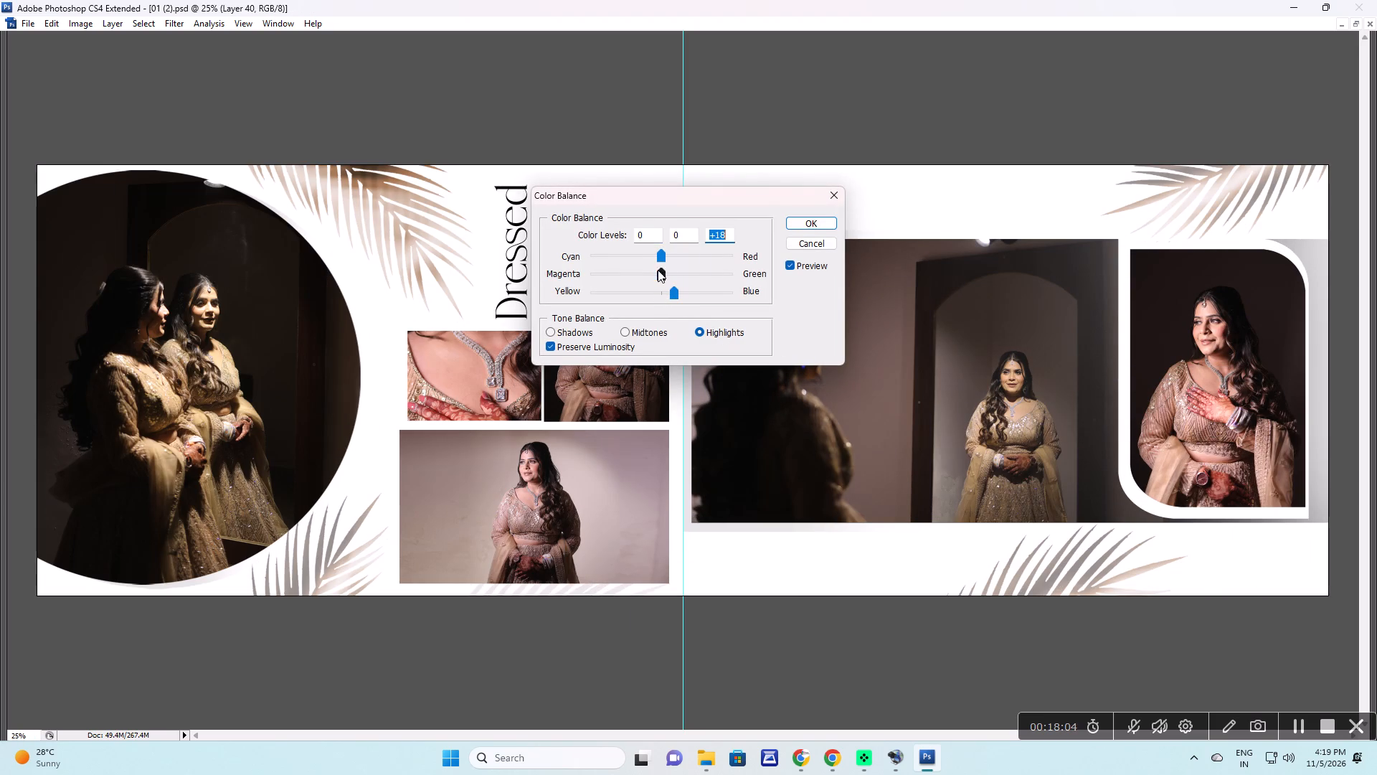
{"action": "left_click", "coordinate": [658, 270]}
{"action": "scroll", "coordinate": [656, 270], "scroll_direction": "down", "scroll_amount": 10}
{"action": "key", "text": "Return"}
{"action": "key", "text": "v"}
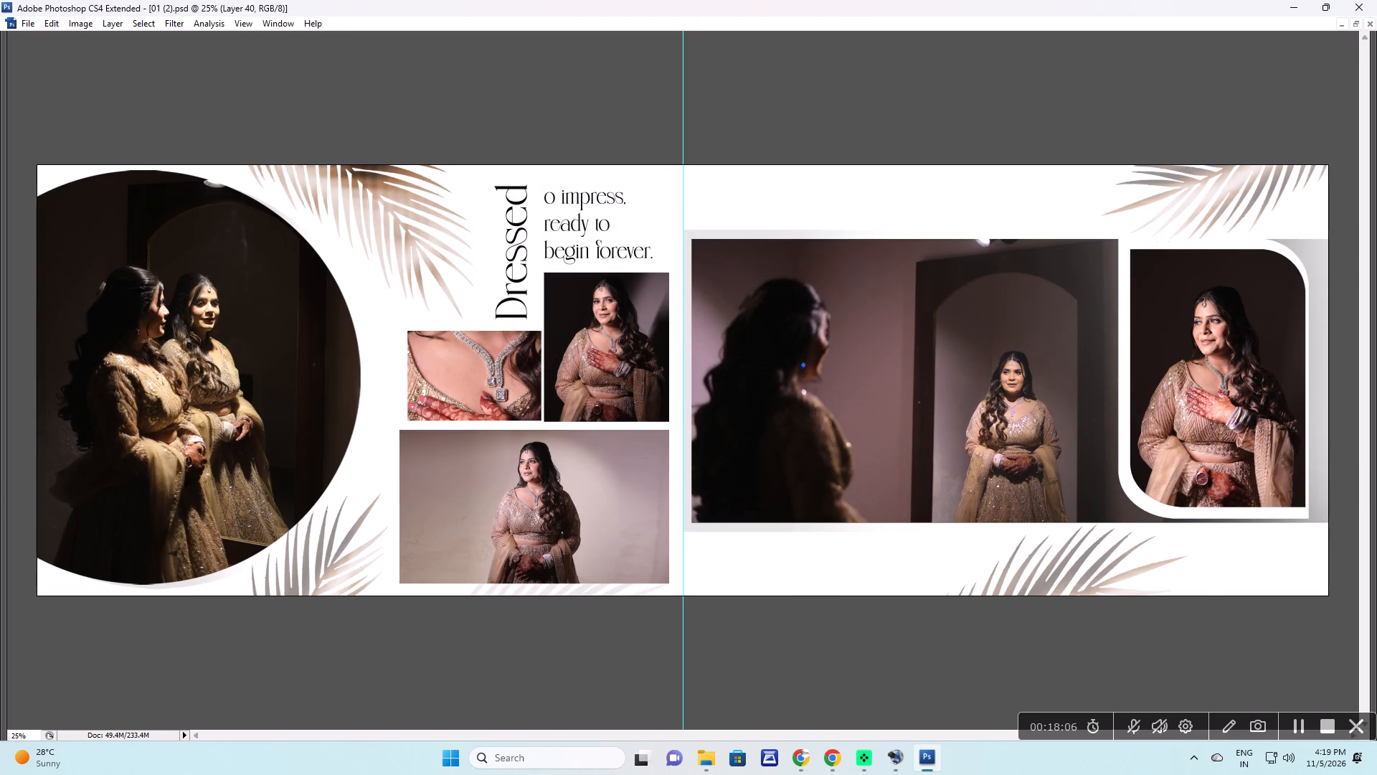
Apply Color Balance to the left page's circular photo, shifting its highlights toward blue by +12.
{"action": "right_click_drag", "start_coordinate": [155, 297], "coordinate": [177, 309]}
{"action": "left_click", "coordinate": [192, 319]}
{"action": "key", "text": "ctrl+b"}
{"action": "left_click", "coordinate": [719, 334]}
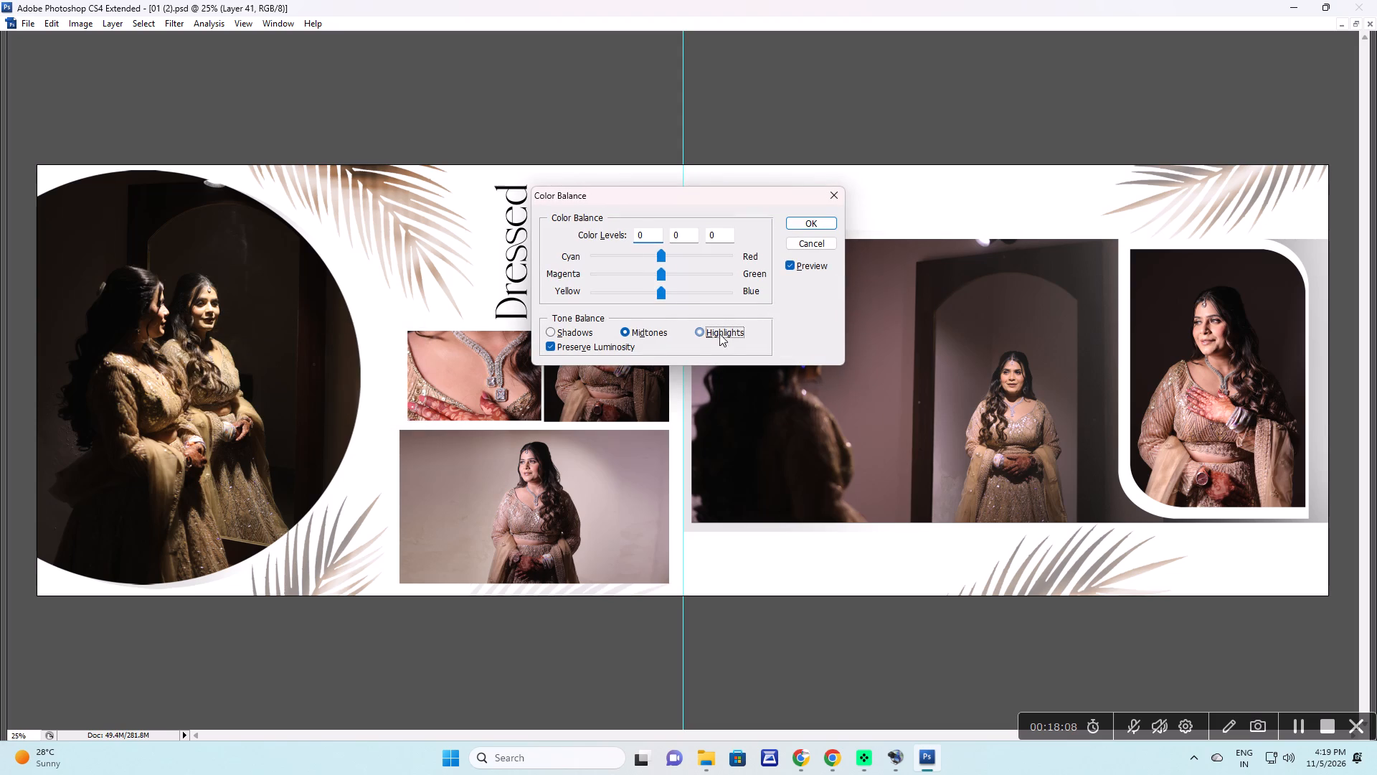
{"action": "left_click", "coordinate": [671, 293]}
{"action": "scroll", "coordinate": [672, 292], "scroll_direction": "down", "scroll_amount": 1}
{"action": "left_click", "coordinate": [682, 238]}
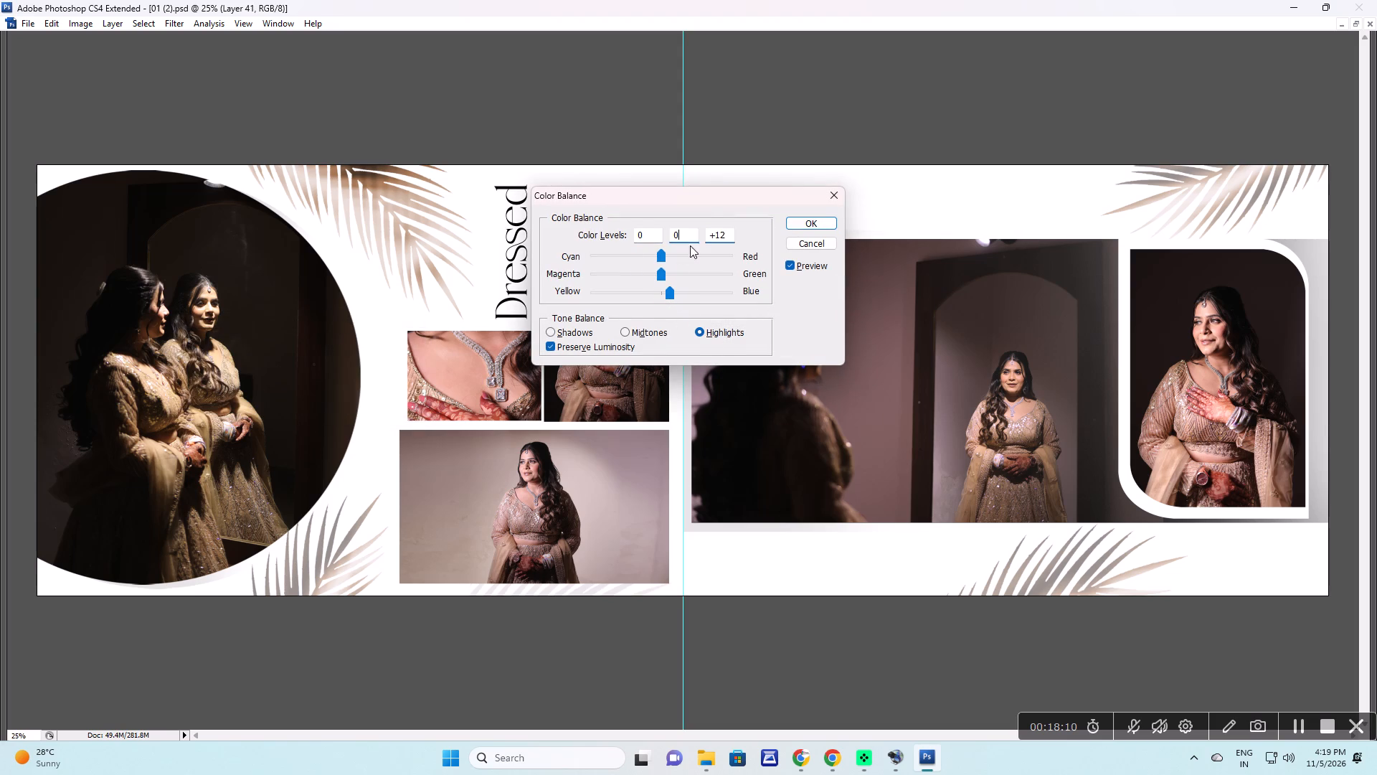
{"action": "scroll", "coordinate": [711, 245], "scroll_direction": "down", "scroll_amount": 16}
{"action": "scroll", "coordinate": [706, 244], "scroll_direction": "up", "scroll_amount": 3}
{"action": "key", "text": "Return"}
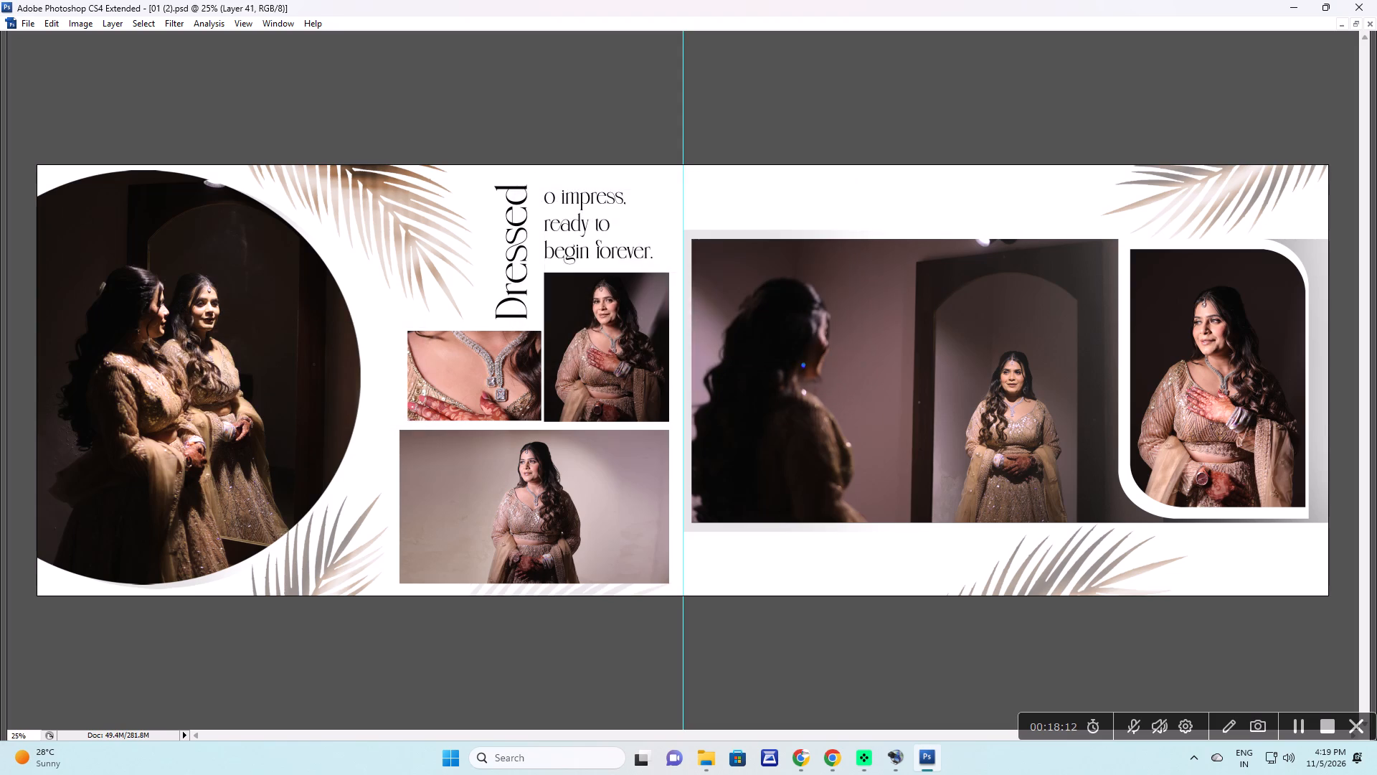
Review the finished spread up close and in full-screen view.
{"action": "key", "text": "space"}
{"action": "double_click", "coordinate": [695, 300], "text": "alt"}
{"action": "left_click", "coordinate": [907, 380], "text": "ctrl"}
{"action": "left_click", "coordinate": [907, 380], "text": "ctrl"}
{"action": "key", "text": "f"}
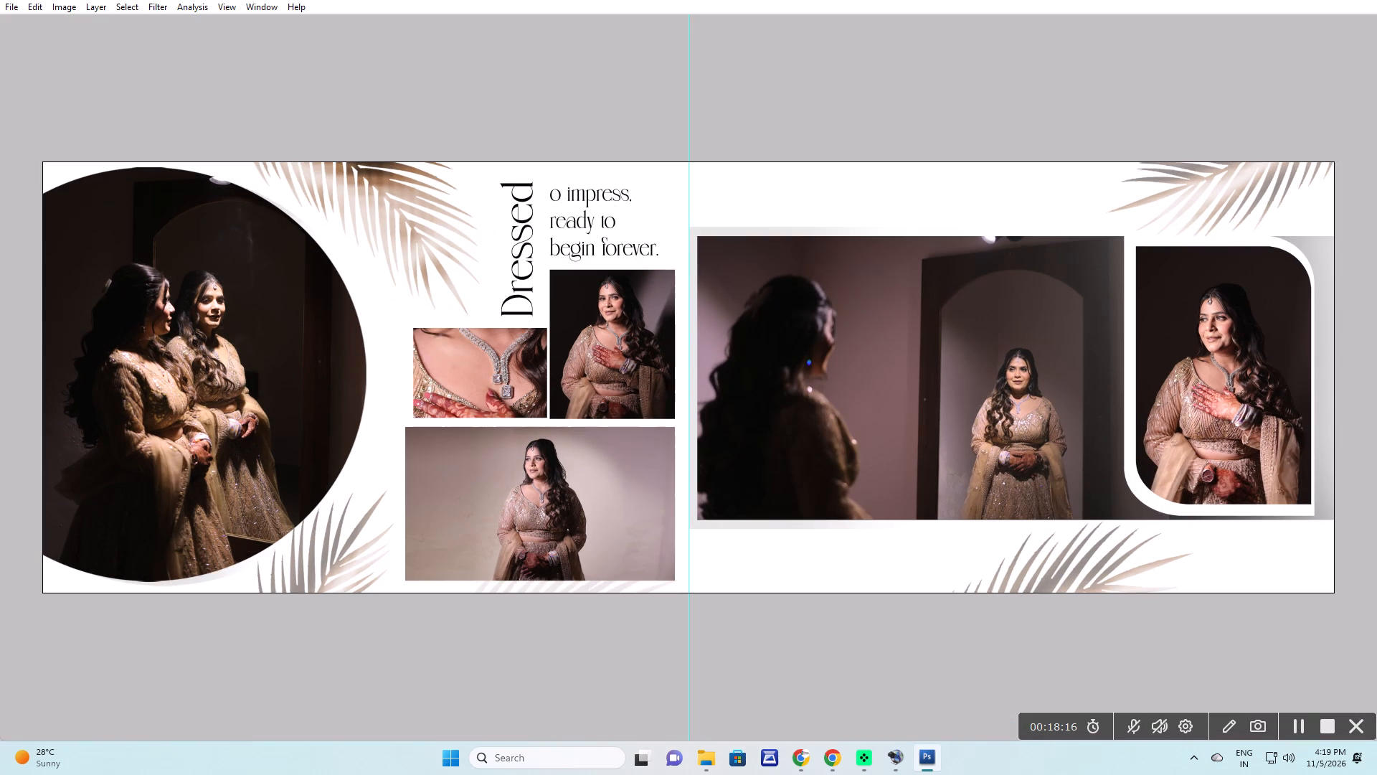
{"action": "key", "text": "space"}
{"action": "left_click", "coordinate": [810, 326], "text": "alt"}
{"action": "type", "text": "fff"}
Save a layered PSD copy of the spread as 05 in E:\Kasim\New folder (5)\Ring.
{"action": "key", "text": "ctrl+alt+s"}
{"action": "left_click", "coordinate": [533, 298]}
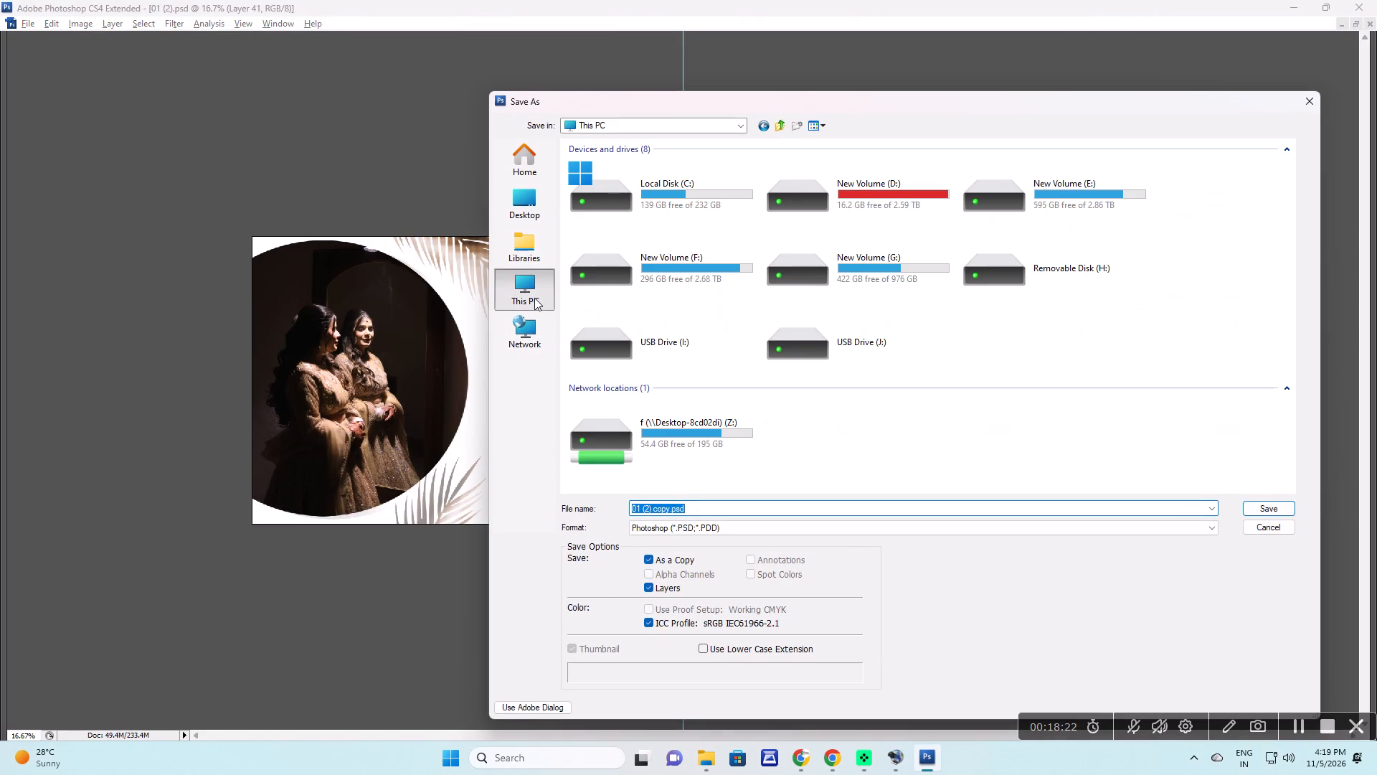
{"action": "double_click", "coordinate": [1074, 202]}
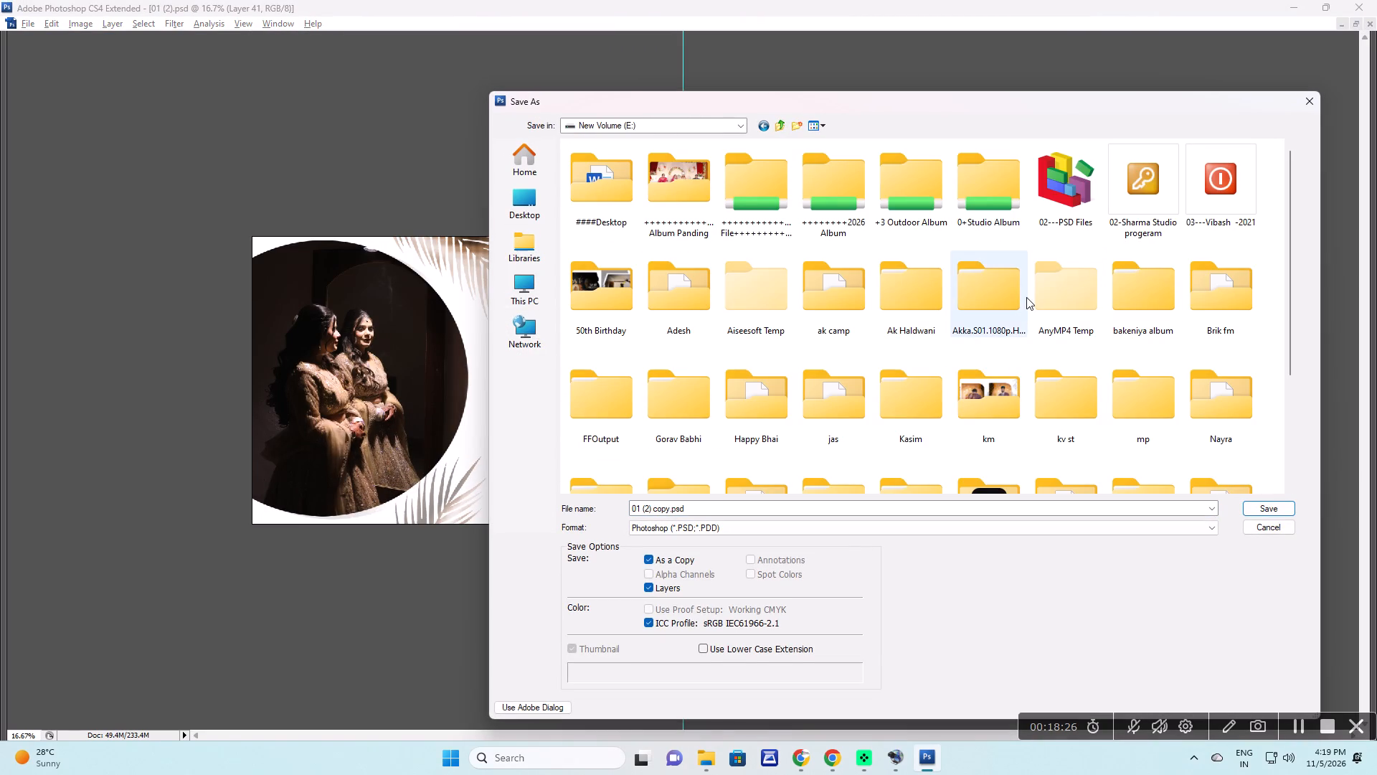
{"action": "double_click", "coordinate": [917, 393]}
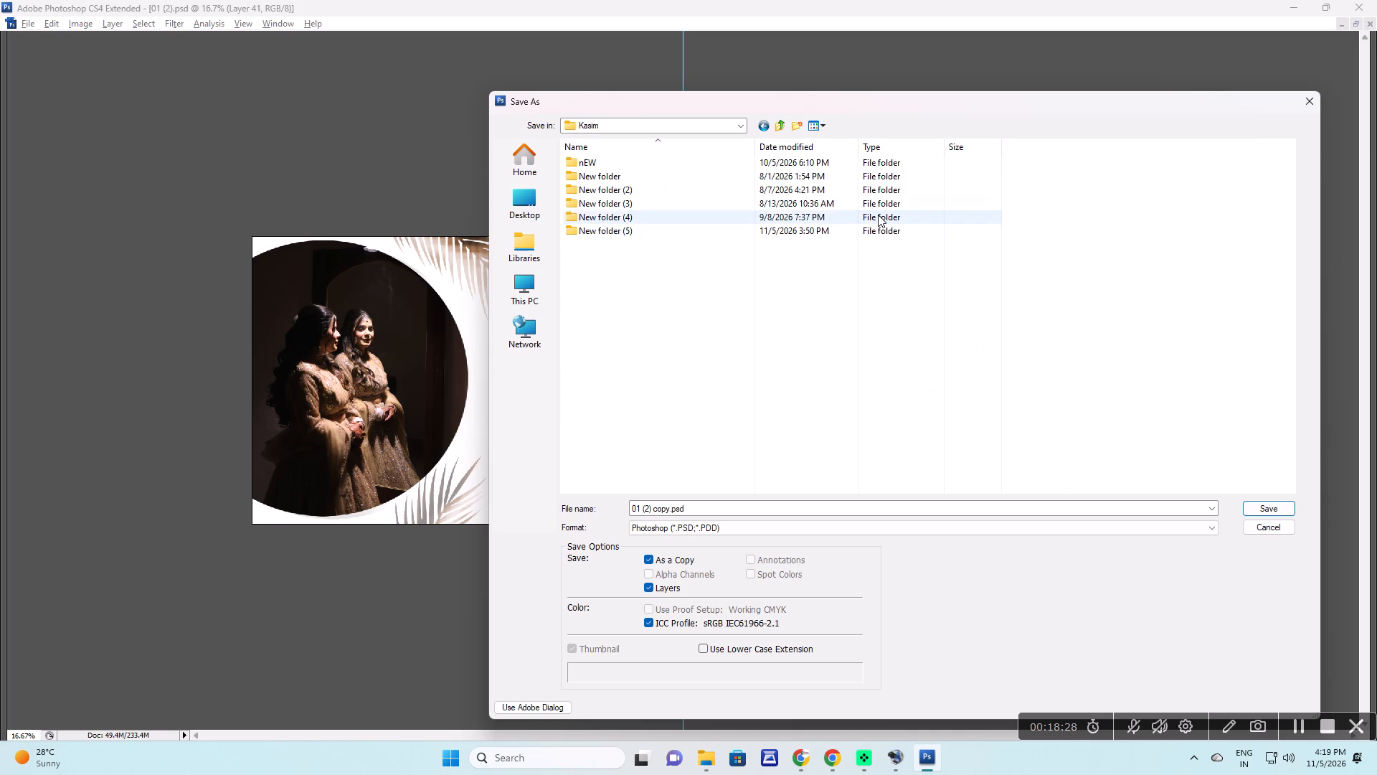
{"action": "double_click", "coordinate": [661, 236]}
{"action": "double_click", "coordinate": [757, 195]}
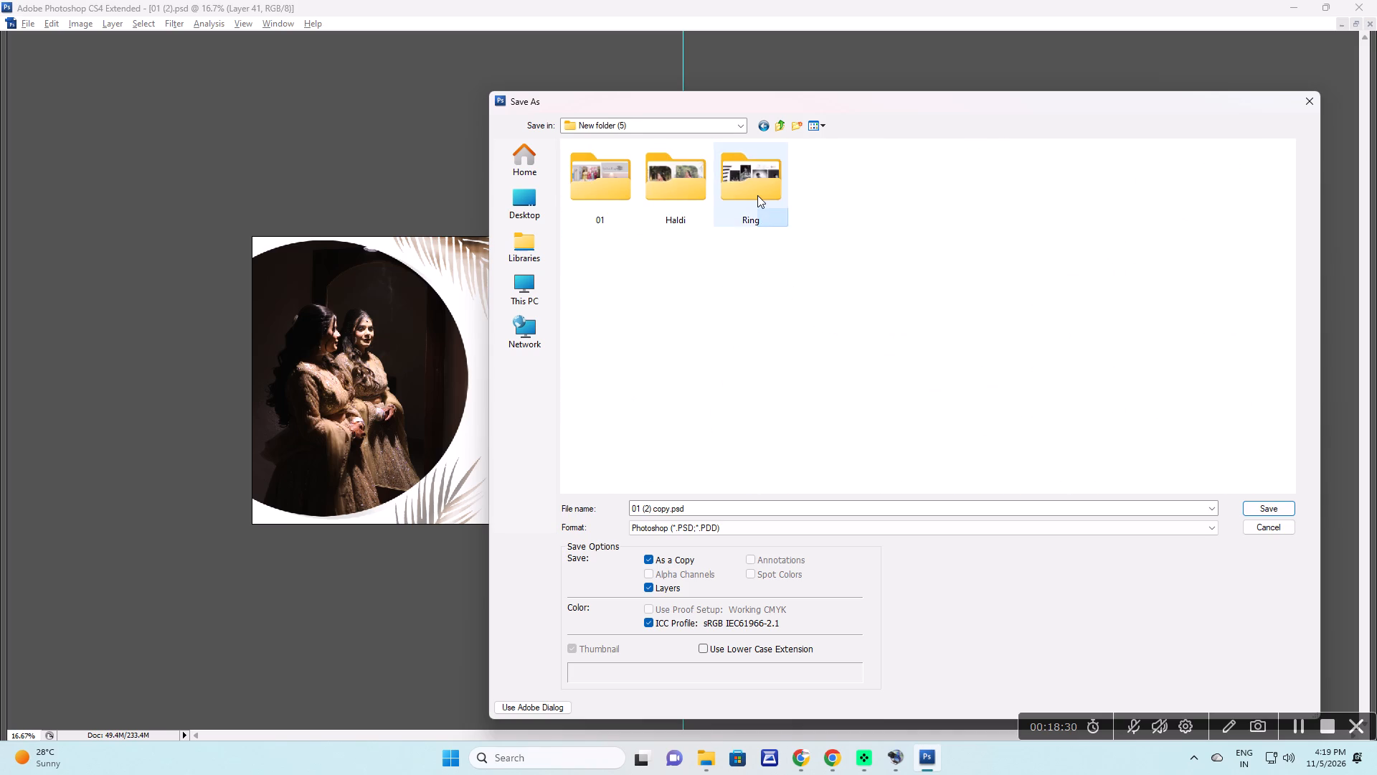
{"action": "key", "text": "Tab"}
{"action": "type", "text": "05"}
{"action": "key", "text": "Return"}
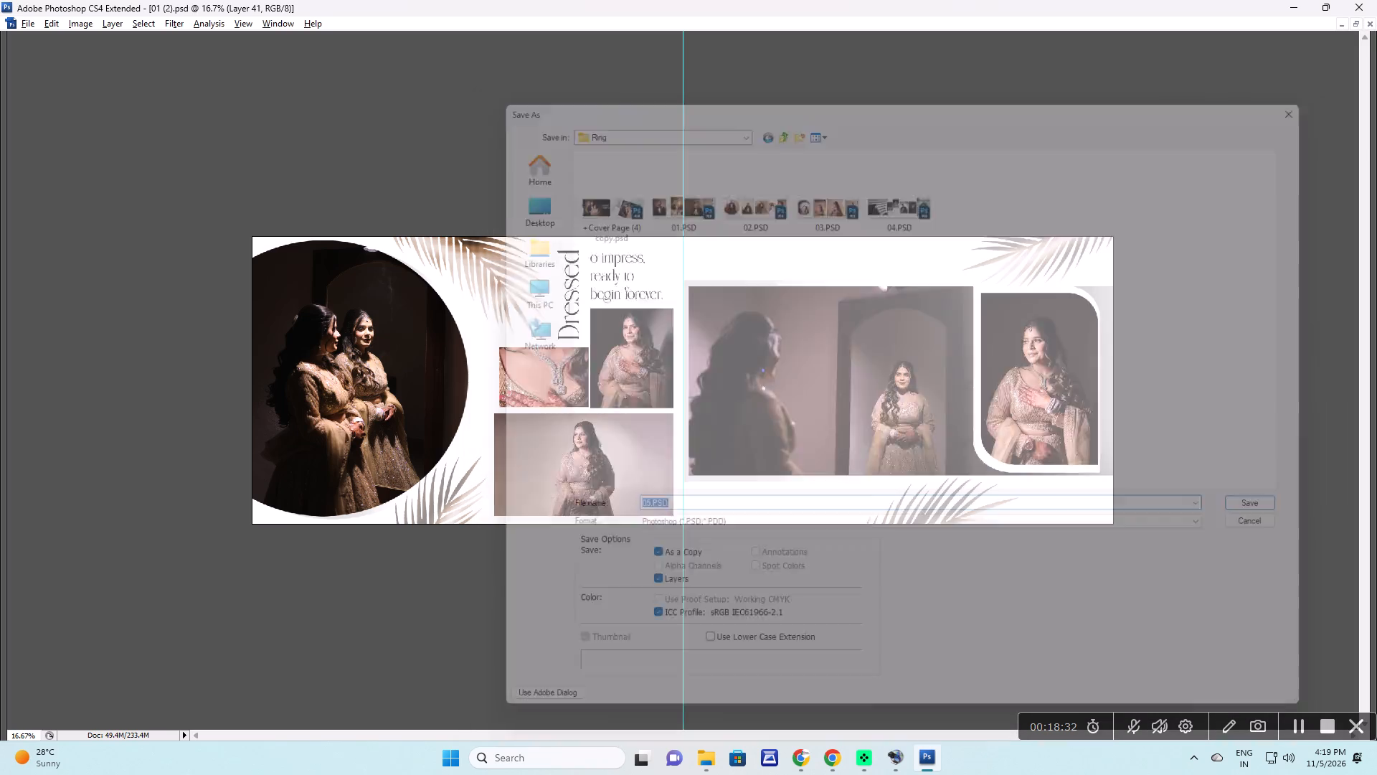
{"action": "key", "text": "Return"}
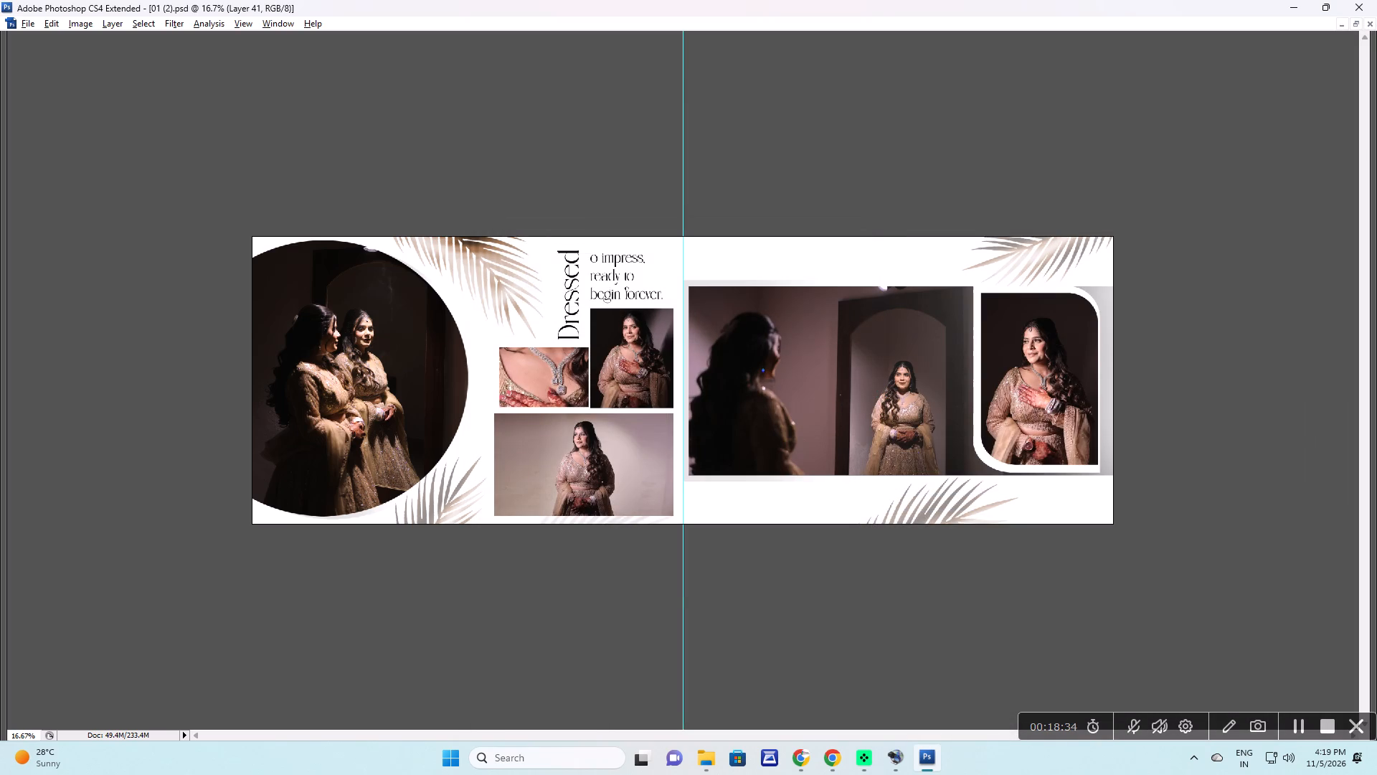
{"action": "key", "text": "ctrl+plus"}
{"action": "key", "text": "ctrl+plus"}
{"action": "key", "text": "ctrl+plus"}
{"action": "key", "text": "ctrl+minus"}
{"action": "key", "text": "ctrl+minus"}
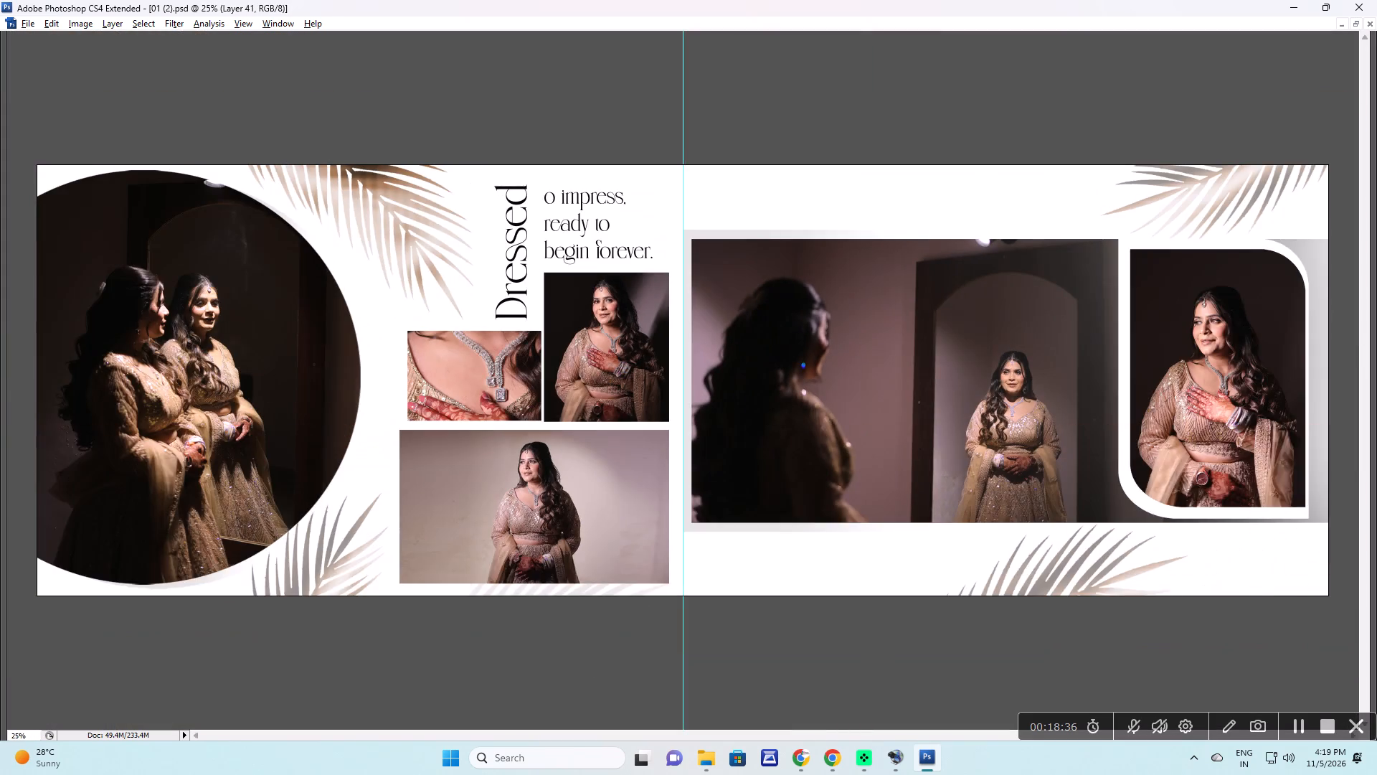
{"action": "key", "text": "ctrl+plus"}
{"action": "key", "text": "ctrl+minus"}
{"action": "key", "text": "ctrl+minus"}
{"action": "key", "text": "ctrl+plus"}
Close 01 (2).psd without saving changes to the original template.
{"action": "key", "text": "ctrl+w"}
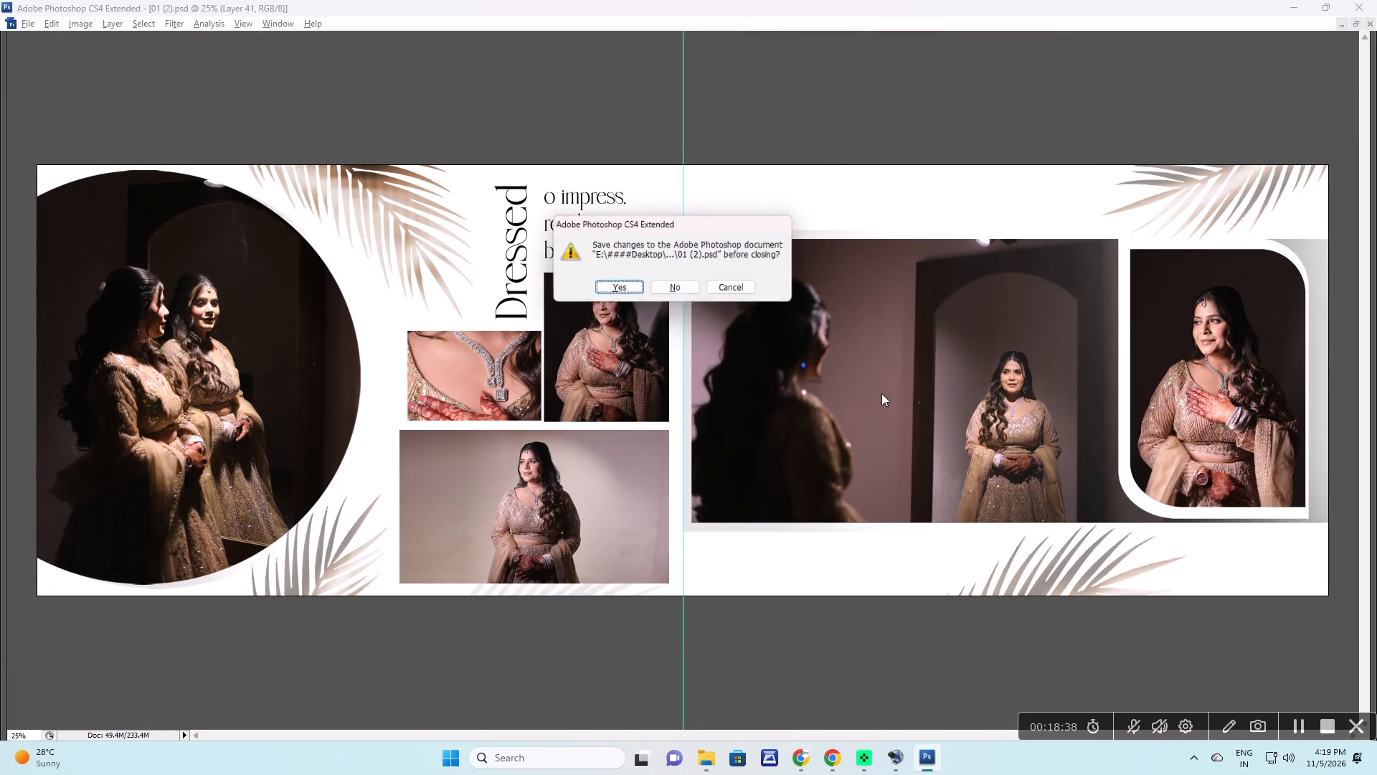
{"action": "key", "text": "Right"}
{"action": "key", "text": "Return"}
In File Explorer, move the seven used bride photos, 364A9992.JPG through 364A9999.JPG, into New folder (2).
{"action": "key", "text": "alt+Tab"}
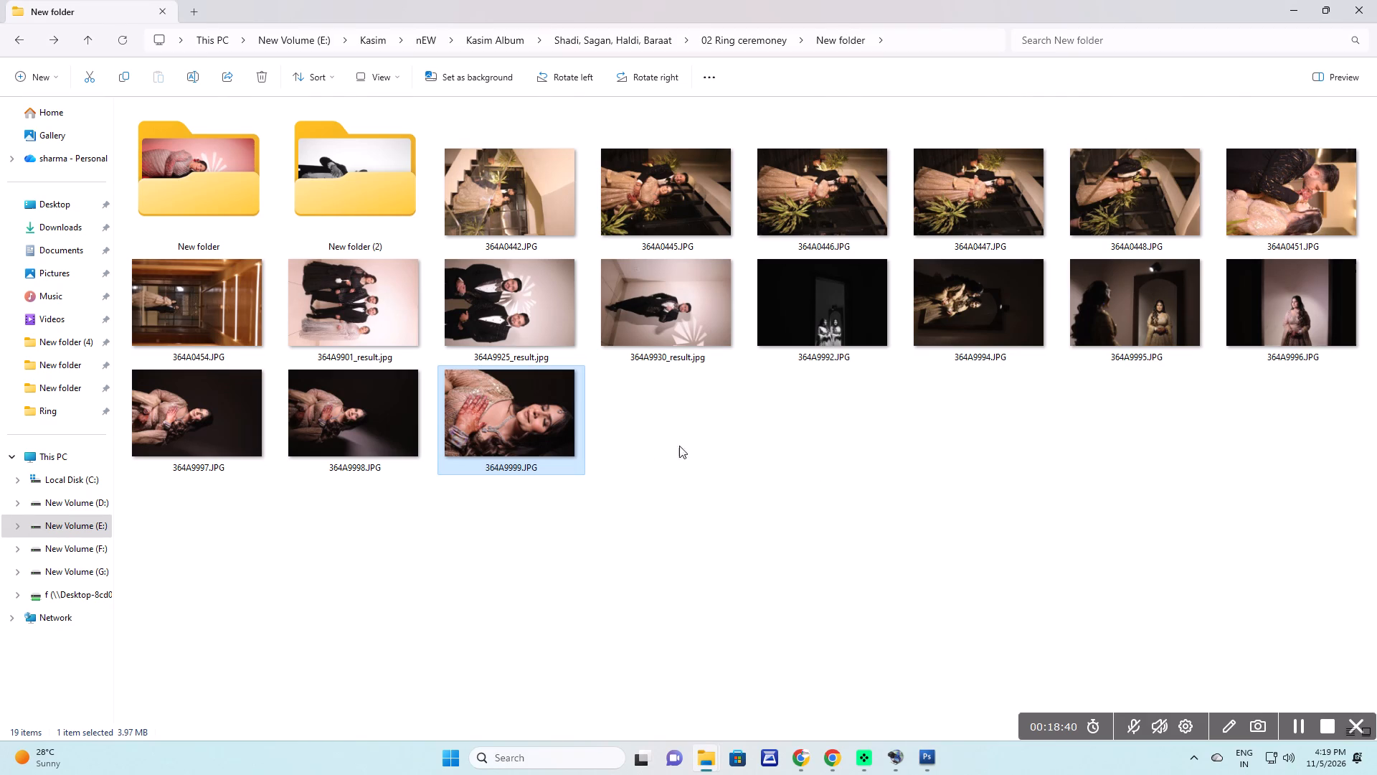
{"action": "left_click_drag", "start_coordinate": [772, 431], "coordinate": [168, 430]}
{"action": "left_click", "coordinate": [814, 315], "text": "ctrl+shift"}
{"action": "left_click_drag", "start_coordinate": [820, 303], "coordinate": [473, 324]}
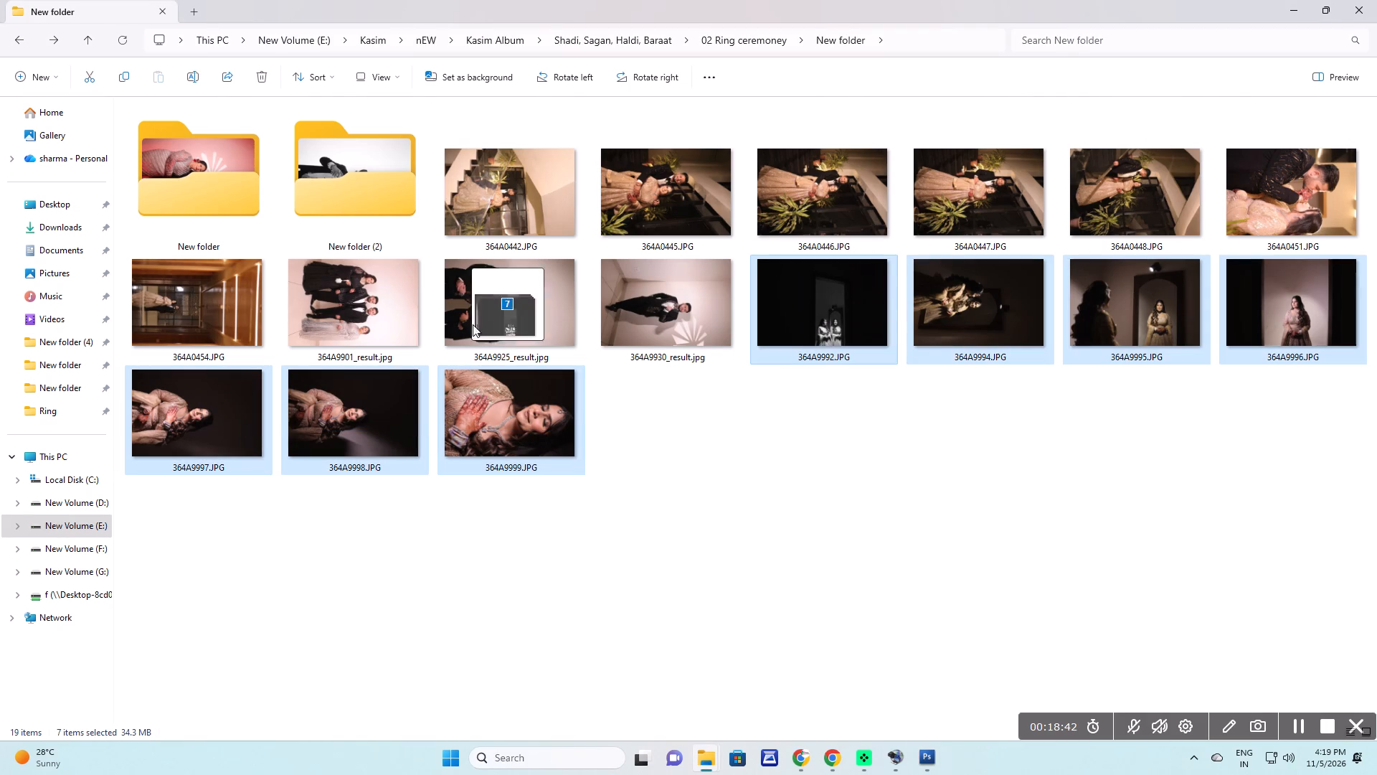
{"action": "left_click_drag", "start_coordinate": [473, 324], "coordinate": [345, 171]}
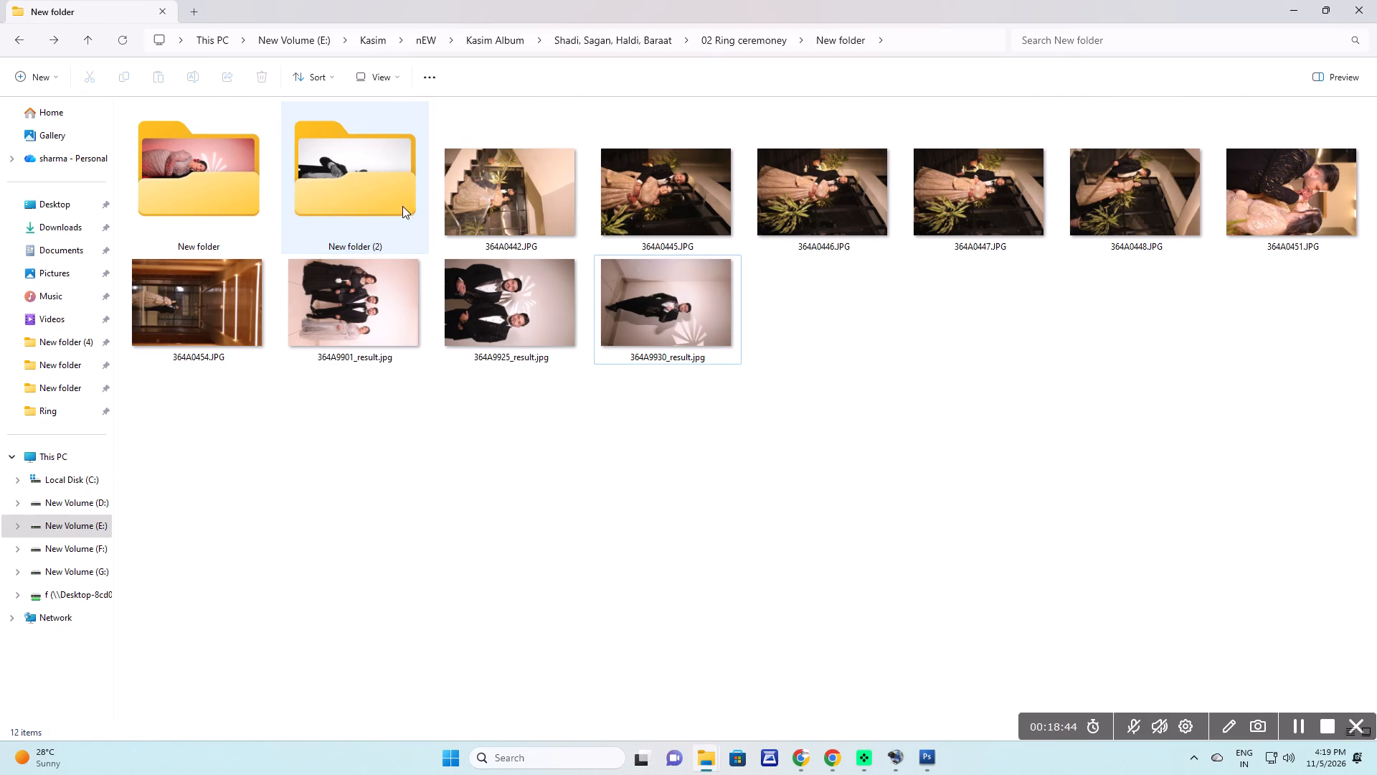
Move 364A9901_result.jpg and 364A9925_result.jpg into the New folder subfolder, refresh it, and return to the parent folder.
{"action": "left_click", "coordinate": [549, 334]}
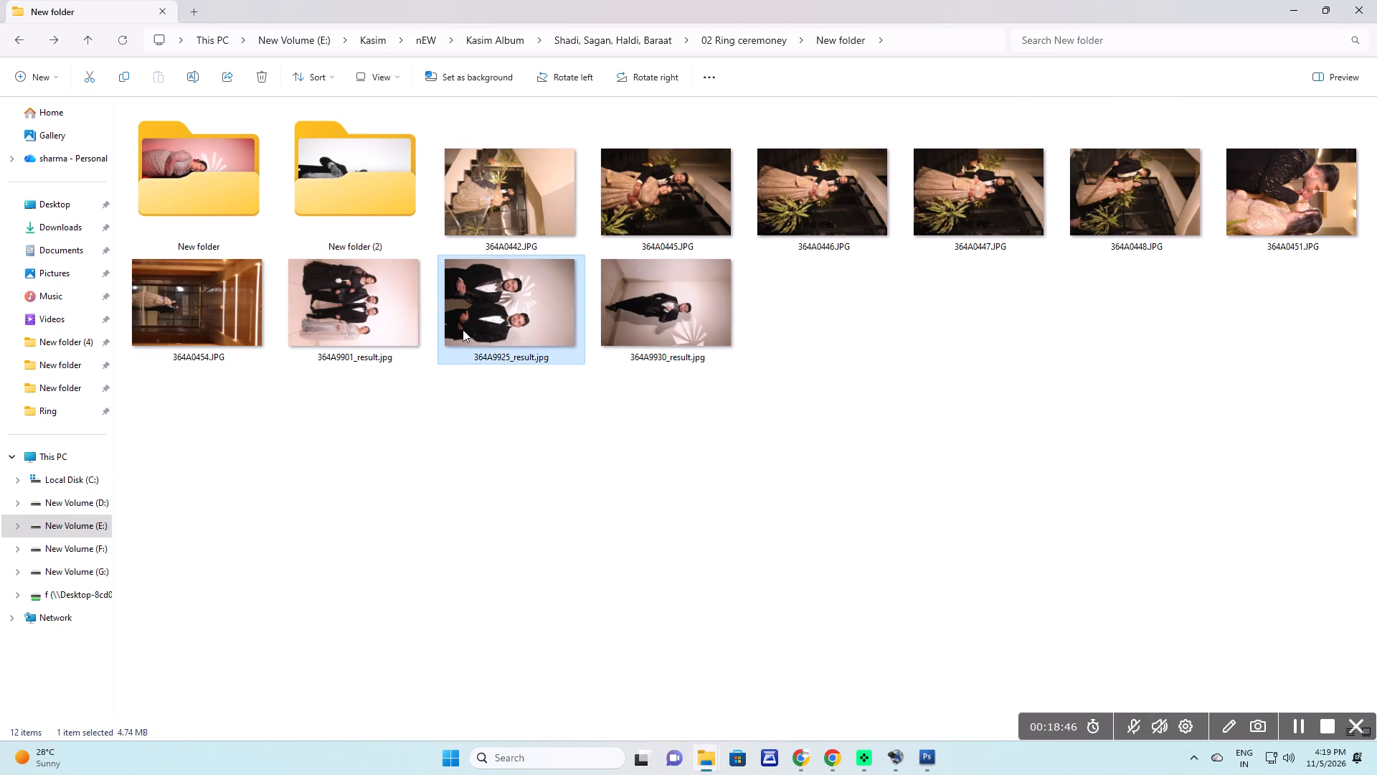
{"action": "left_click", "coordinate": [394, 310], "text": "ctrl"}
{"action": "key", "text": "ctrl+x"}
{"action": "double_click", "coordinate": [233, 190]}
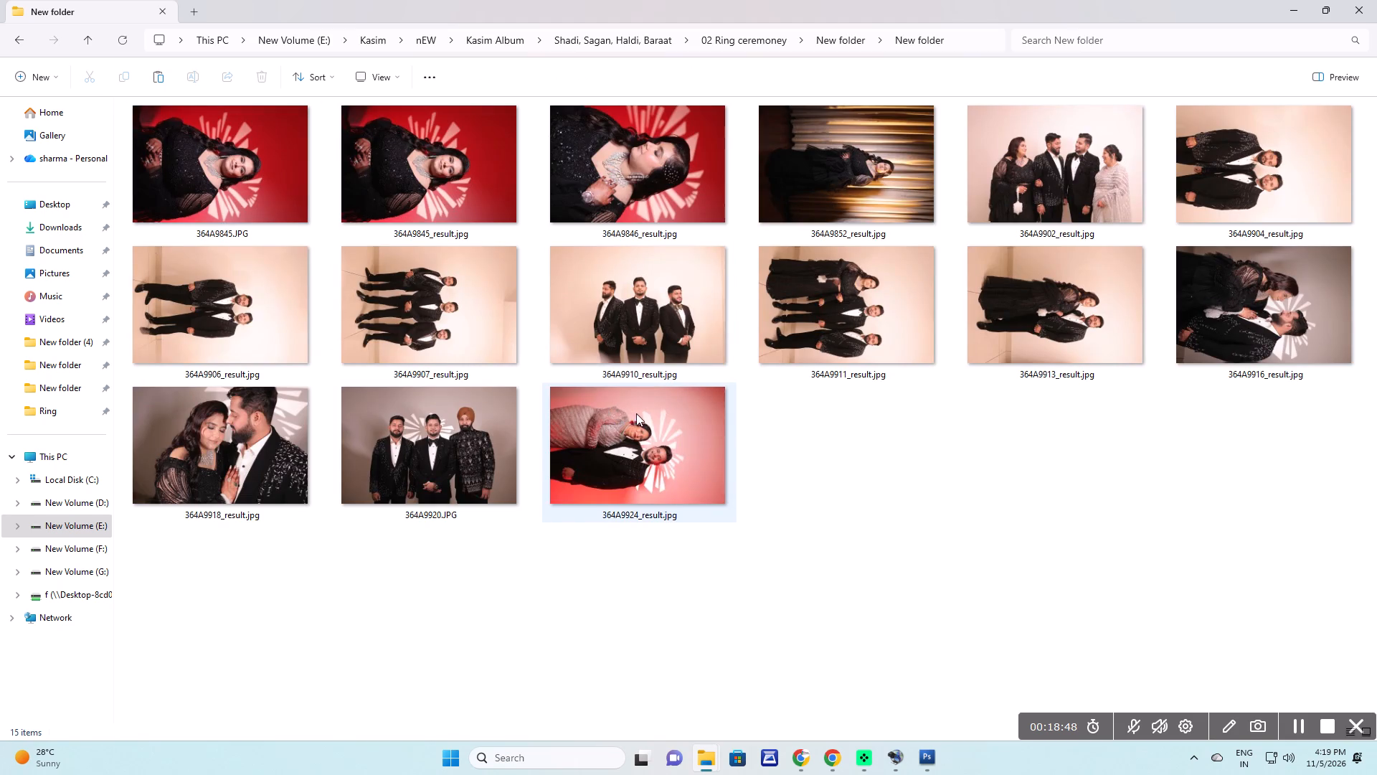
{"action": "key", "text": "ctrl+v"}
{"action": "right_click", "coordinate": [639, 636]}
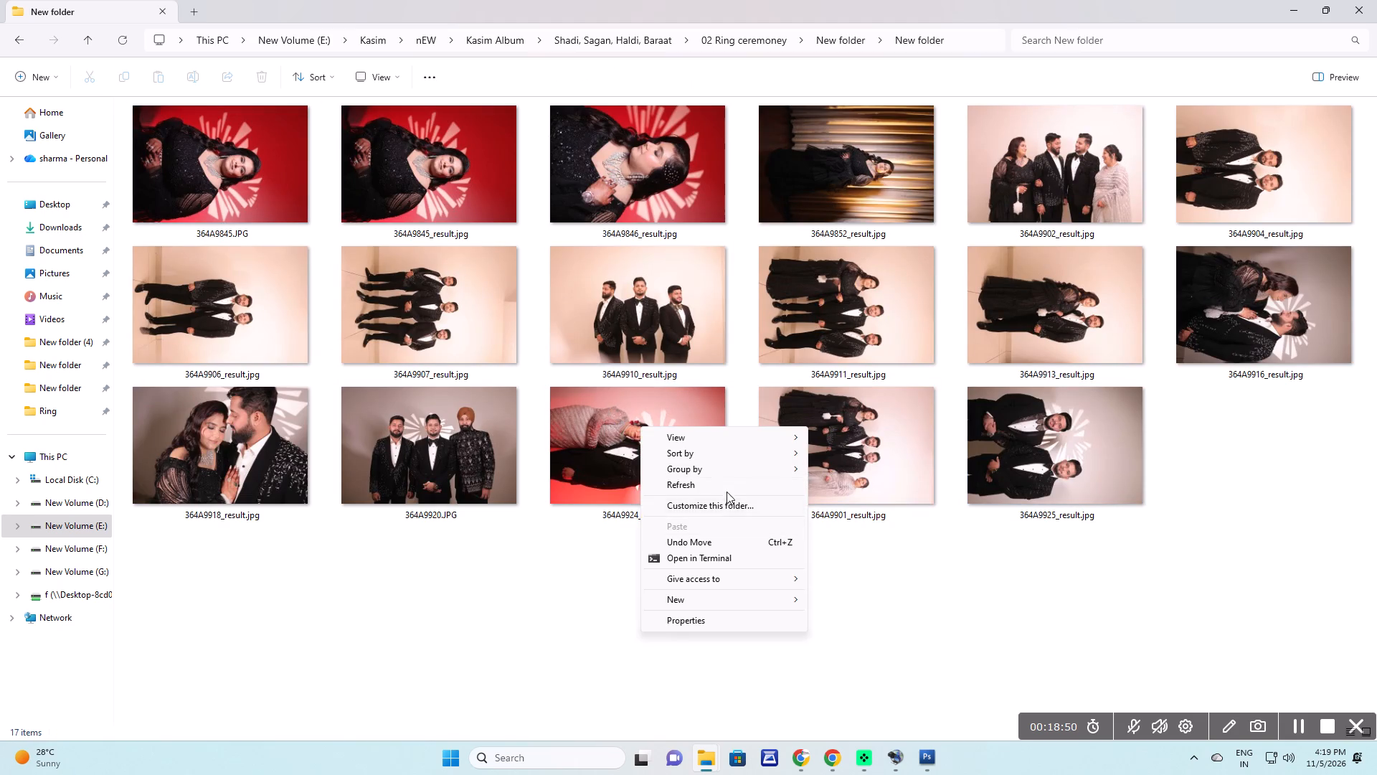
{"action": "left_click", "coordinate": [728, 484]}
{"action": "left_click", "coordinate": [833, 464]}
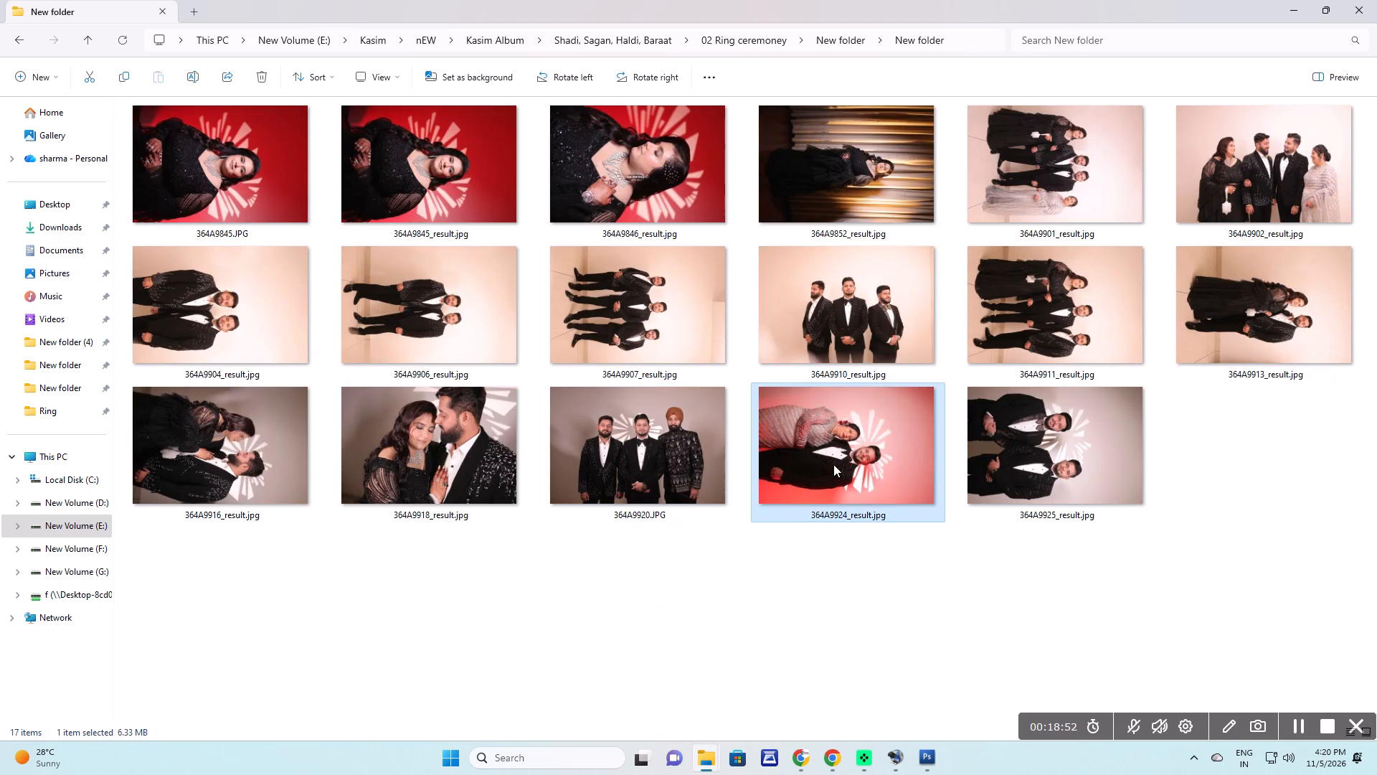
{"action": "left_click", "coordinate": [534, 258]}
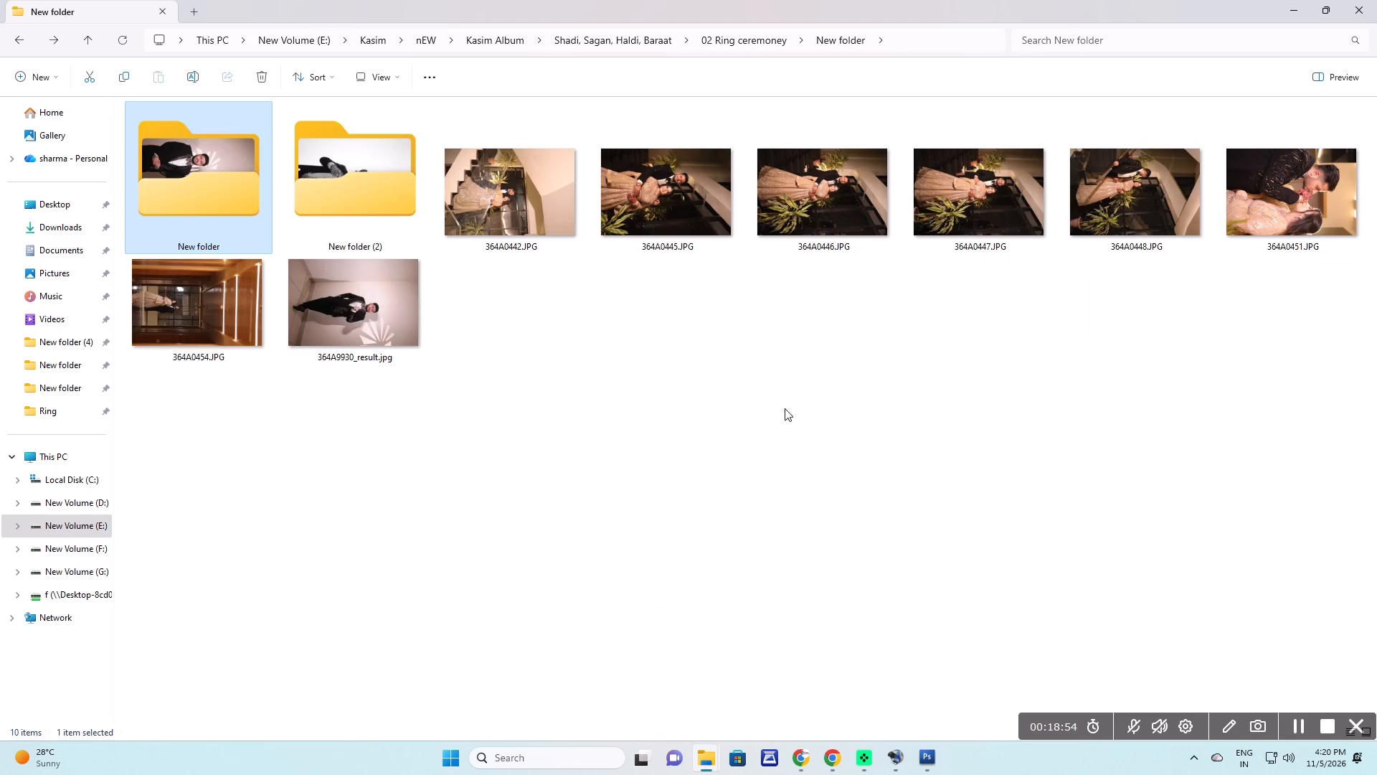
Move the remaining eight photos, 364A0442.JPG through 364A9930_result.jpg, into New folder (2).
{"action": "left_click", "coordinate": [715, 370]}
{"action": "left_click", "coordinate": [537, 192]}
{"action": "left_click", "coordinate": [365, 306], "text": "ctrl+shift"}
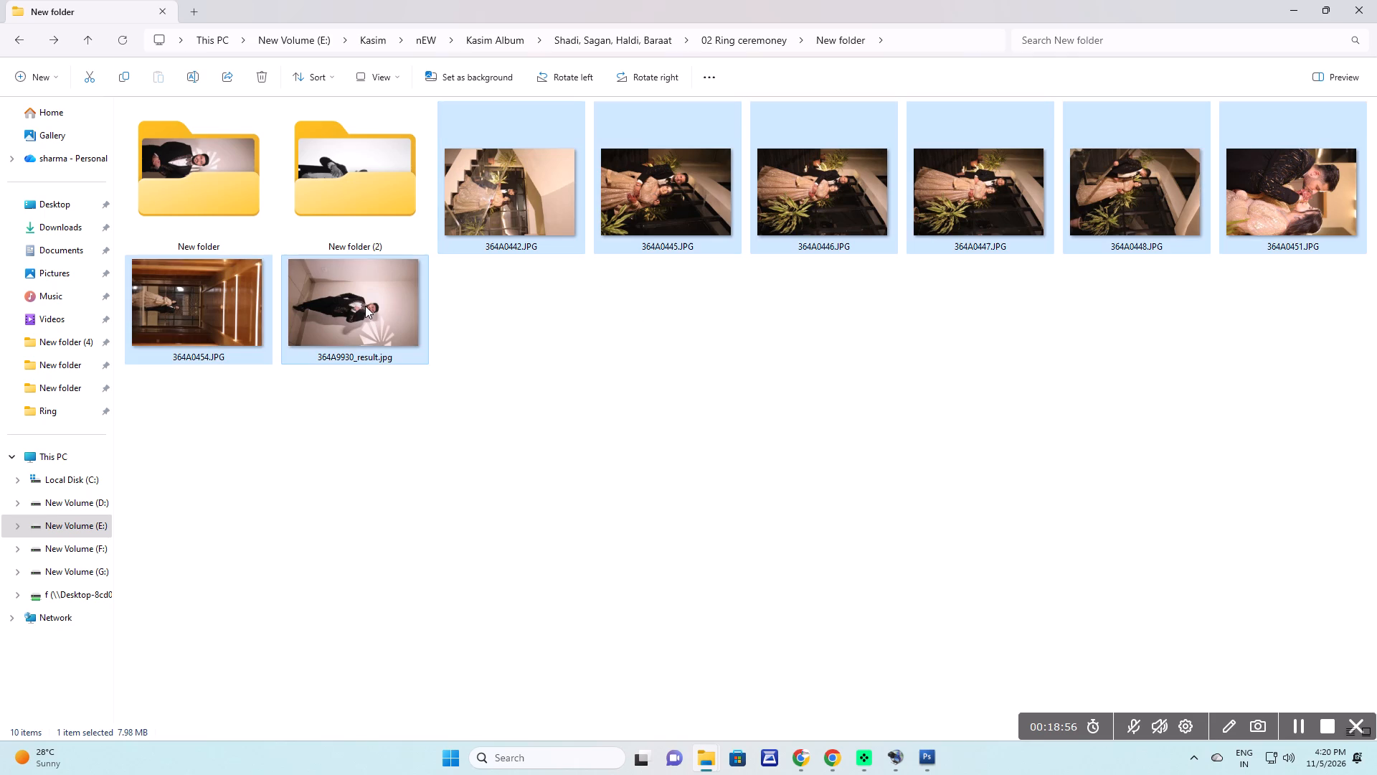
{"action": "left_click_drag", "start_coordinate": [496, 186], "coordinate": [402, 187]}
{"action": "left_click", "coordinate": [560, 303]}
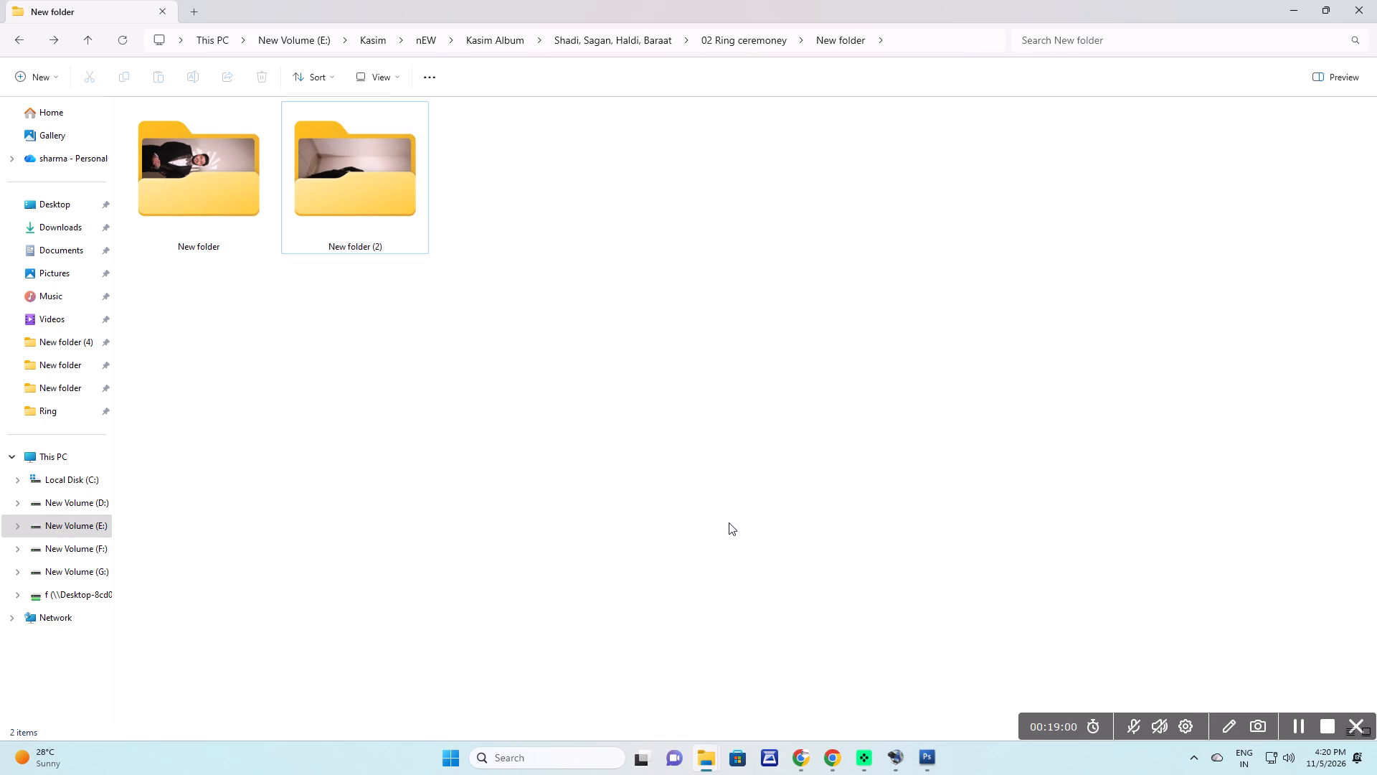
Stop the Movavi screen recording and minimize the recorder's window.
{"action": "left_click", "coordinate": [1298, 723]}
{"action": "left_click", "coordinate": [1323, 728]}
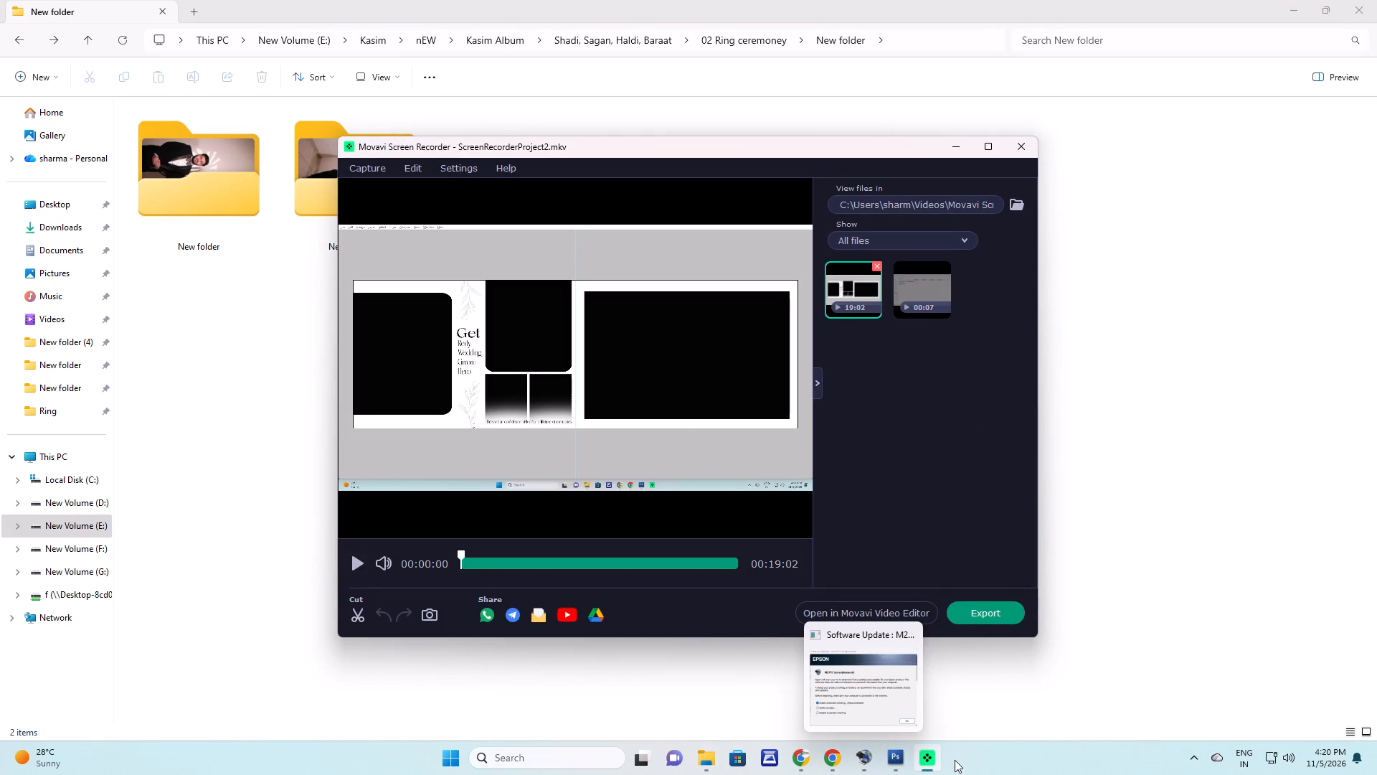
{"action": "left_click", "coordinate": [931, 763]}
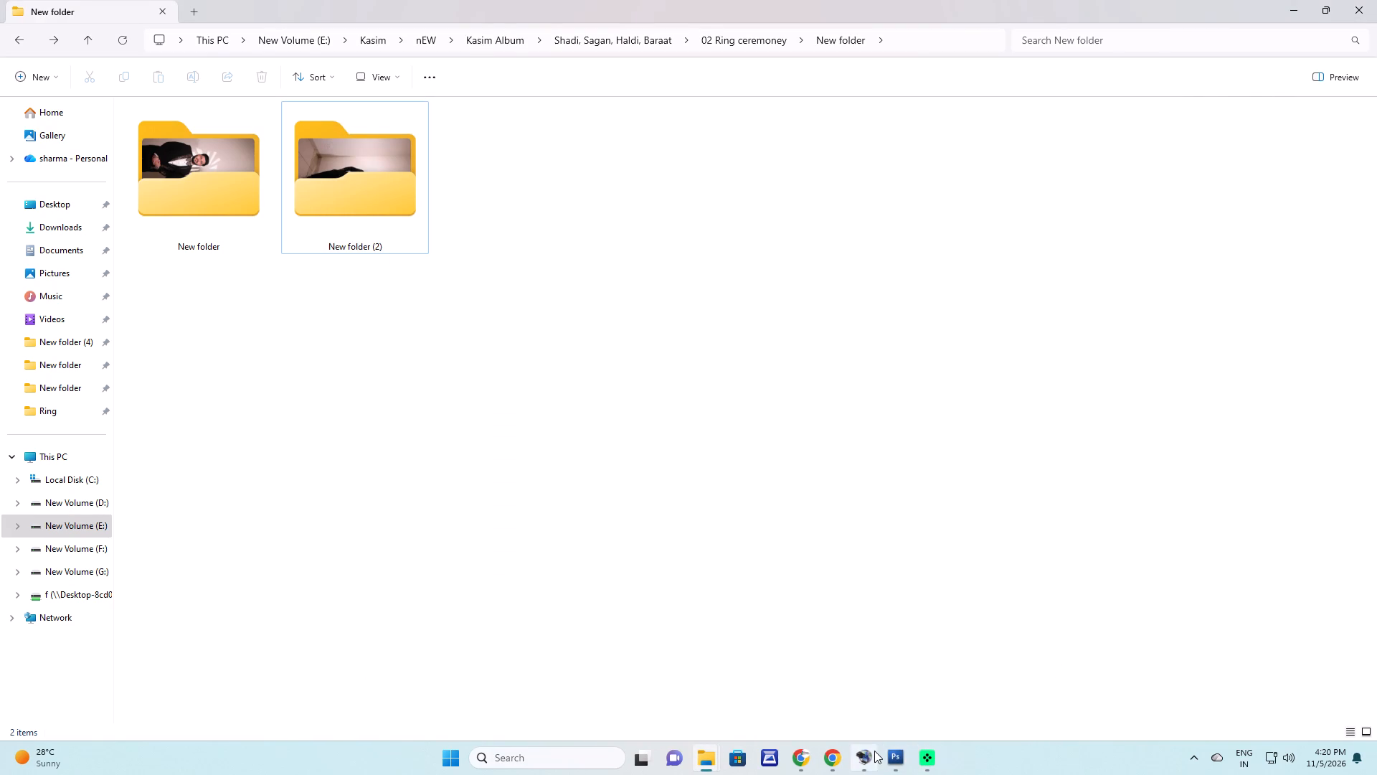
Bring up the Epson M2170 Series software update window and choose to be notified later.
{"action": "right_click", "coordinate": [873, 751]}
{"action": "left_click", "coordinate": [856, 721]}
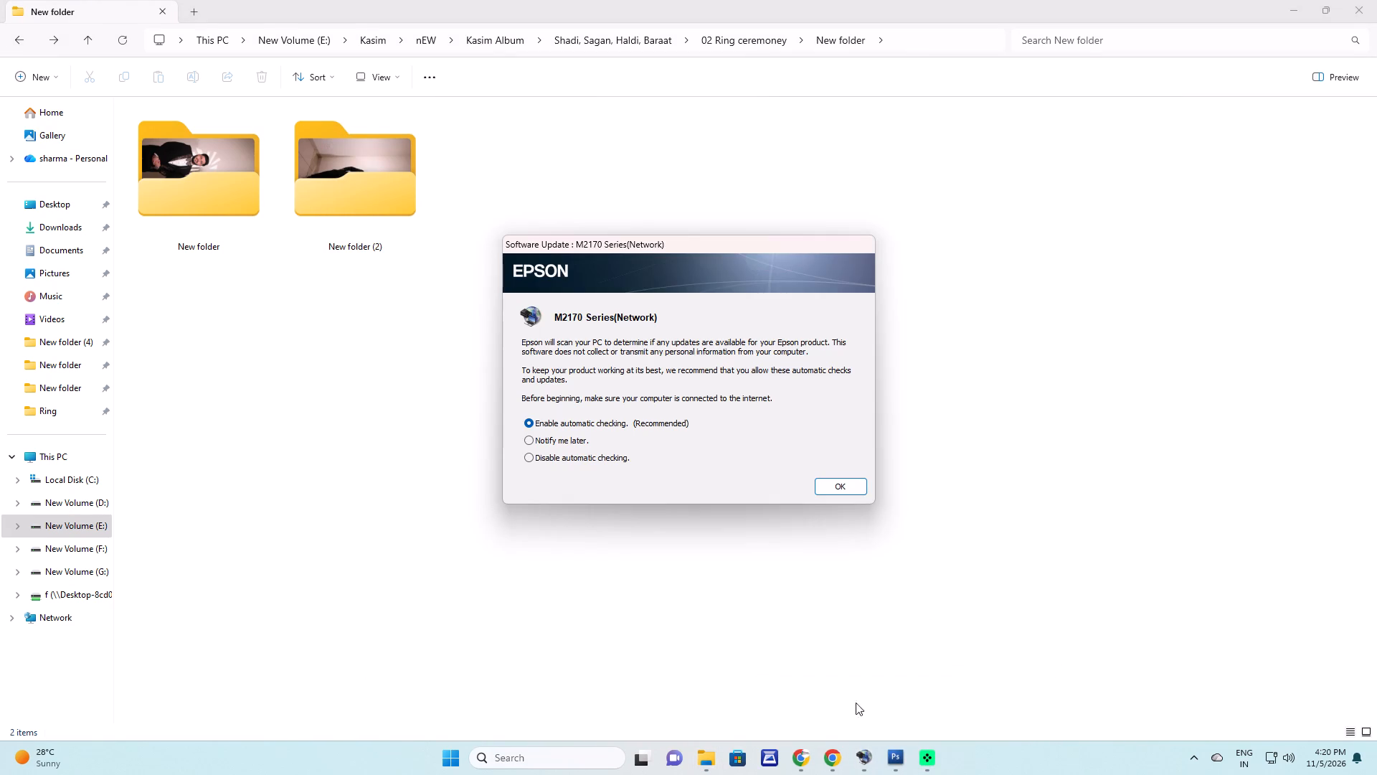
{"action": "left_click", "coordinate": [565, 443]}
{"action": "left_click", "coordinate": [858, 482]}
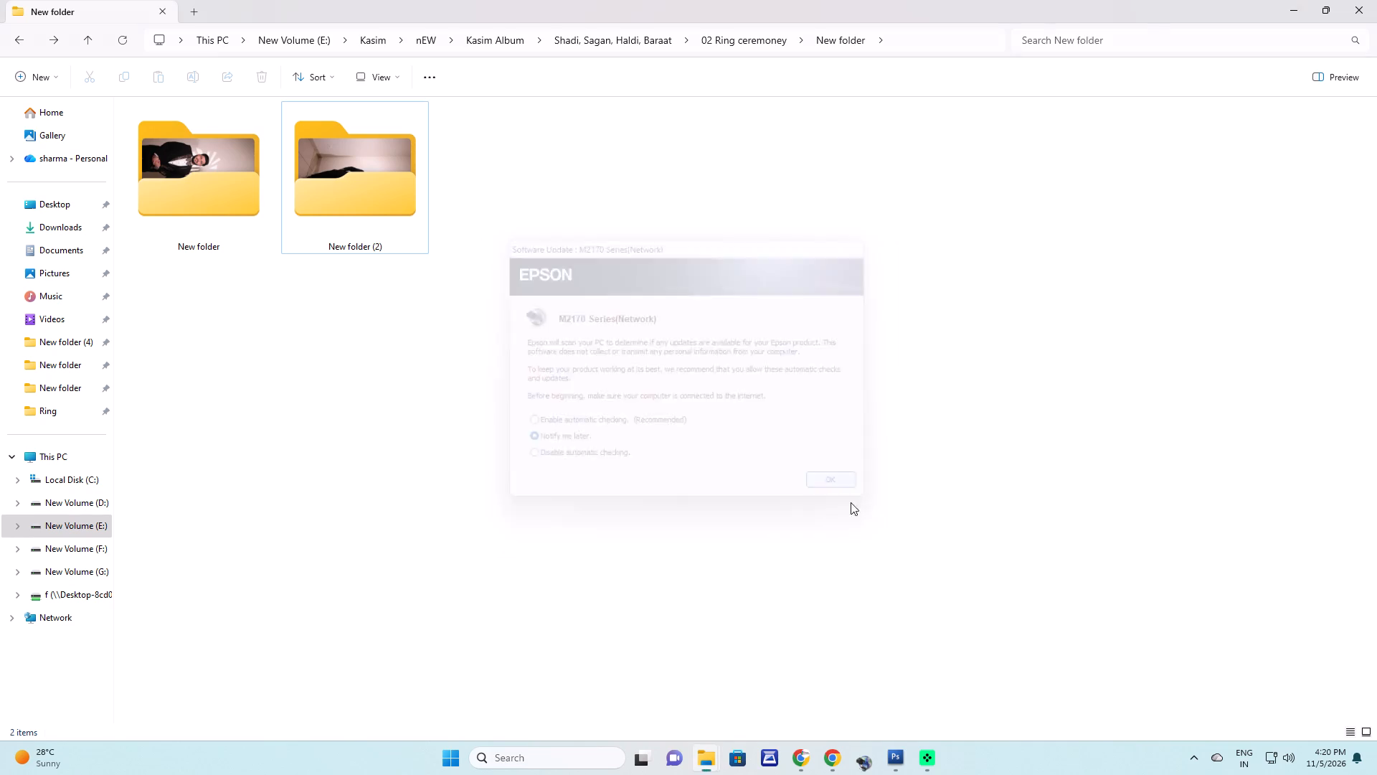
Reveal the hidden background apps to reach the Snowtrail recorder.
{"action": "left_click", "coordinate": [1190, 754]}
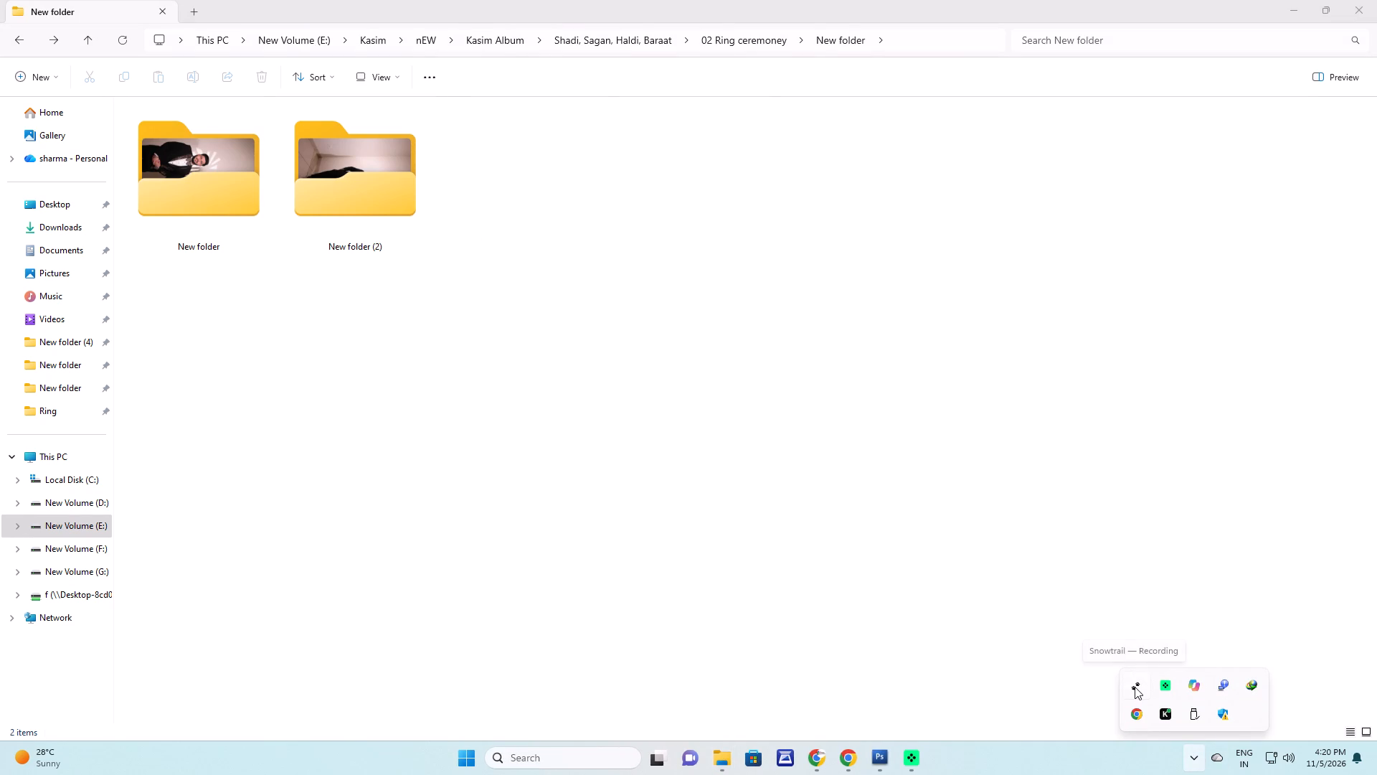
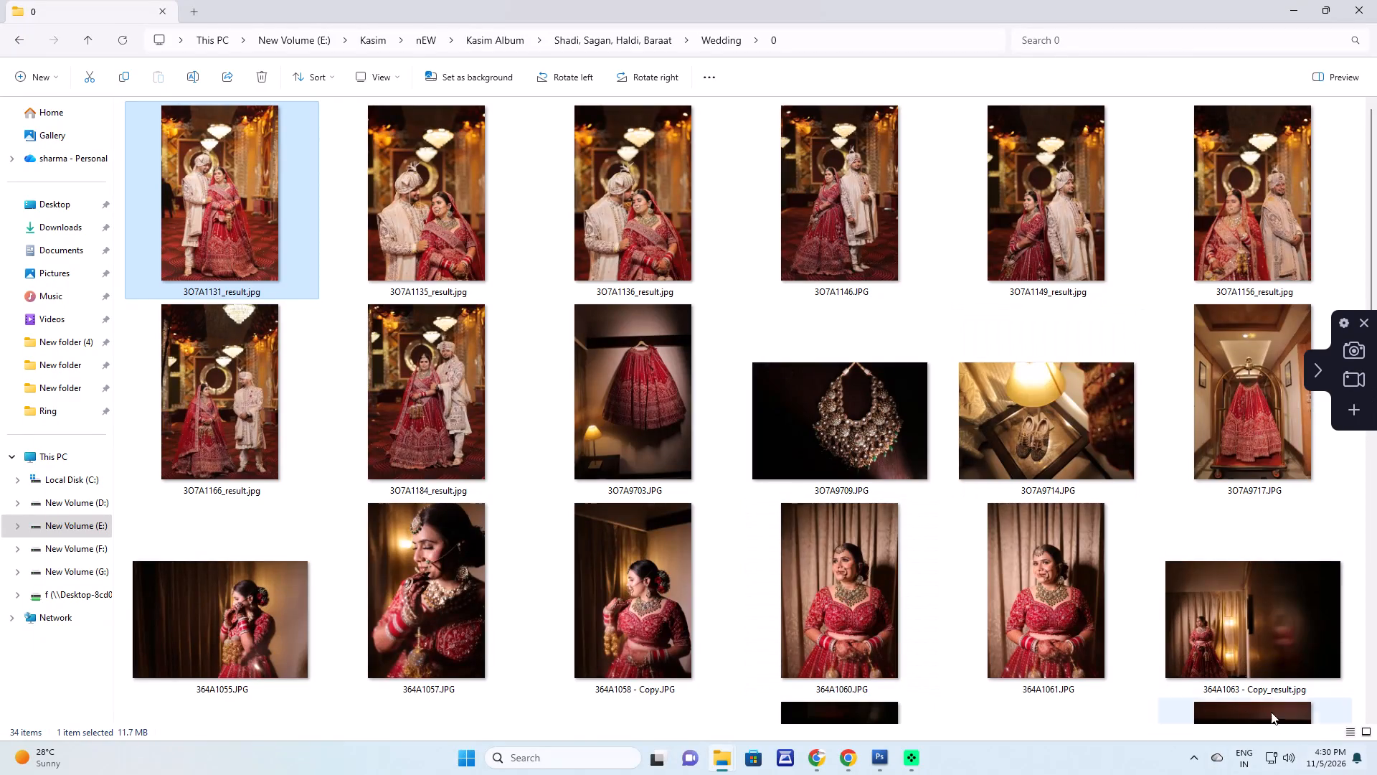
Open the Snowtrail recorder window from the hidden background apps and close it again.
{"action": "left_click", "coordinate": [1191, 756]}
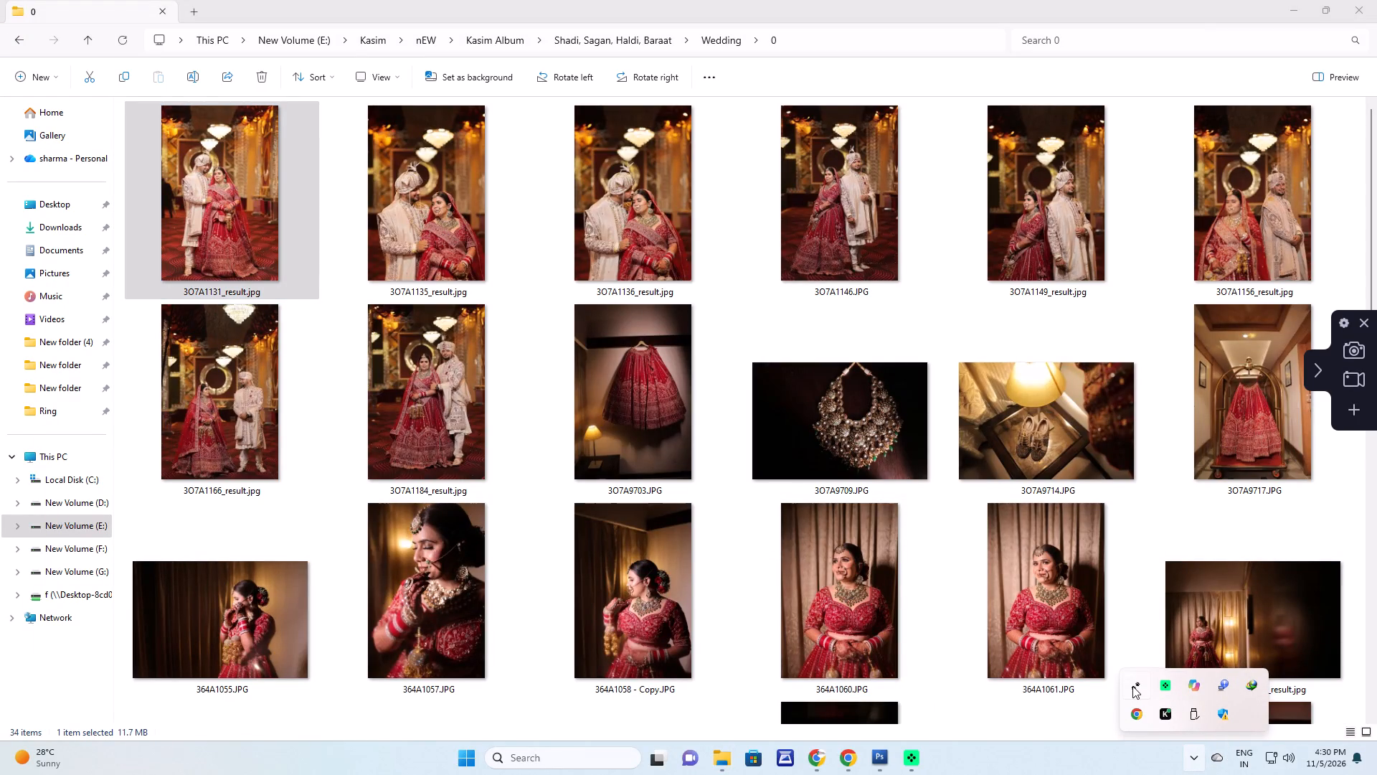
{"action": "left_click", "coordinate": [1132, 686]}
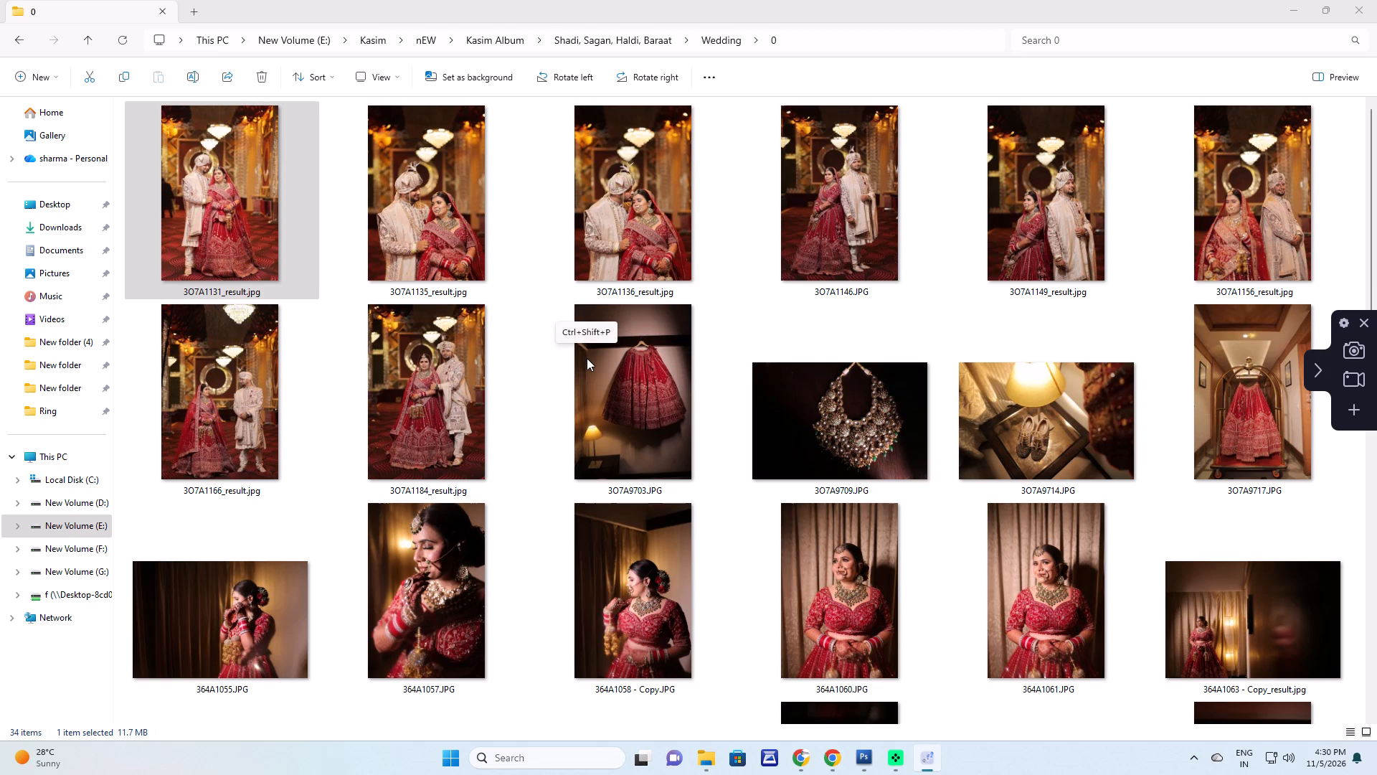
{"action": "left_click", "coordinate": [993, 150]}
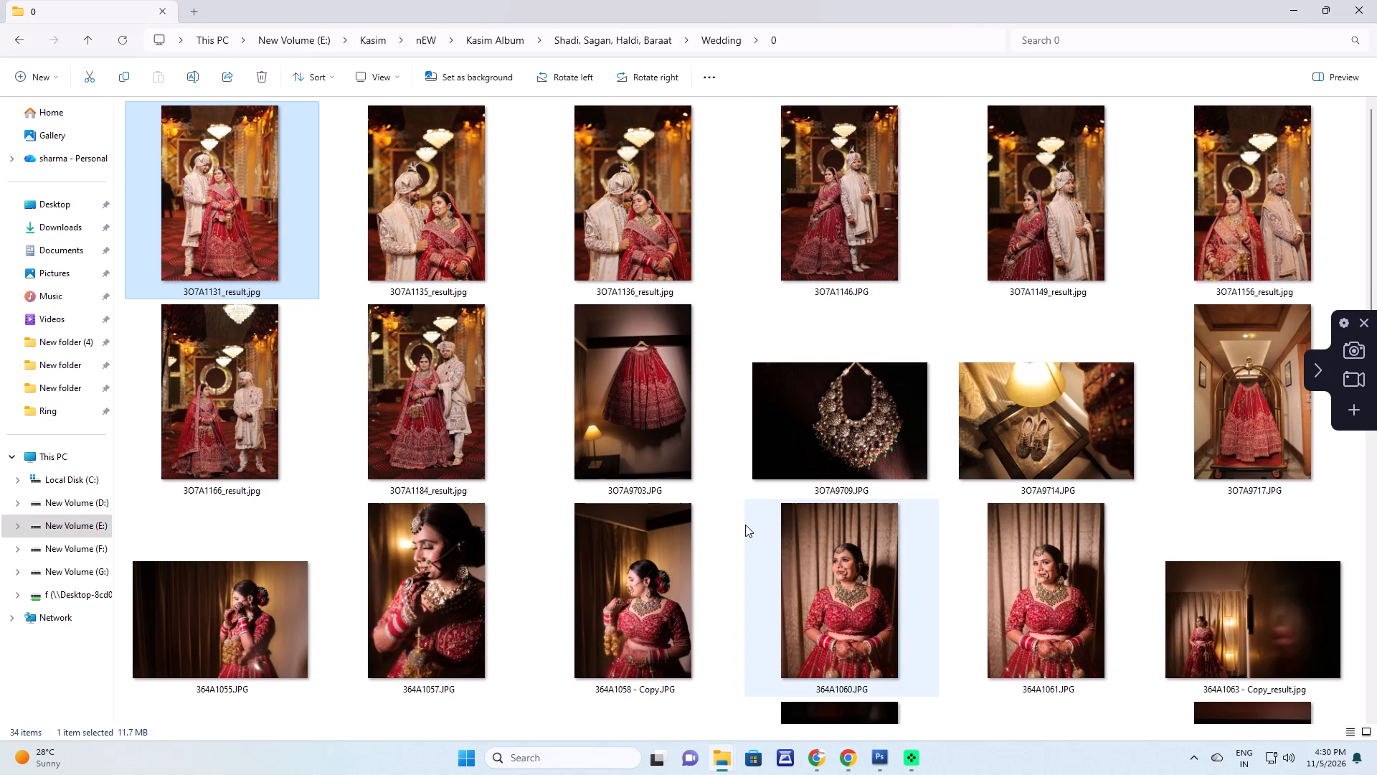
Reveal the hidden background apps to reach the Snowtrail recorder.
{"action": "left_click", "coordinate": [1196, 753]}
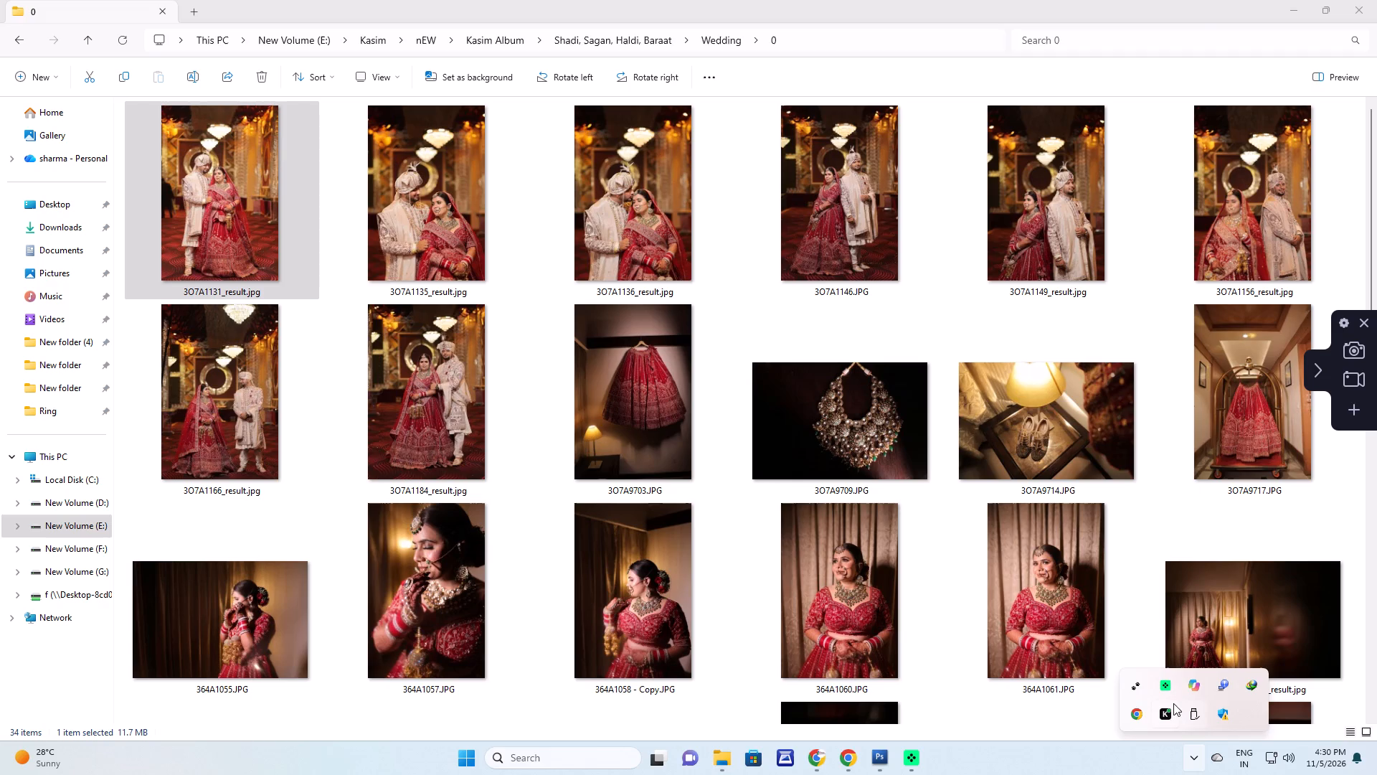